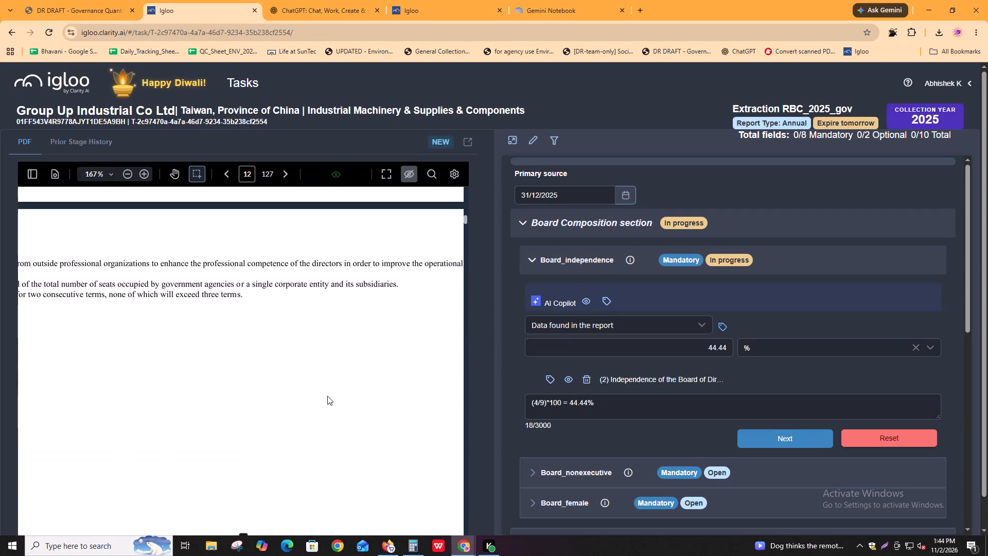
# Review the board director tables on pages 9 to 12 of the report, including positions held and work experience.
pyautogui.scroll(-4, 327, 396)
pyautogui.scroll(16, 329, 396)
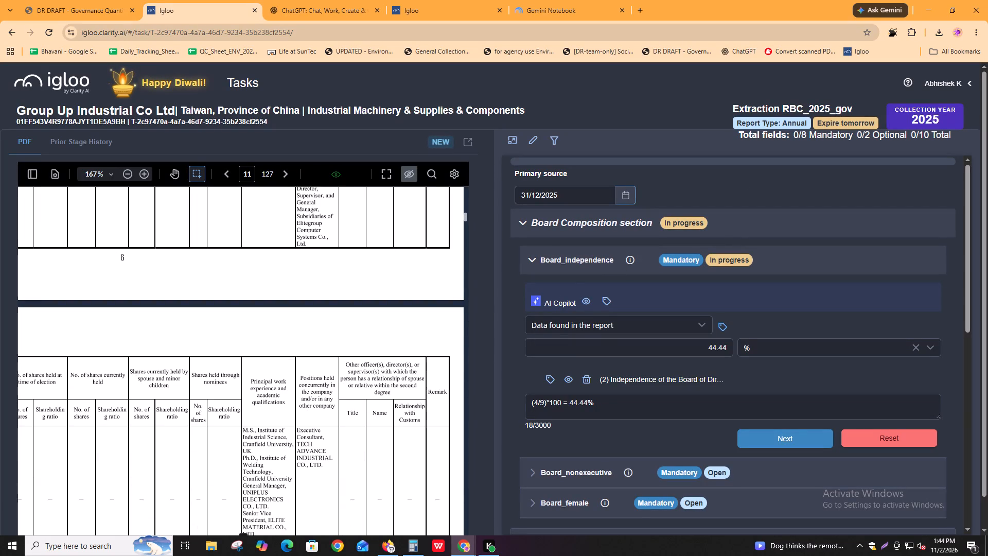
pyautogui.scroll(17, 327, 395)
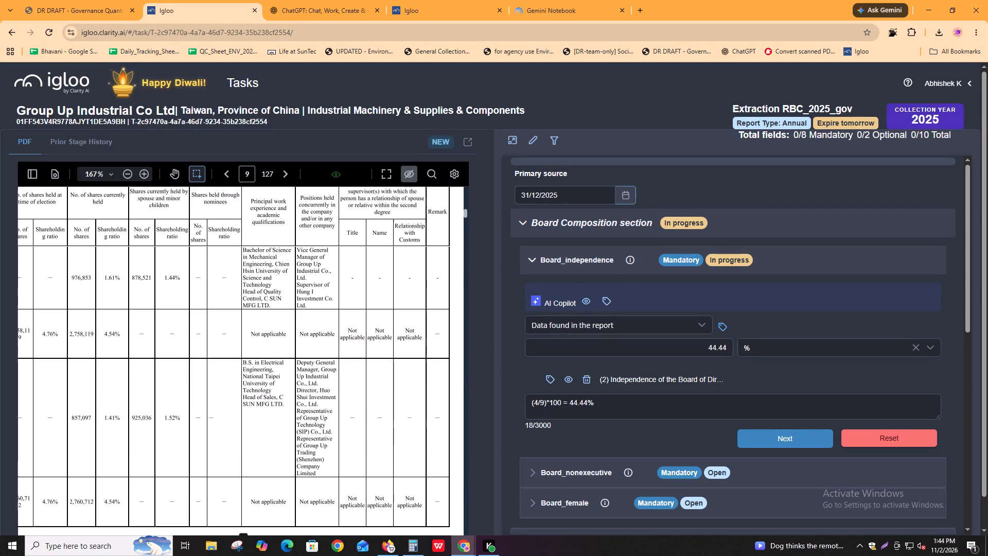
pyautogui.scroll(-14, 327, 395)
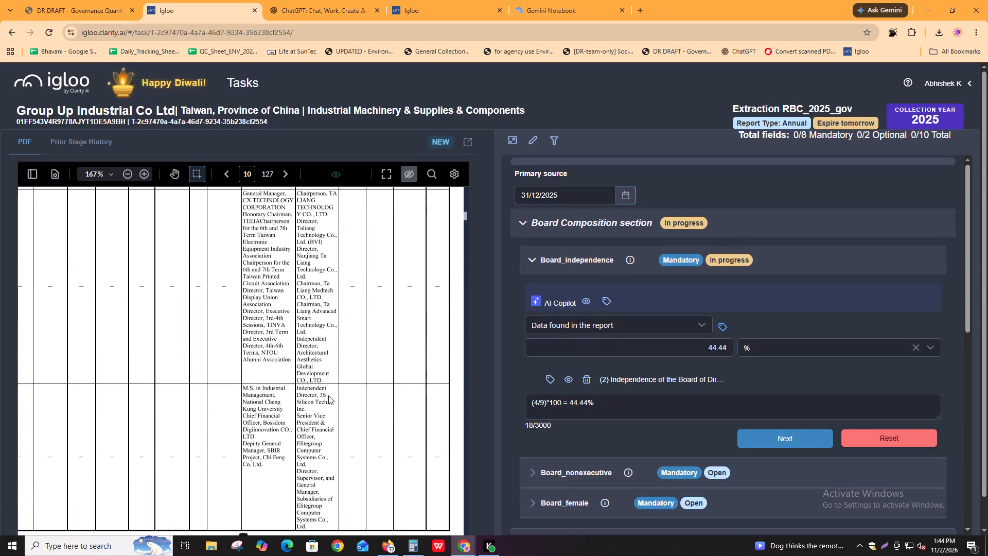
pyautogui.scroll(-4, 365, 422)
pyautogui.scroll(3, 369, 419)
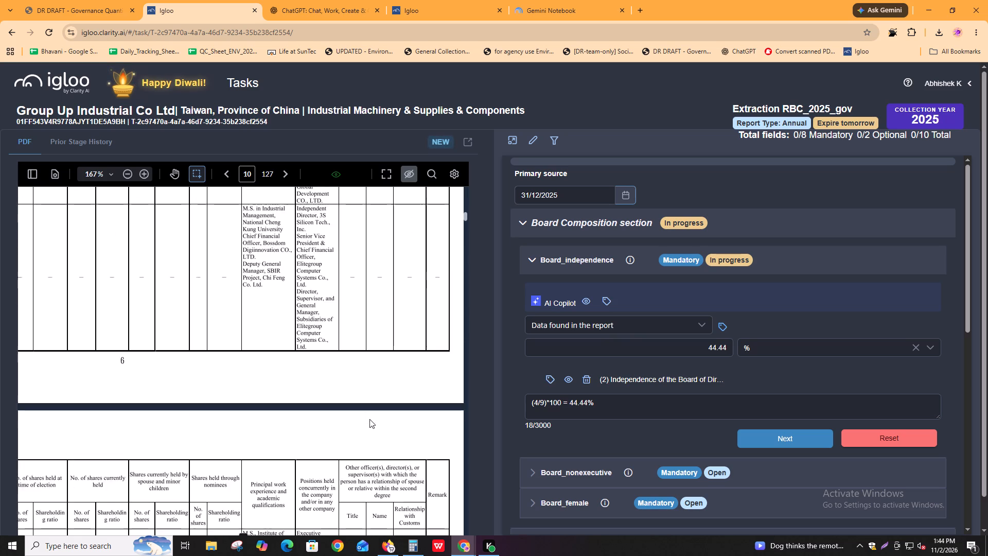
pyautogui.scroll(2, 373, 418)
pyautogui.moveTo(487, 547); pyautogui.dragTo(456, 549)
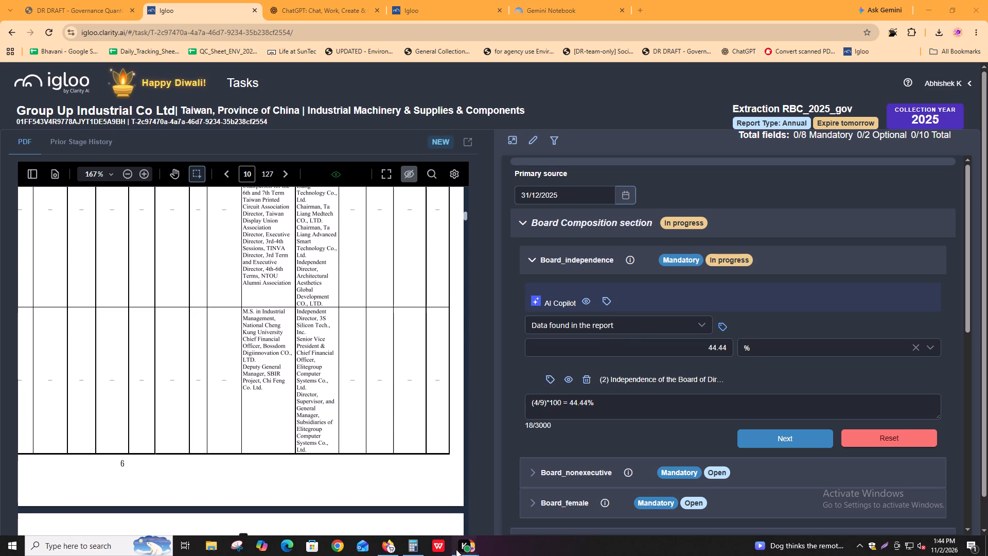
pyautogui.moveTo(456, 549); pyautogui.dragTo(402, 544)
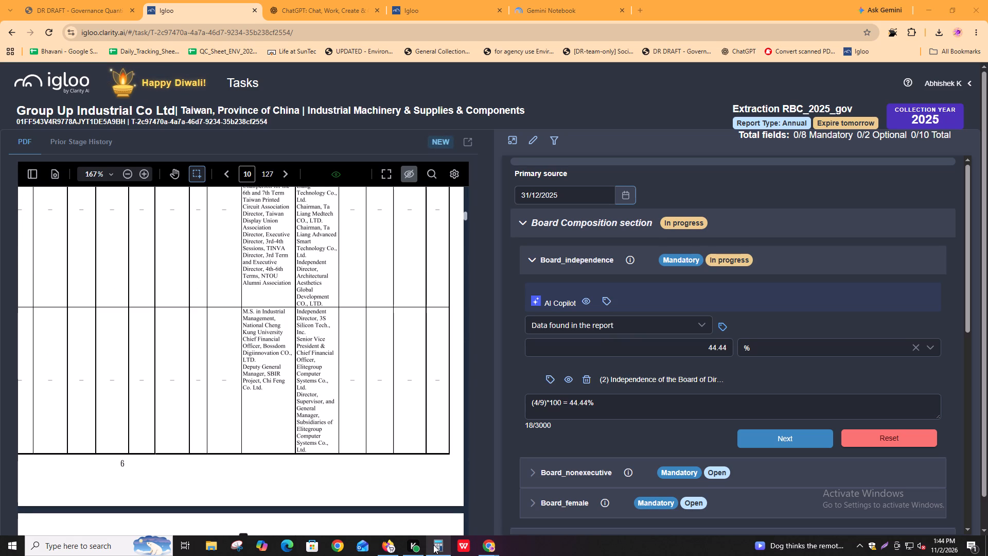
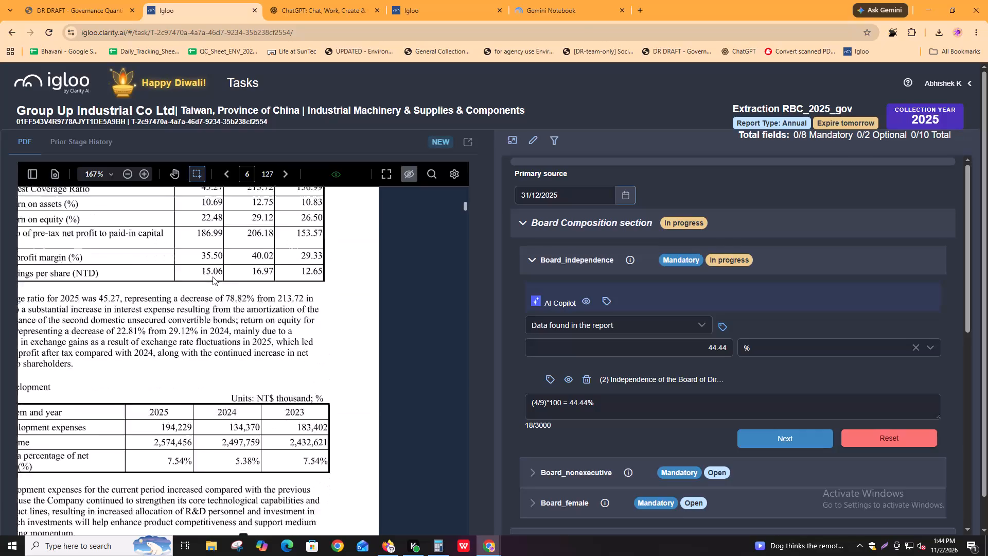
# Go back through the annual report's opening pages to its cover page.
pyautogui.scroll(-1, 213, 276)
pyautogui.scroll(5, 213, 276)
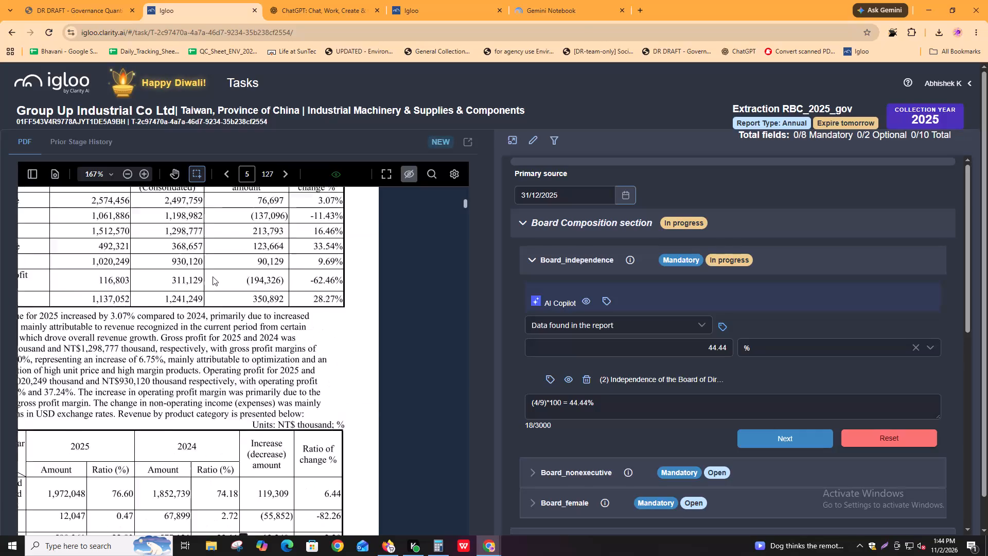
pyautogui.scroll(20, 213, 276)
pyautogui.scroll(19, 213, 276)
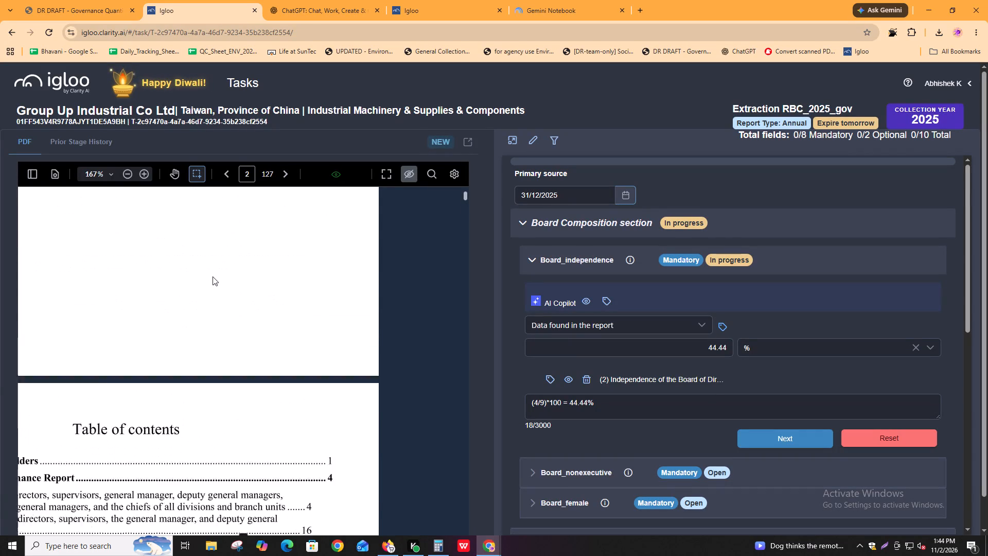
pyautogui.scroll(20, 213, 276)
pyautogui.scroll(15, 213, 276)
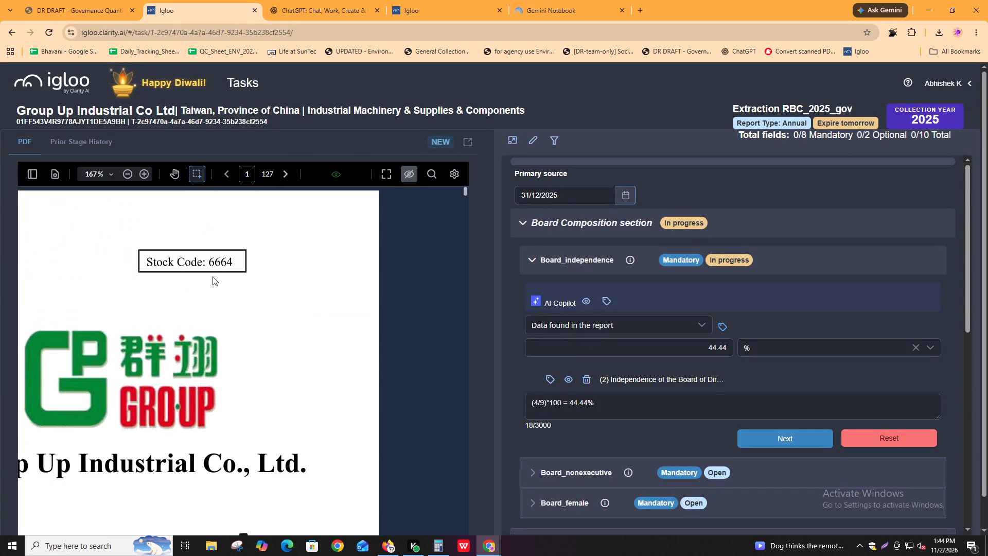
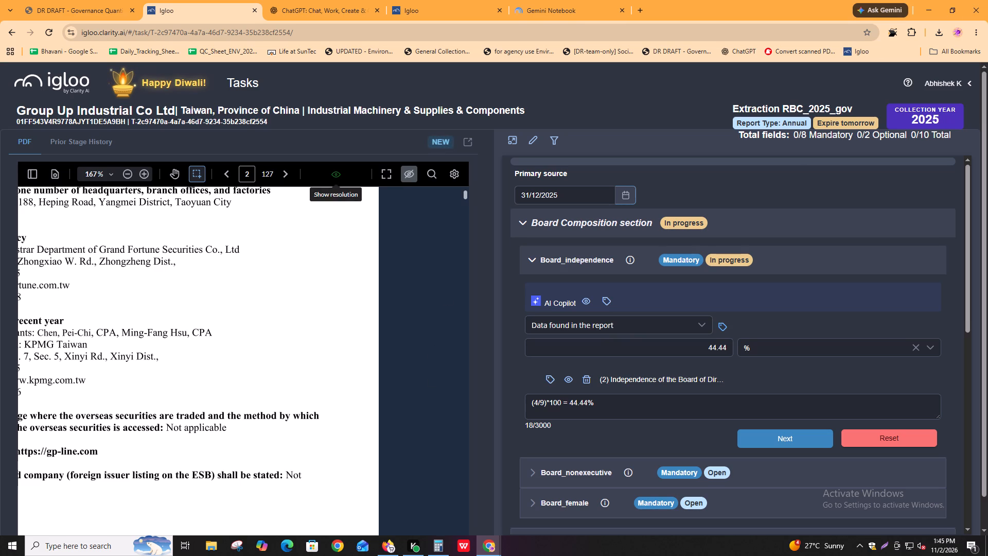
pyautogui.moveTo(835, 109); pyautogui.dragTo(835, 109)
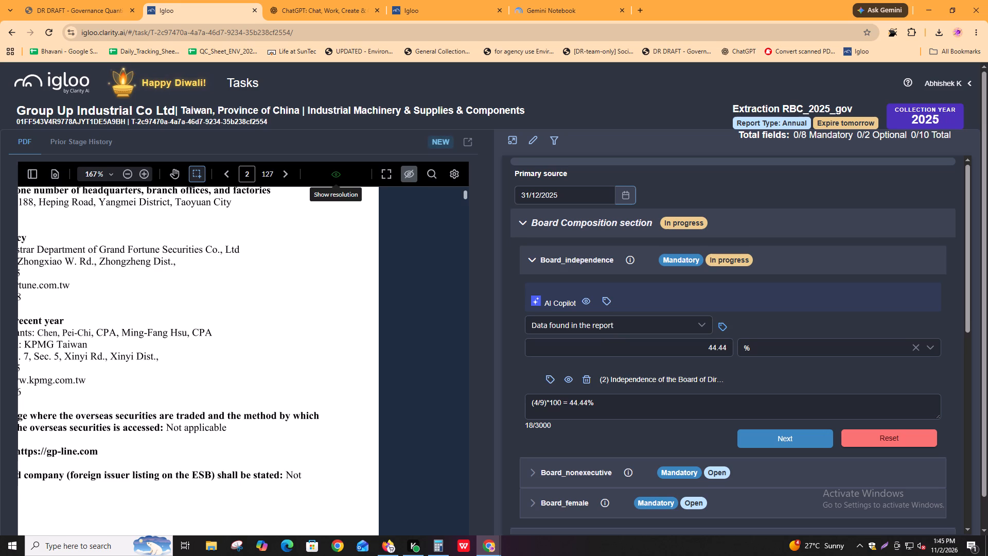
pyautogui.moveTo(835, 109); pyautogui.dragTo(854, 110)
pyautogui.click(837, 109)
# Switch to the BHAVANI spreadsheet and look through the company extraction tables on Sheet2.
pyautogui.hotkey('alt', 'Tab')
pyautogui.hotkey('alt', 'Tab')
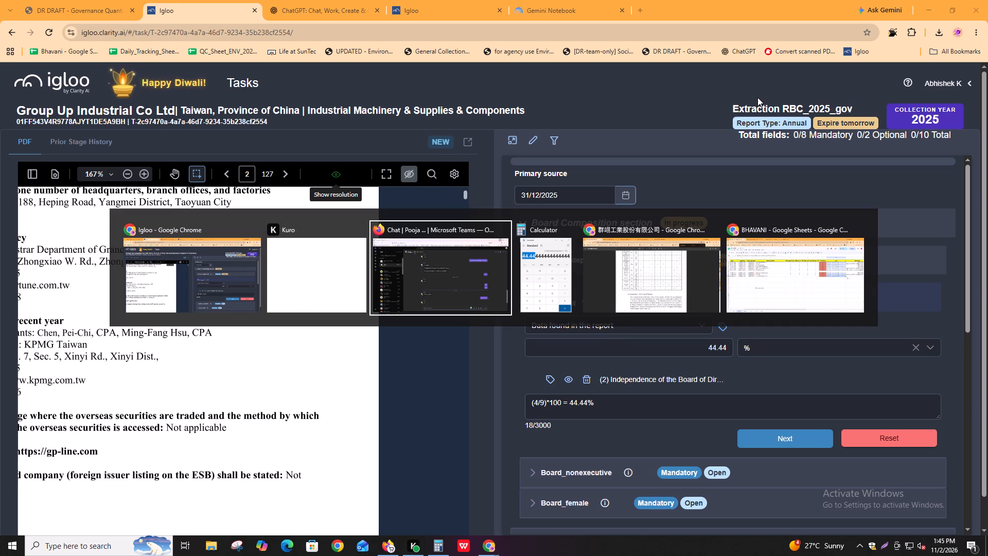
pyautogui.hotkey('alt', 'Tab')
pyautogui.hotkey('alt', 'Tab')
pyautogui.hotkey('alt', 'Tab')
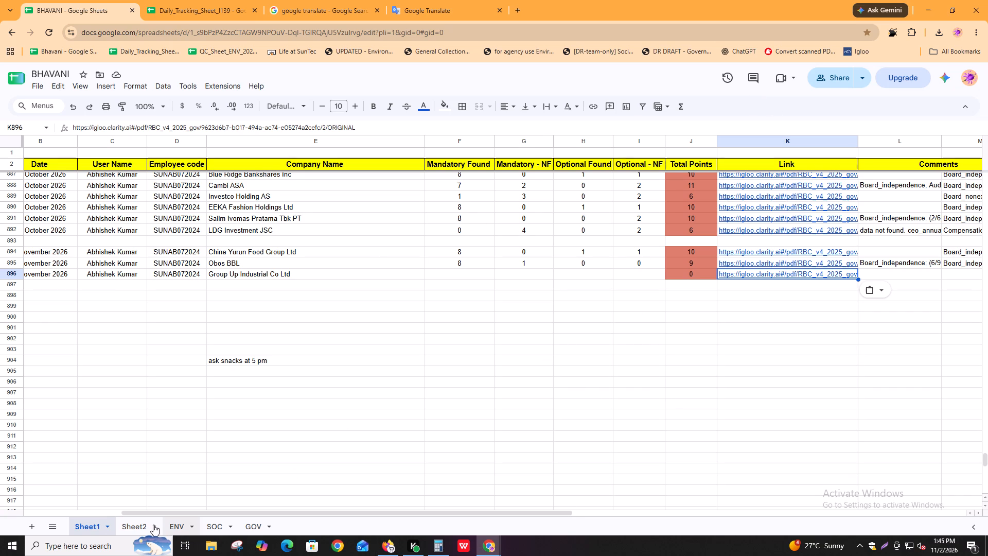
pyautogui.click(140, 531)
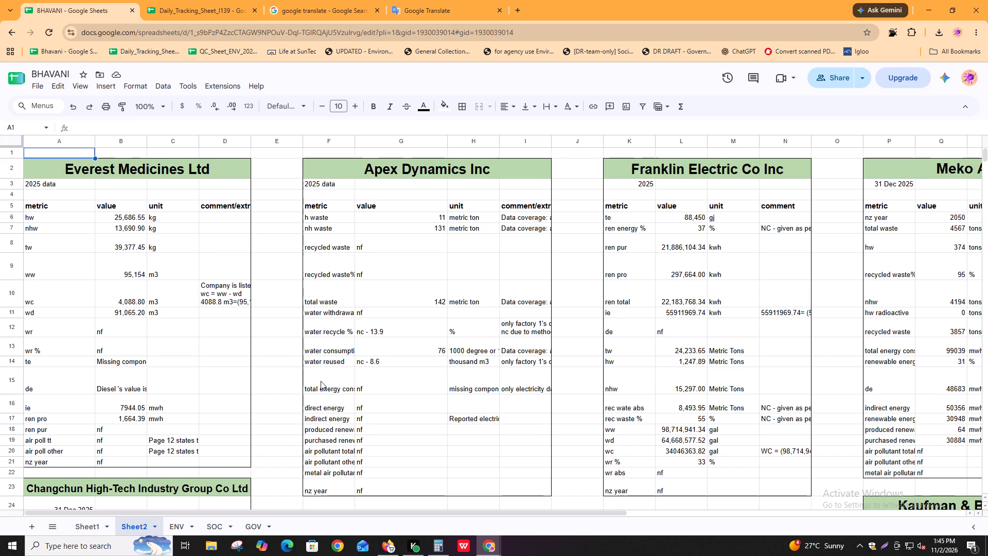
pyautogui.scroll(-20, 376, 365)
pyautogui.scroll(-8, 376, 365)
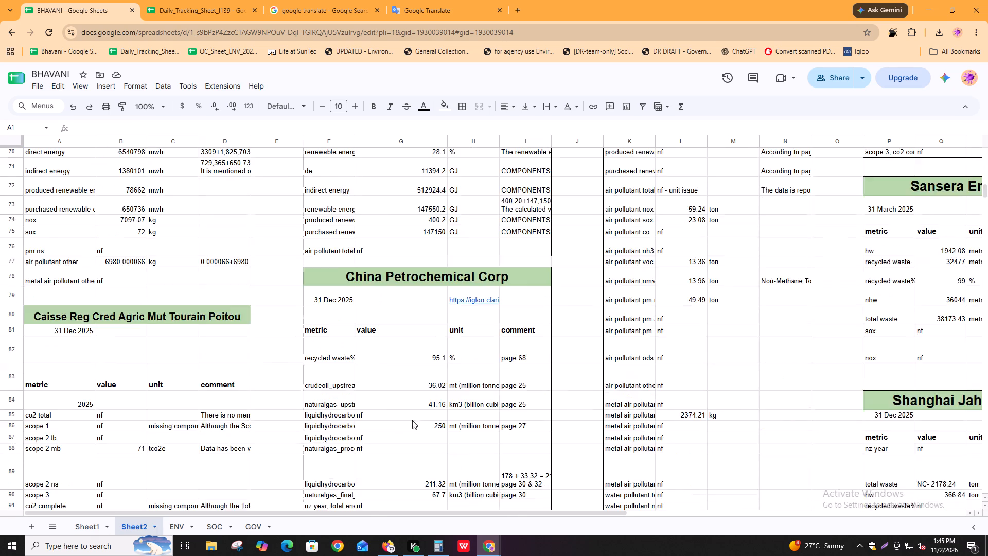
pyautogui.scroll(-20, 412, 420)
pyautogui.scroll(-8, 412, 420)
pyautogui.scroll(5, 419, 431)
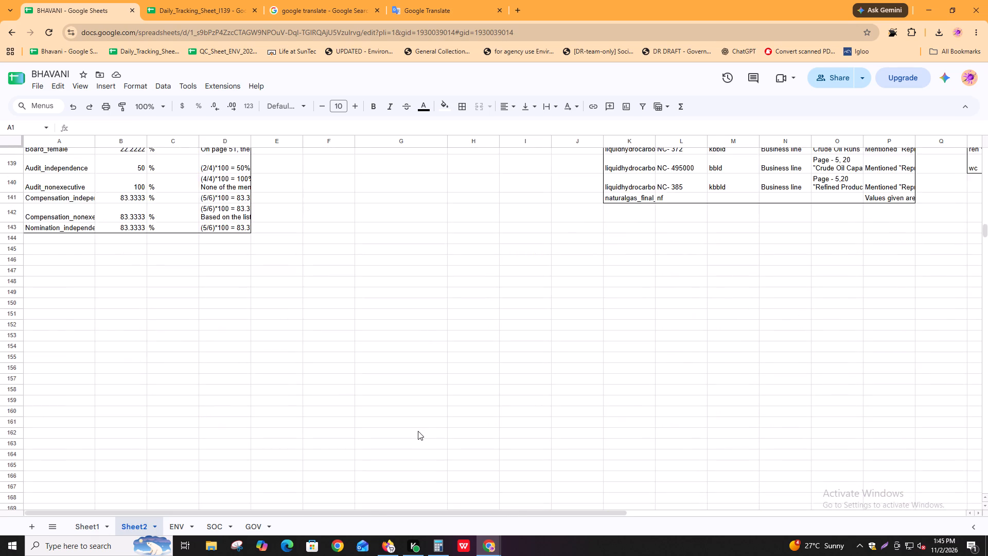
pyautogui.scroll(4, 418, 431)
# Look through the ENV sheet's general, GHG, environmental and sector comment templates, including its social metric notes.
pyautogui.click(181, 523)
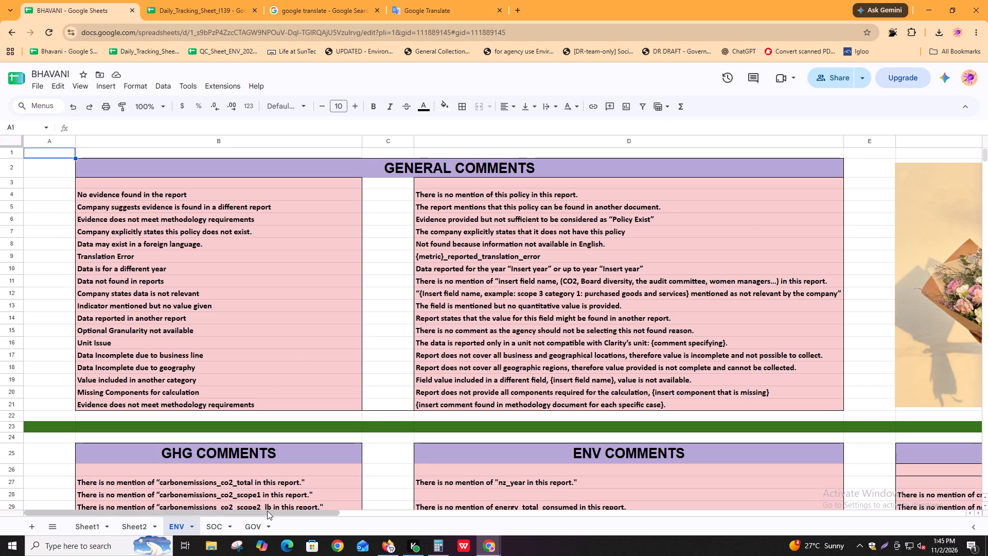
pyautogui.moveTo(266, 513); pyautogui.dragTo(496, 533)
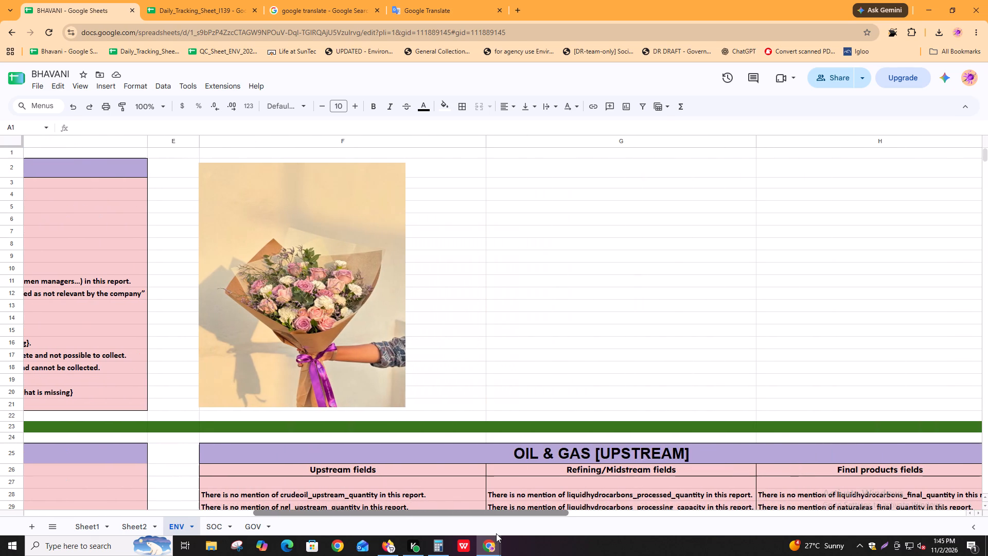
pyautogui.moveTo(496, 533); pyautogui.dragTo(613, 548)
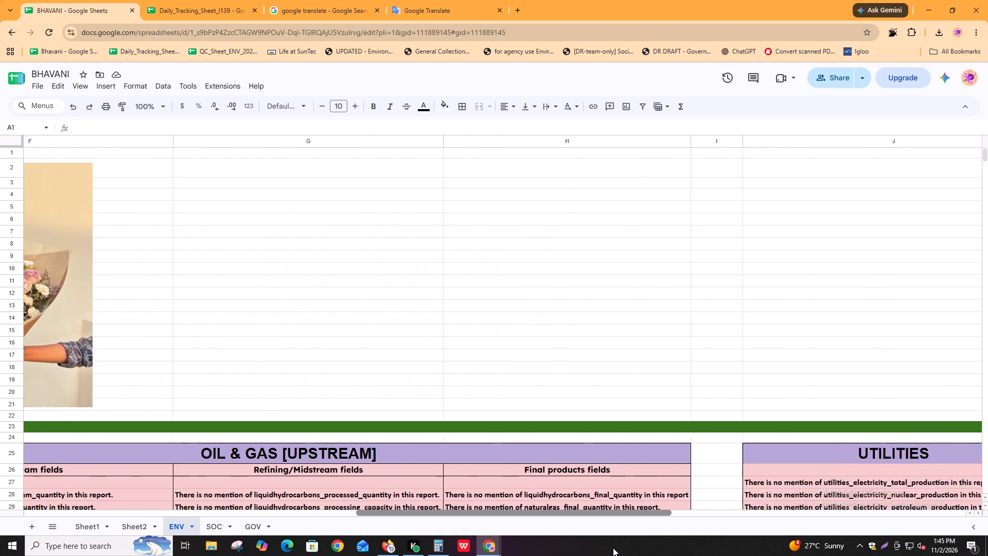
pyautogui.moveTo(613, 548); pyautogui.dragTo(385, 555)
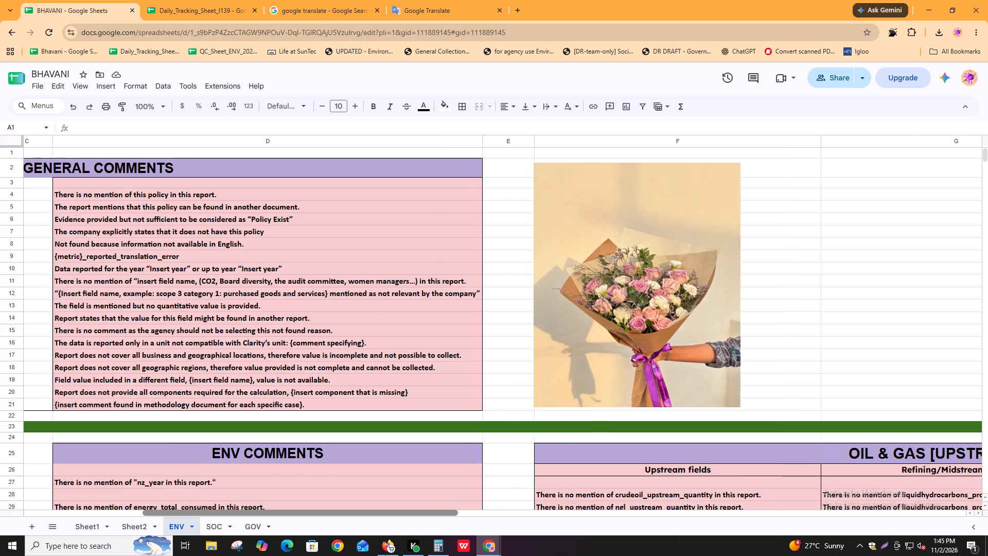
pyautogui.moveTo(385, 555); pyautogui.dragTo(234, 523)
pyautogui.scroll(-8, 571, 378)
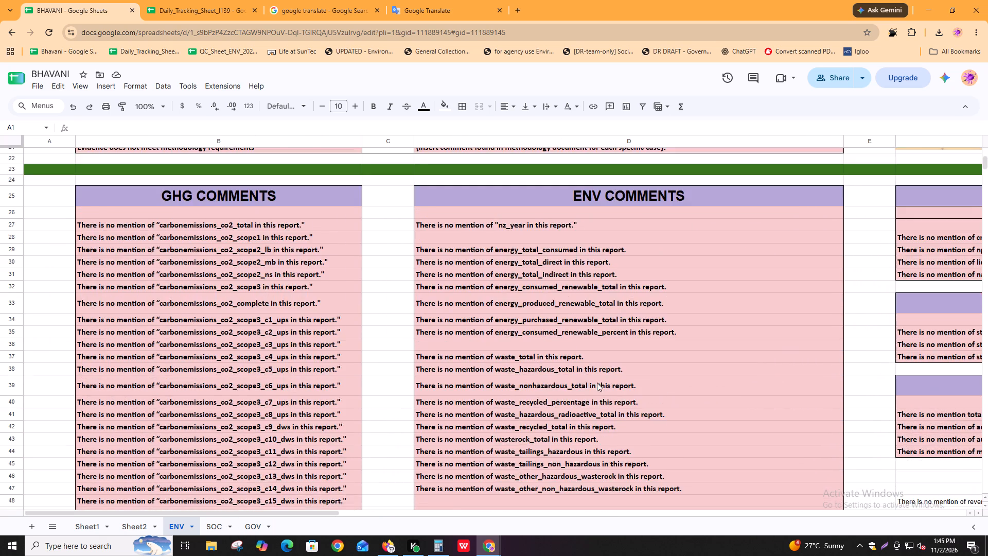
pyautogui.scroll(-15, 632, 398)
pyautogui.scroll(1, 623, 418)
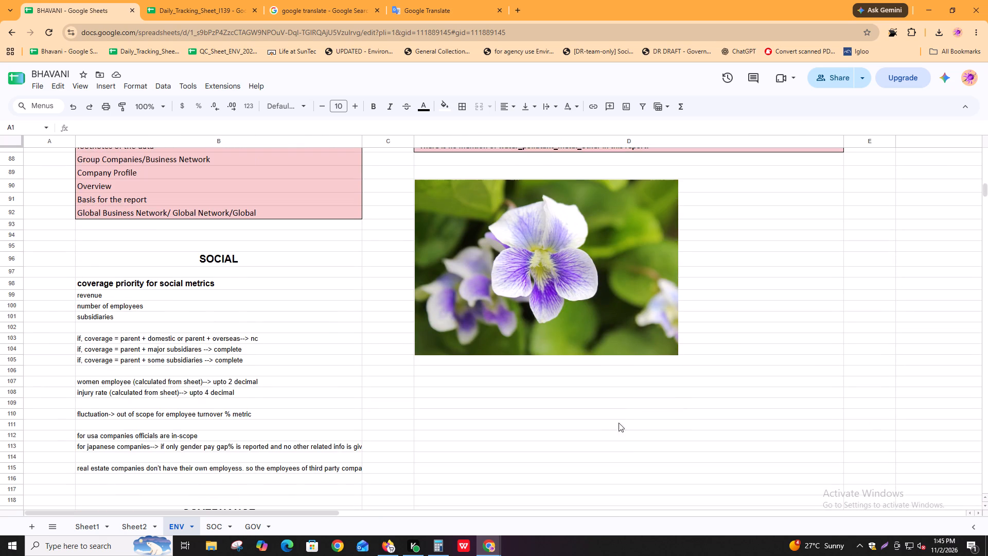
pyautogui.moveTo(267, 511); pyautogui.dragTo(618, 555)
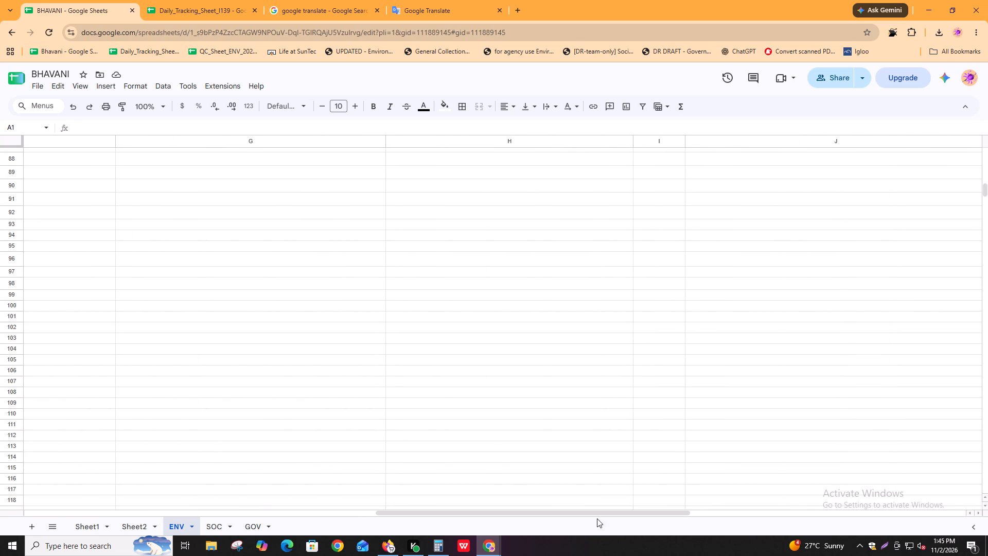
pyautogui.scroll(18, 573, 468)
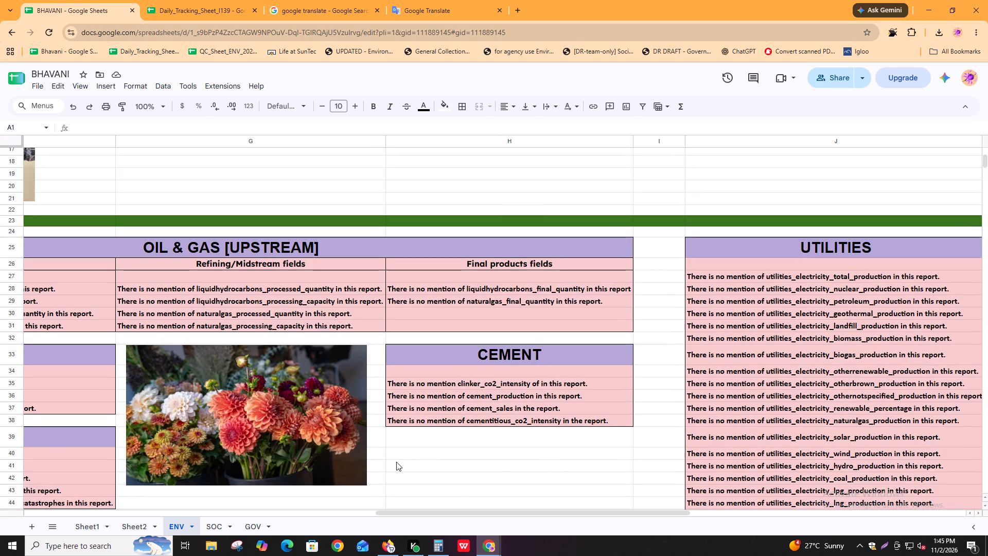
pyautogui.moveTo(434, 513); pyautogui.dragTo(346, 504)
# On the SOC sheet, move the EMPLOYEE TRAINING HOURS block from D2:D6 to start at cell D9.
pyautogui.click(219, 533)
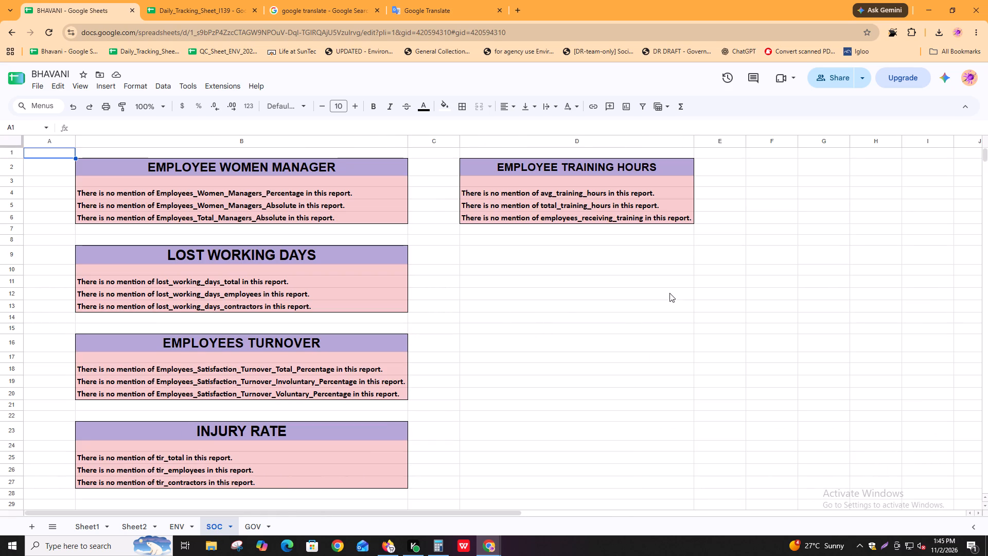
pyautogui.scroll(3, 599, 214)
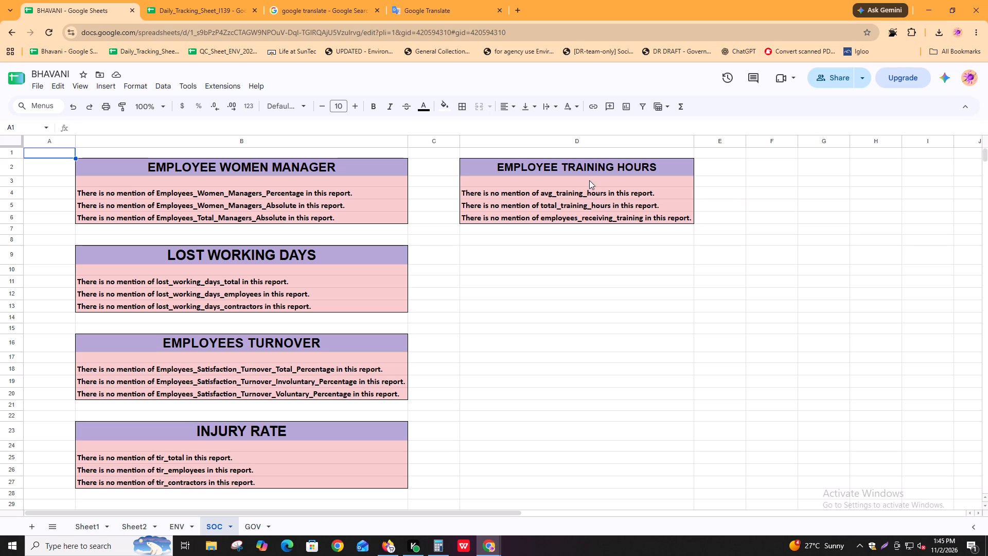
pyautogui.moveTo(588, 166); pyautogui.dragTo(582, 231)
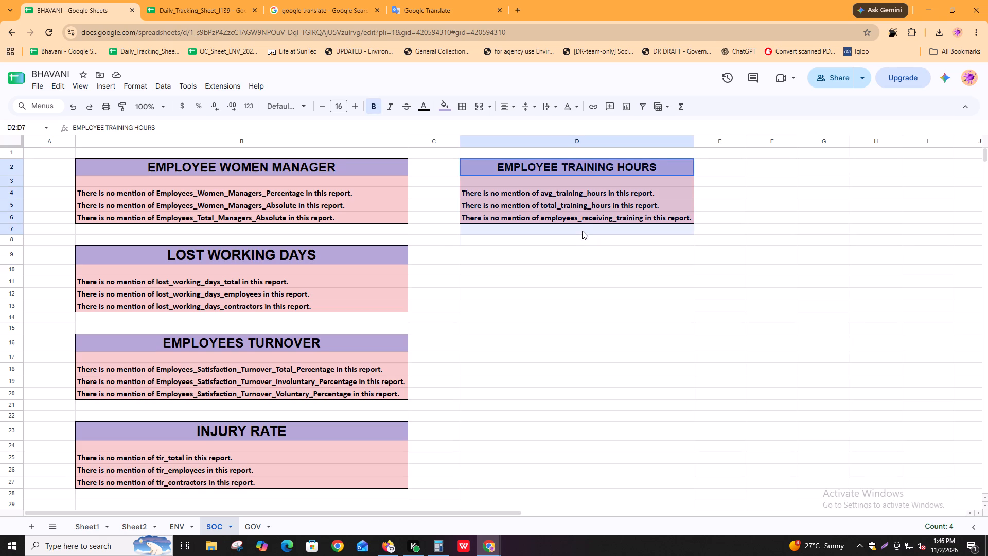
pyautogui.moveTo(582, 231); pyautogui.dragTo(581, 219)
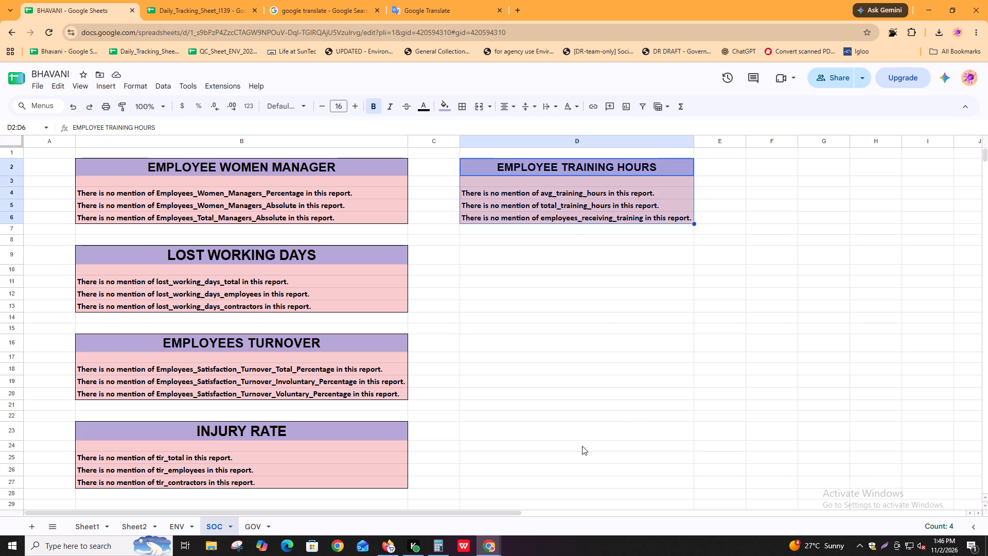
pyautogui.click(556, 287)
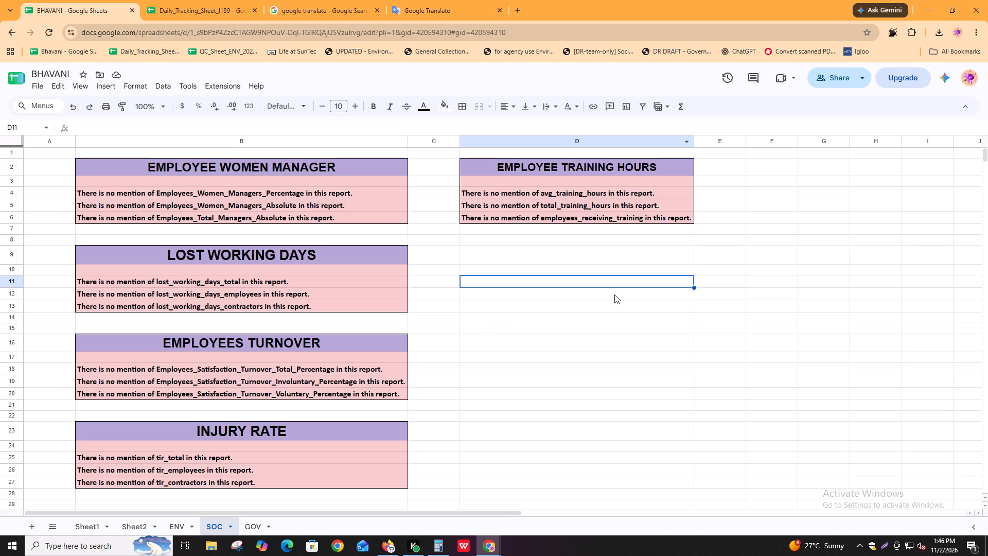
pyautogui.moveTo(501, 165); pyautogui.dragTo(501, 215)
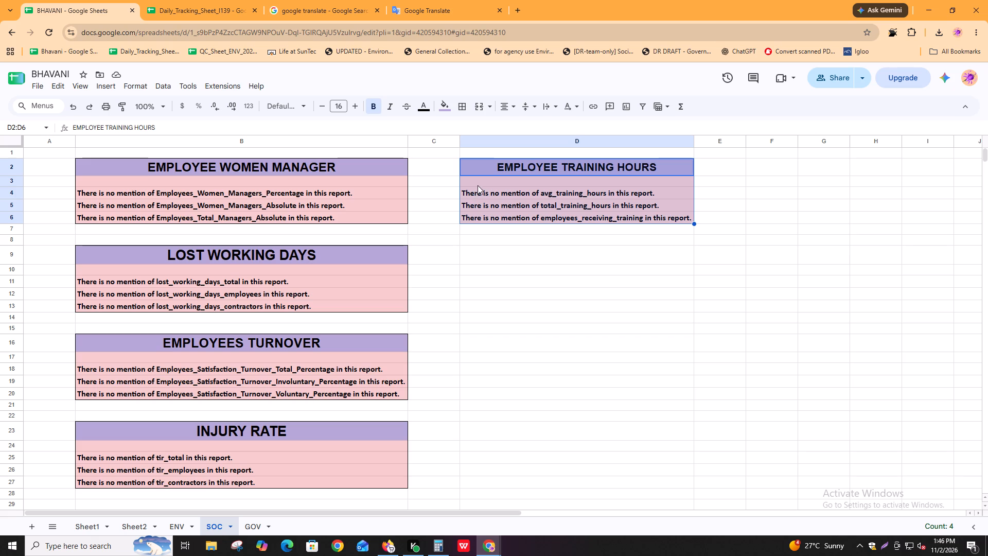
pyautogui.hotkey('ctrl', 'x')
pyautogui.click(480, 257)
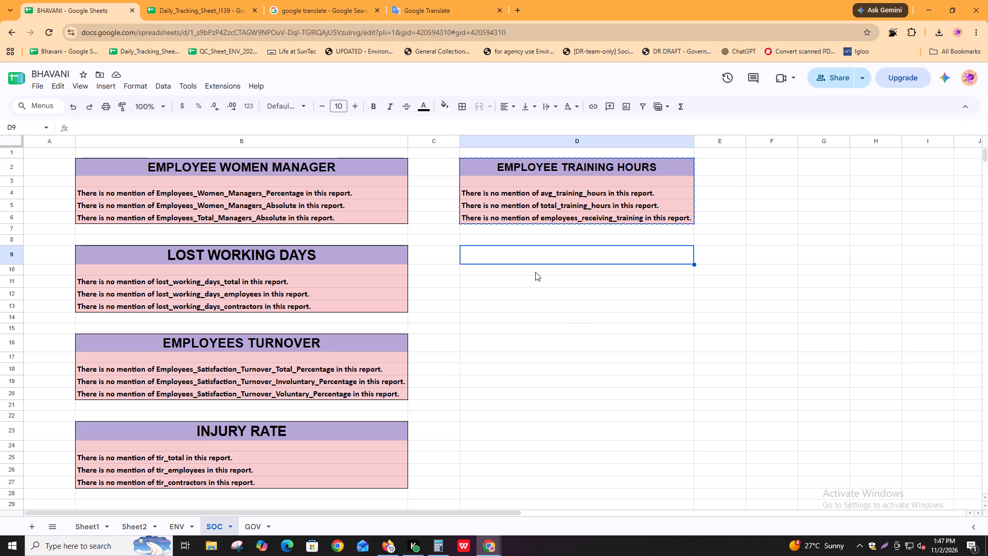
pyautogui.hotkey('ctrl', 'v')
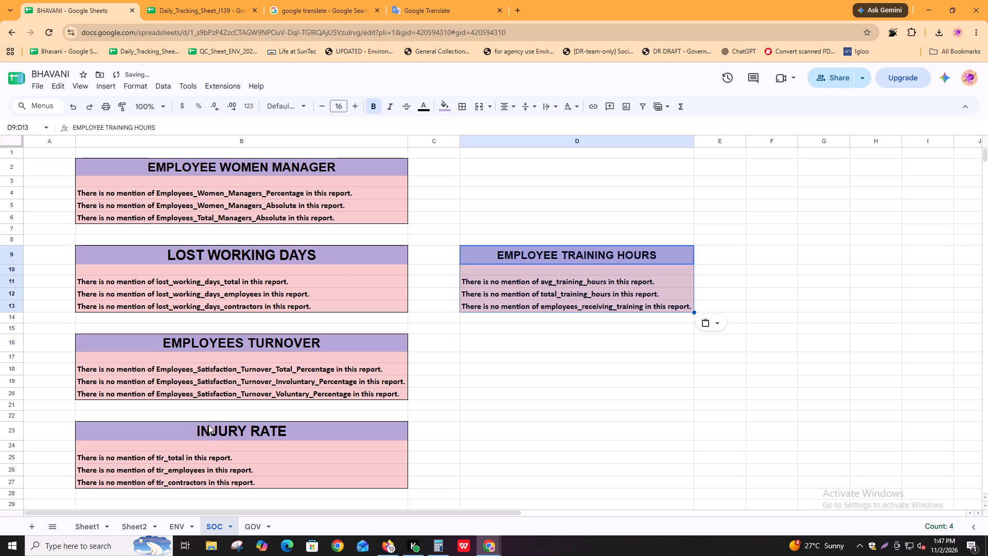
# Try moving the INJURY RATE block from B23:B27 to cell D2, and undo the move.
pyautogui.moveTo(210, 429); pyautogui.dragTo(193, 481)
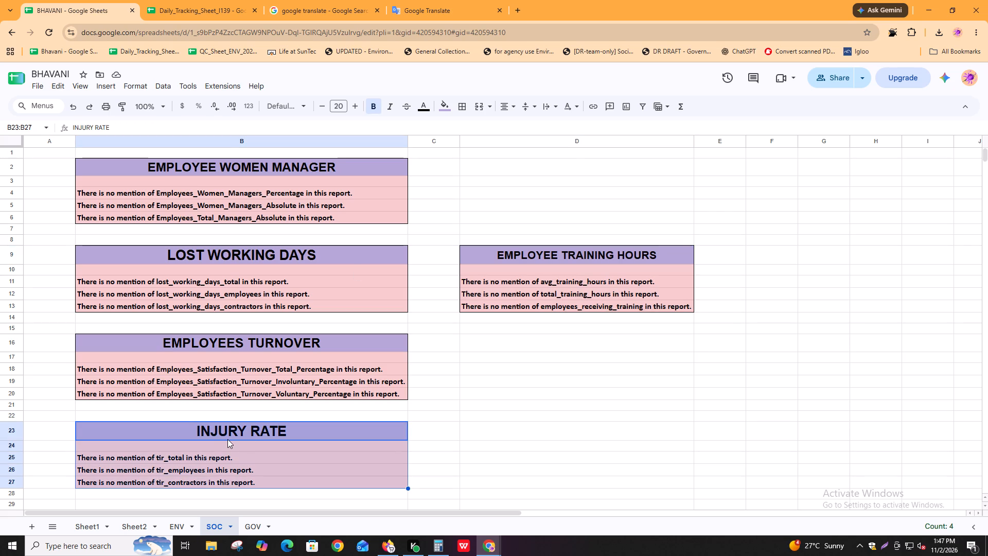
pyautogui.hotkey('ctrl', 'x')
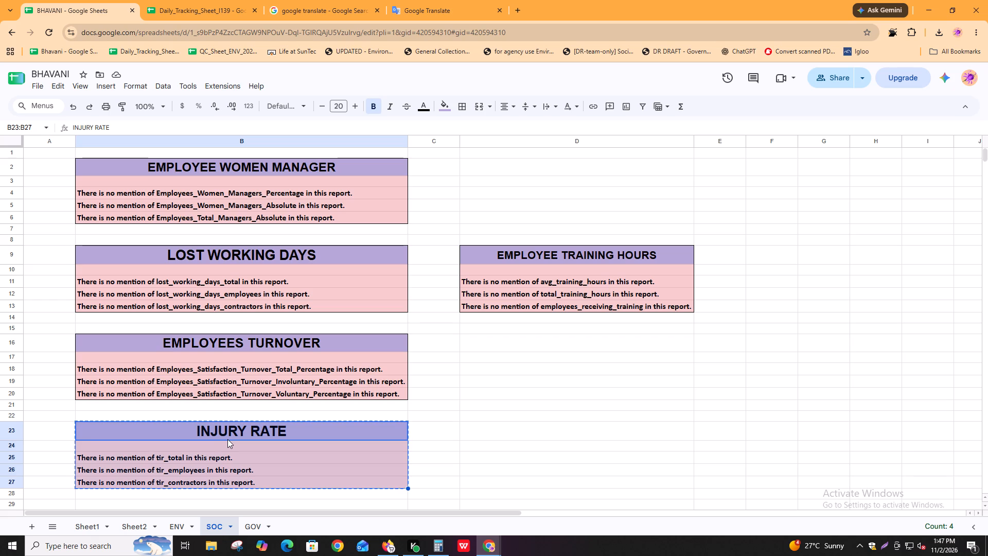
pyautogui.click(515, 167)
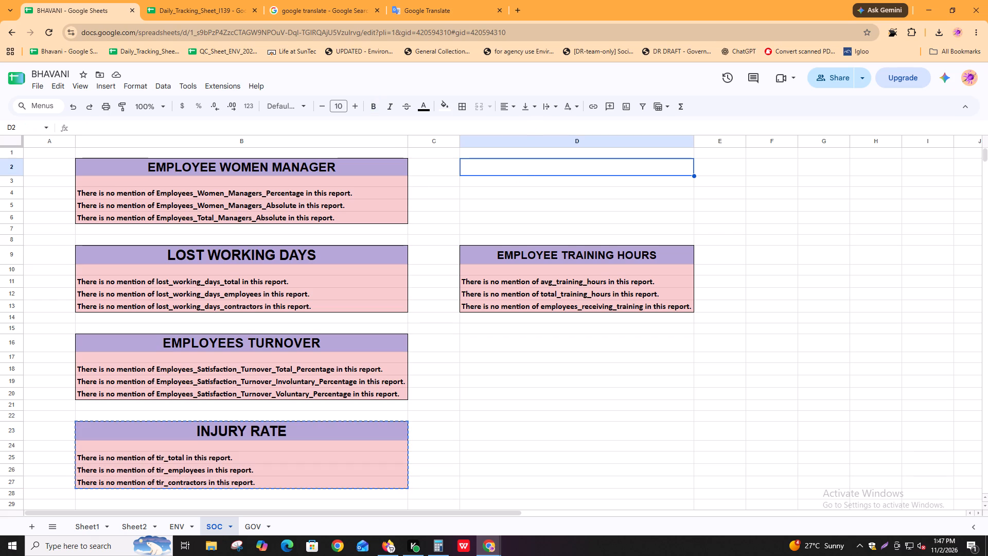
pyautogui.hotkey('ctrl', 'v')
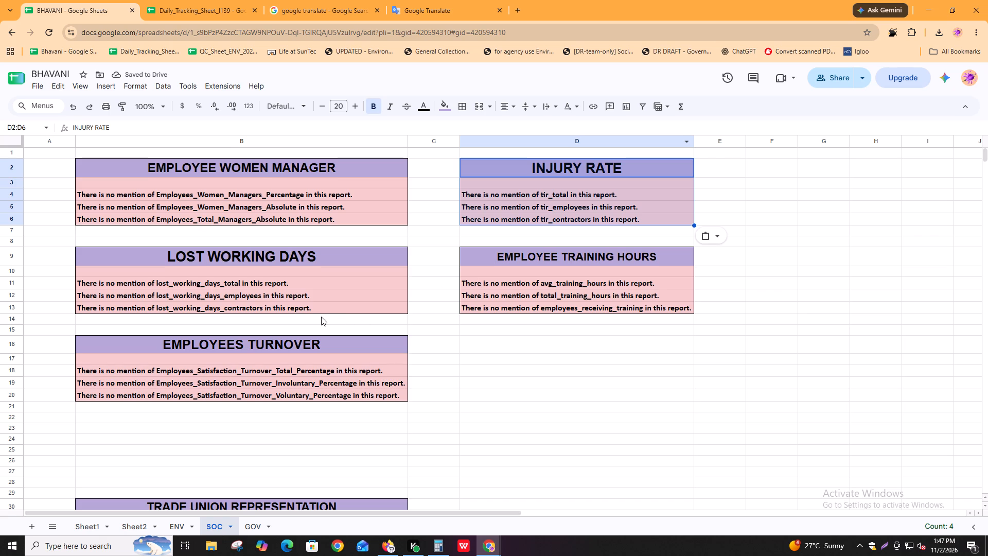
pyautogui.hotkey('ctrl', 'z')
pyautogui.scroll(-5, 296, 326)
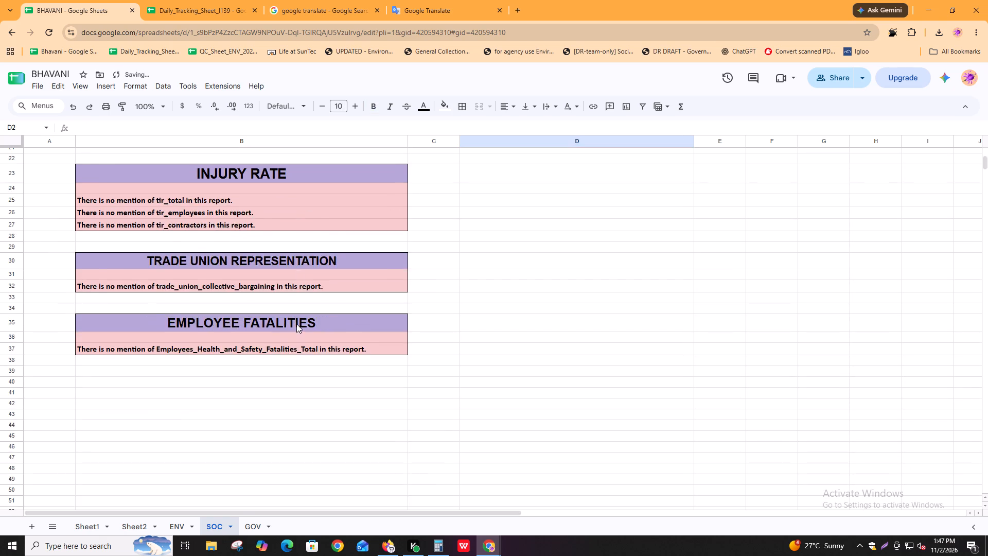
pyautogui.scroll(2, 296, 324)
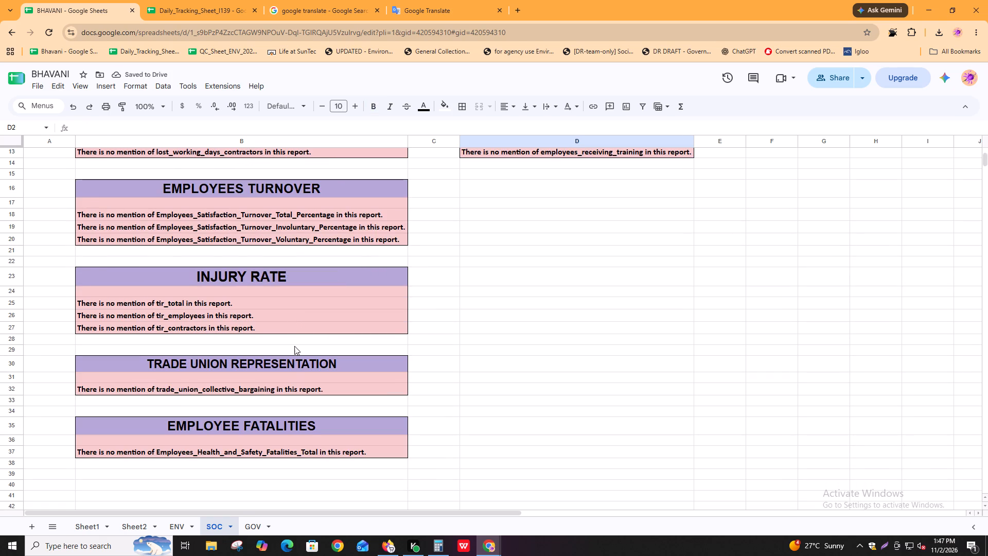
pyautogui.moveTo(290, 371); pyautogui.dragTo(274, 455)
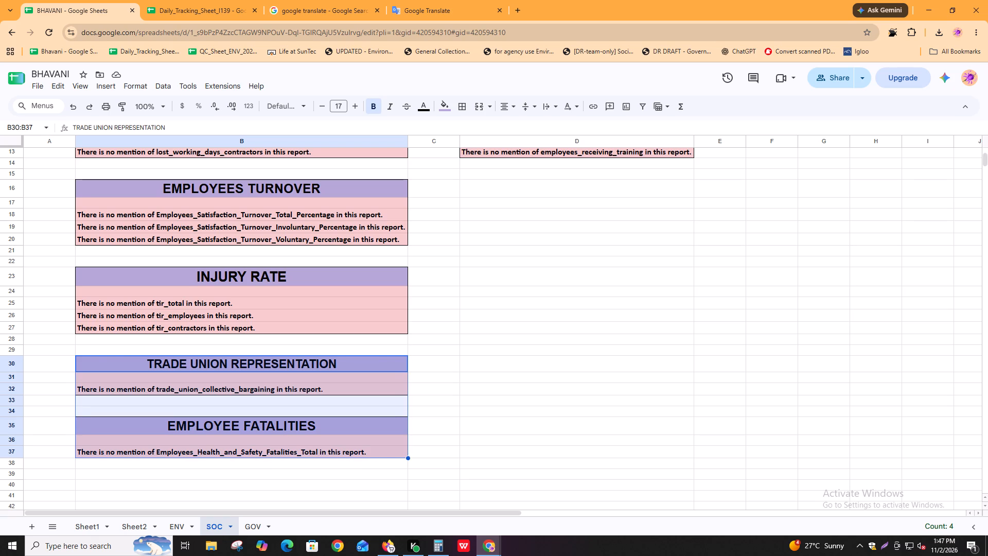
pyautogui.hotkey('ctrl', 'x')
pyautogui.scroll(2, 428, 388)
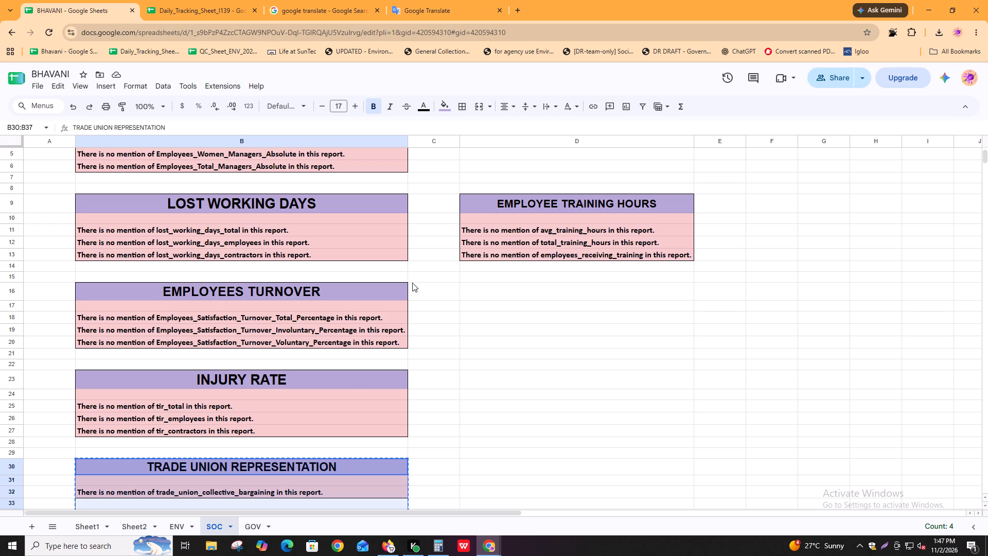
# Return to the Igloo task and look over the remaining governance fields down to the CEO Compensation section.
pyautogui.click(934, 0)
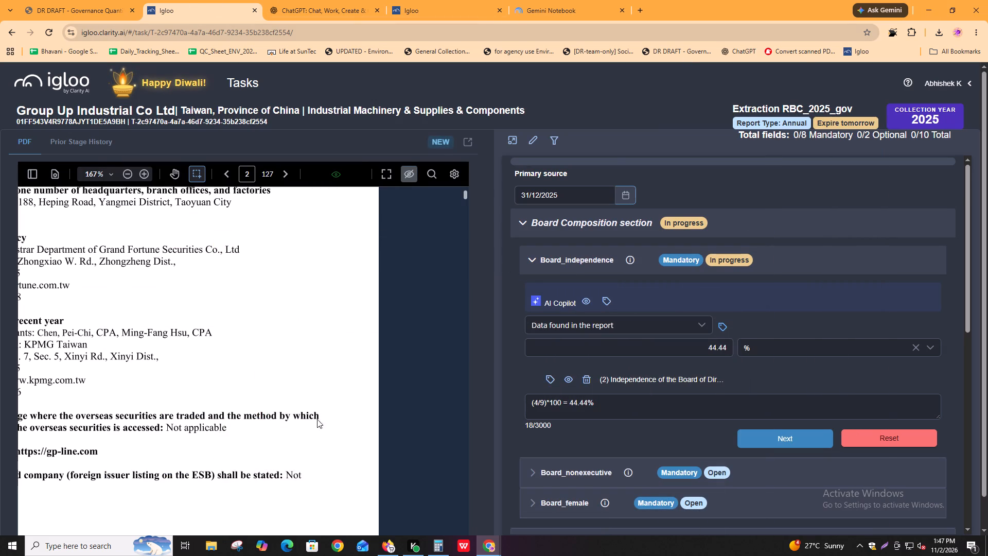
pyautogui.scroll(-2, 328, 394)
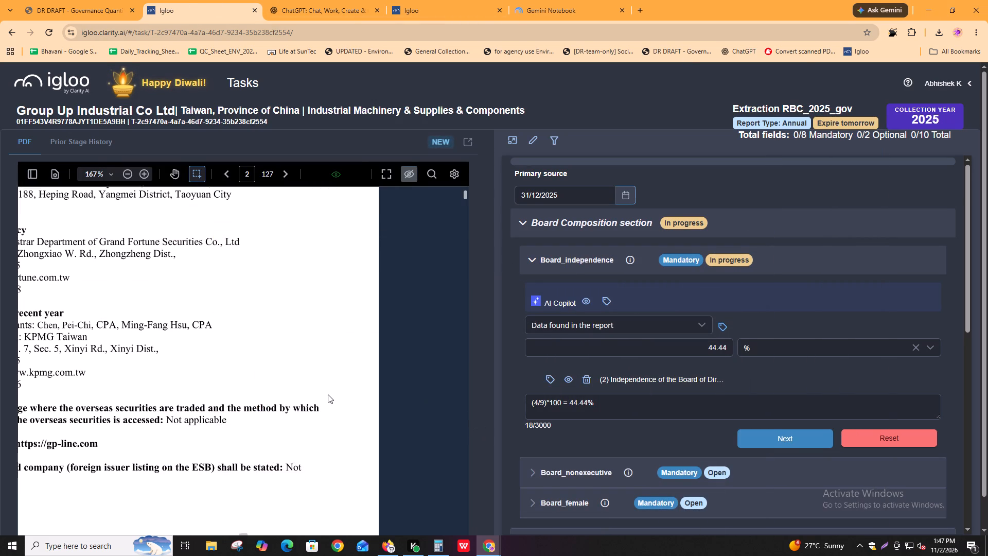
pyautogui.scroll(-2, 694, 391)
pyautogui.scroll(-7, 762, 463)
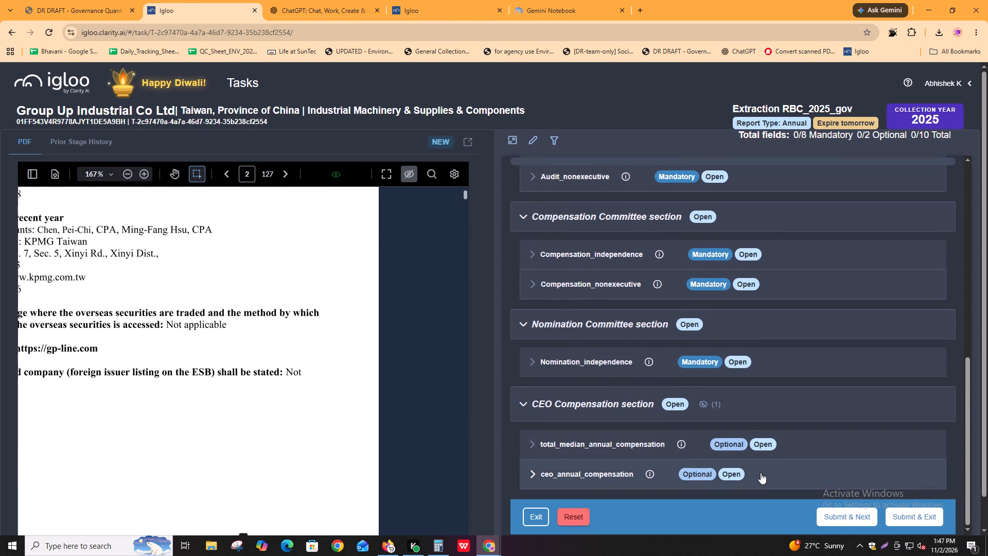
pyautogui.scroll(-6, 761, 473)
pyautogui.scroll(15, 761, 473)
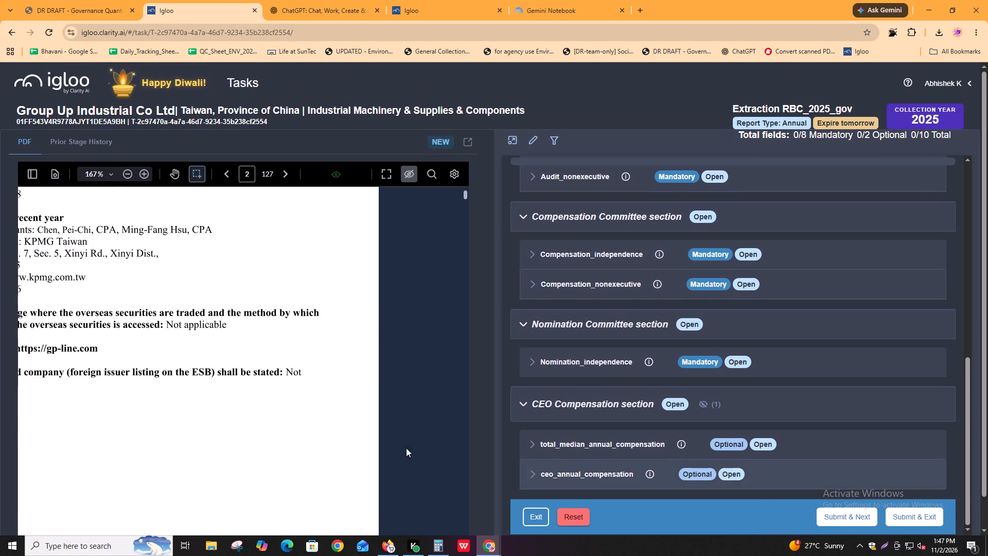
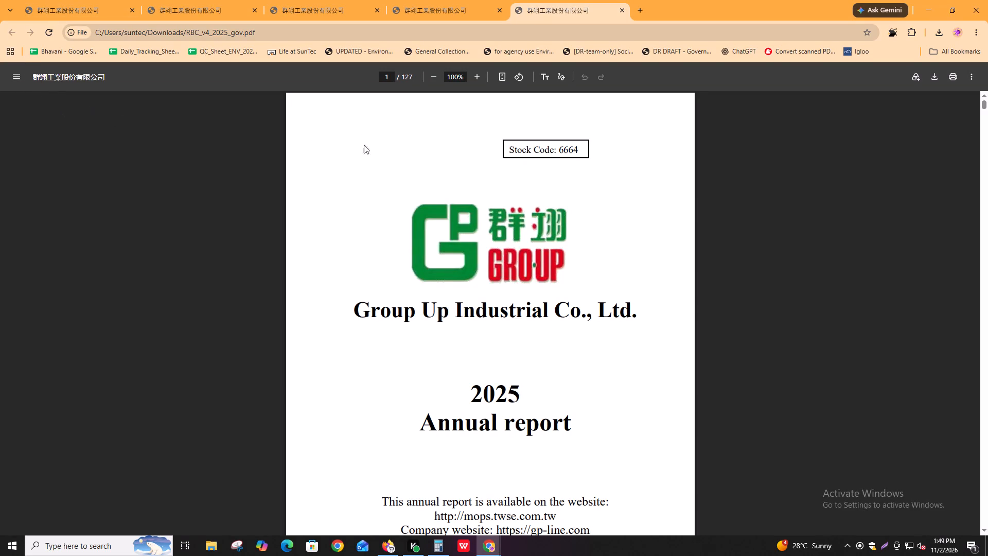
# Look through the 2025 annual report from the cover and table of contents to the table of directors and supervisors.
pyautogui.scroll(-11, 480, 177)
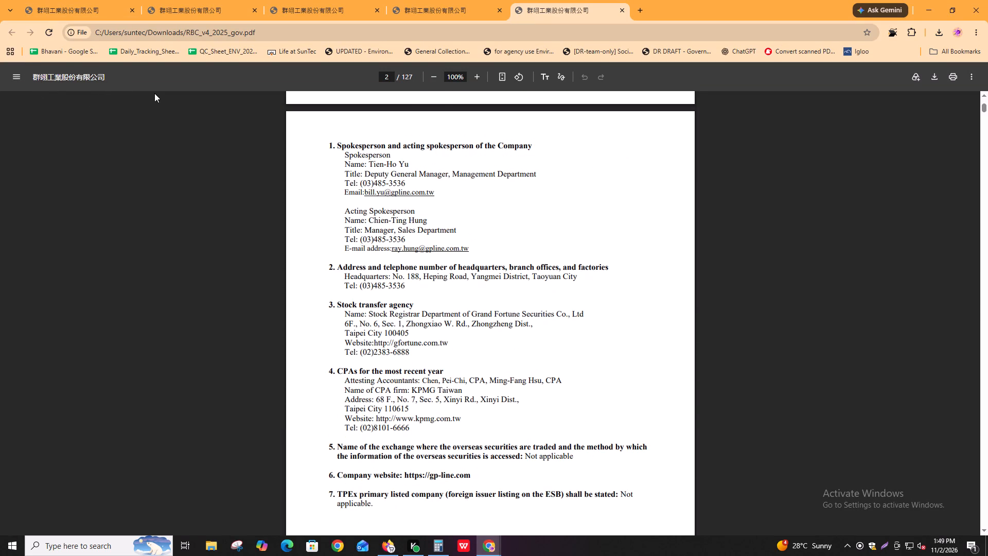
pyautogui.click(422, 0)
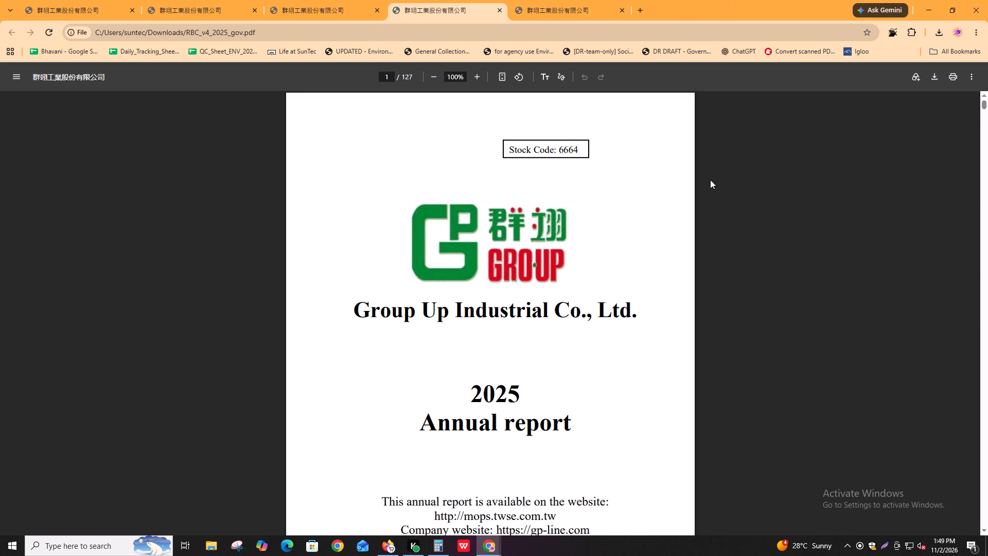
pyautogui.scroll(-2, 491, 346)
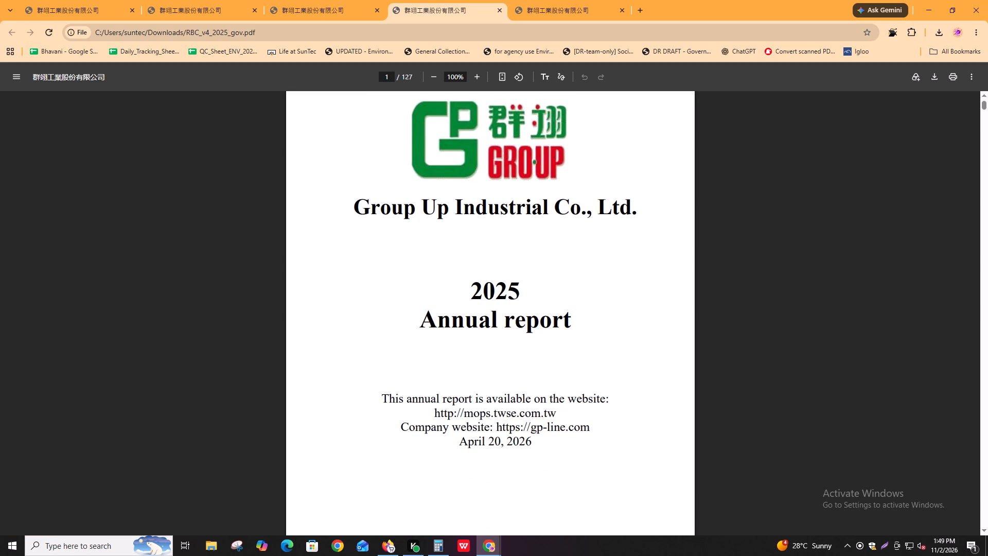
pyautogui.moveTo(400, 427); pyautogui.dragTo(539, 443)
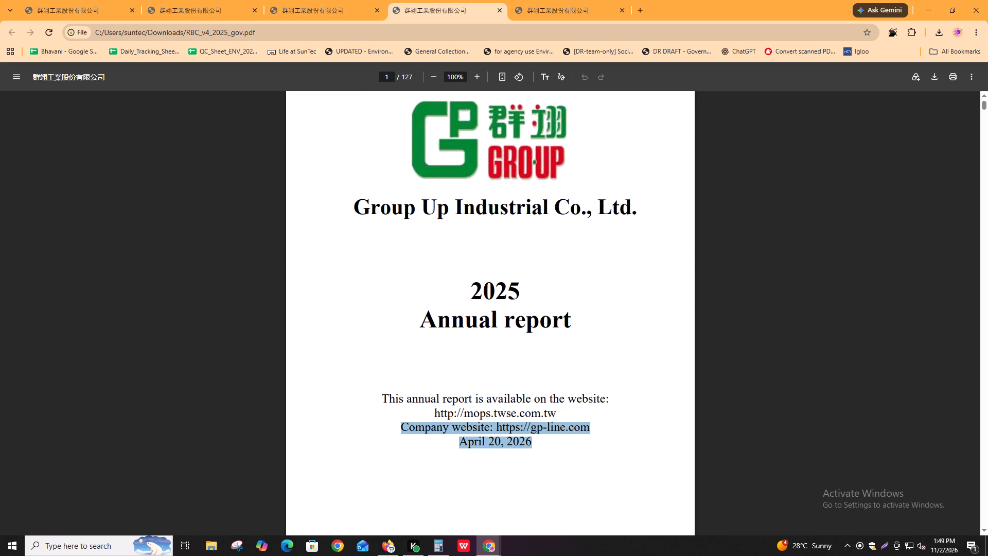
pyautogui.moveTo(539, 443); pyautogui.dragTo(528, 445)
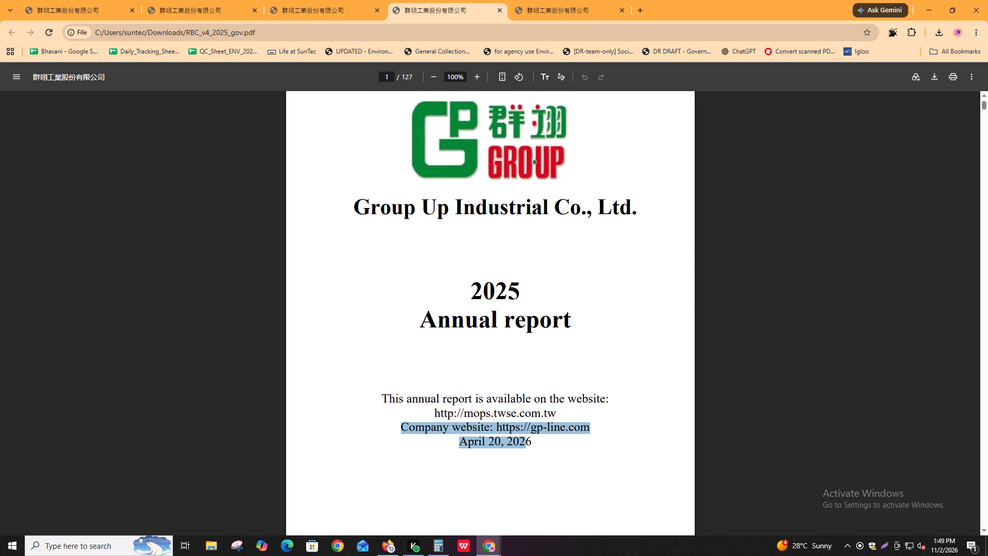
pyautogui.moveTo(528, 445); pyautogui.dragTo(533, 444)
pyautogui.click(533, 444)
pyautogui.scroll(-8, 533, 443)
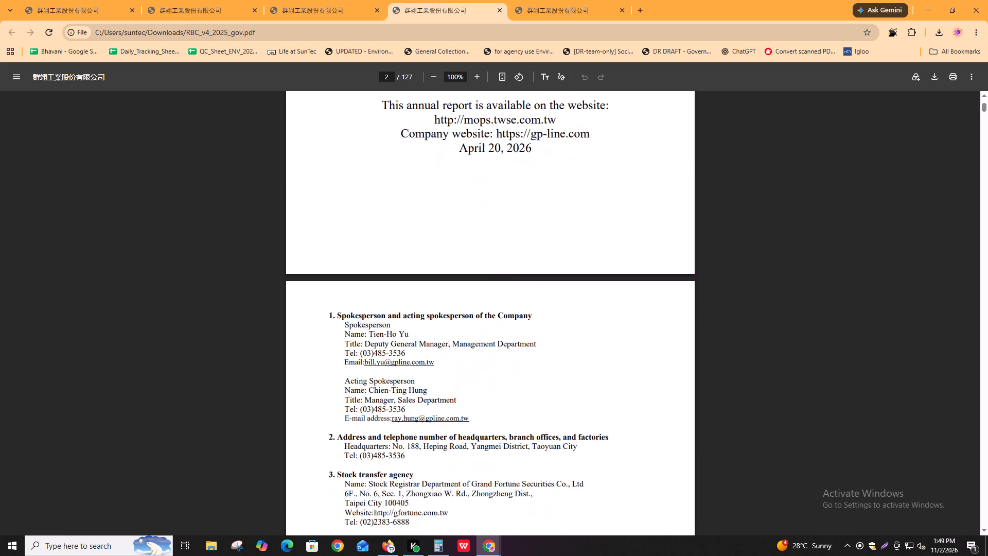
pyautogui.scroll(-1, 529, 444)
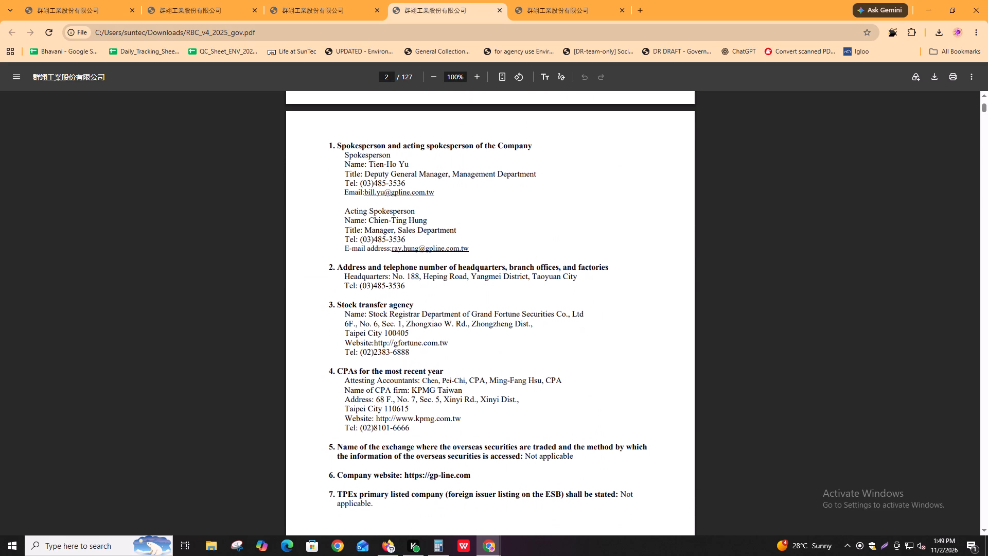
pyautogui.scroll(-13, 408, 479)
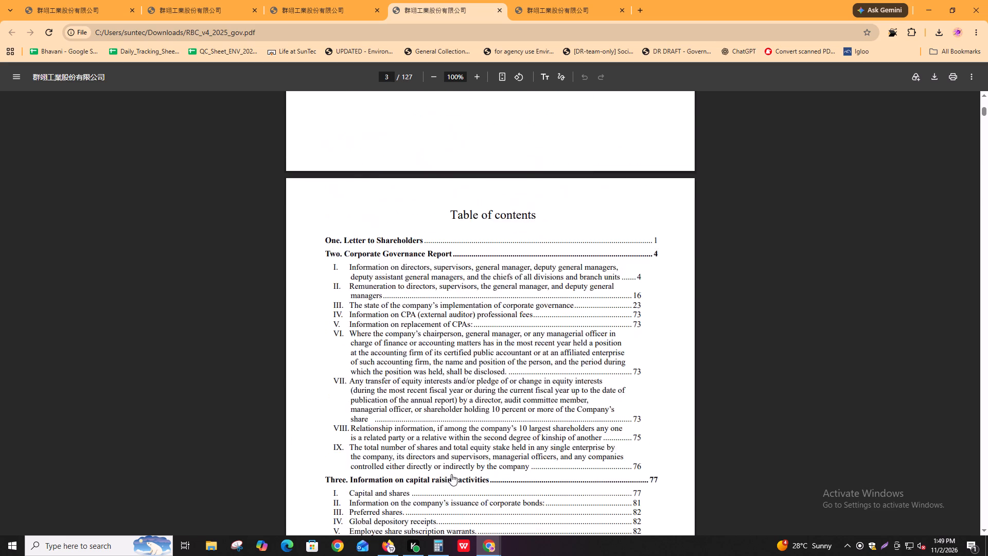
pyautogui.scroll(-17, 438, 399)
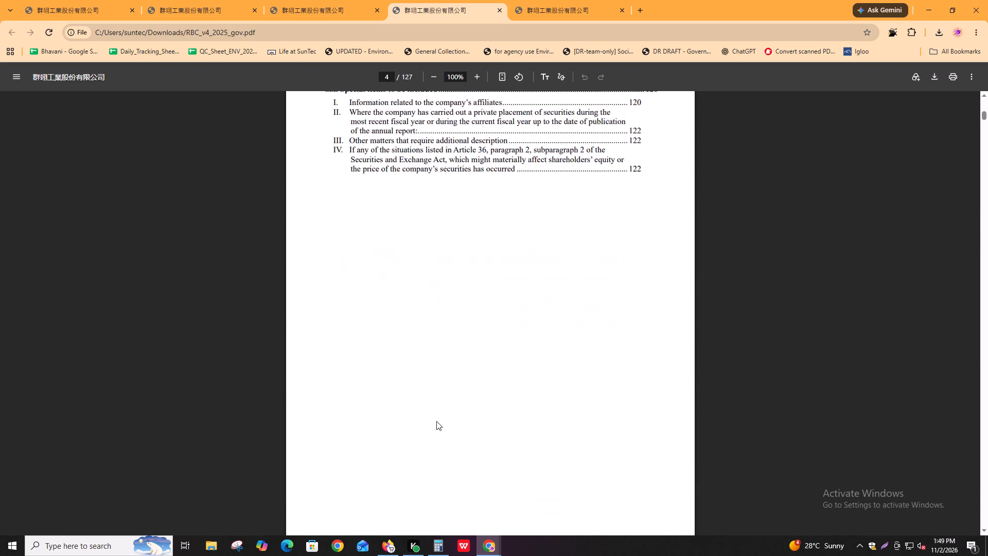
pyautogui.scroll(-18, 436, 421)
pyautogui.scroll(-9, 435, 431)
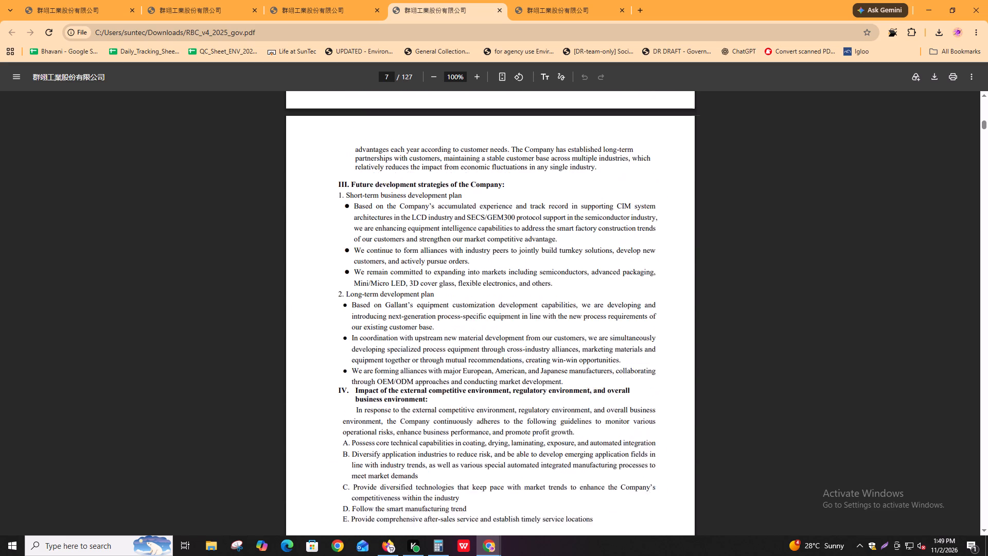
pyautogui.scroll(-13, 440, 431)
pyautogui.scroll(-1, 491, 457)
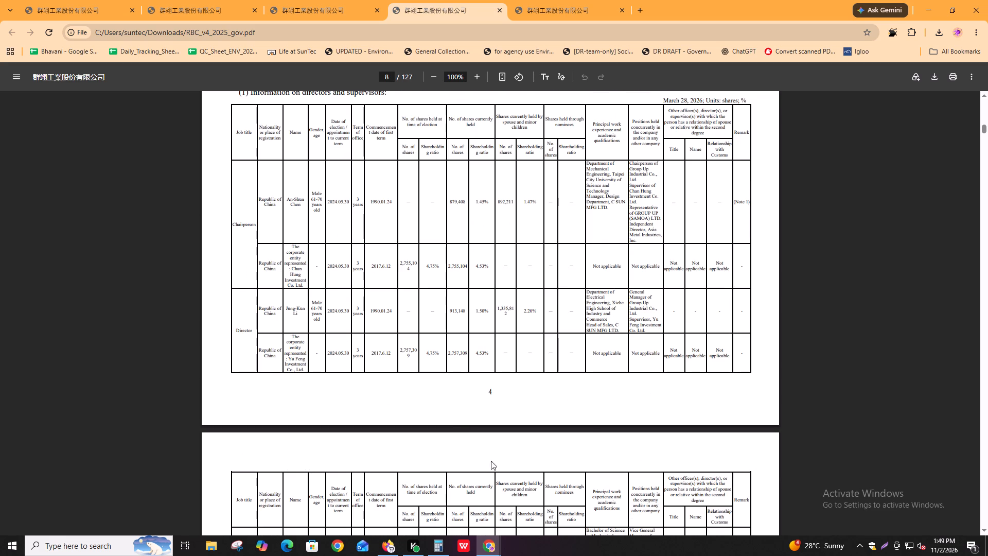
pyautogui.scroll(-4, 491, 461)
pyautogui.scroll(4, 494, 465)
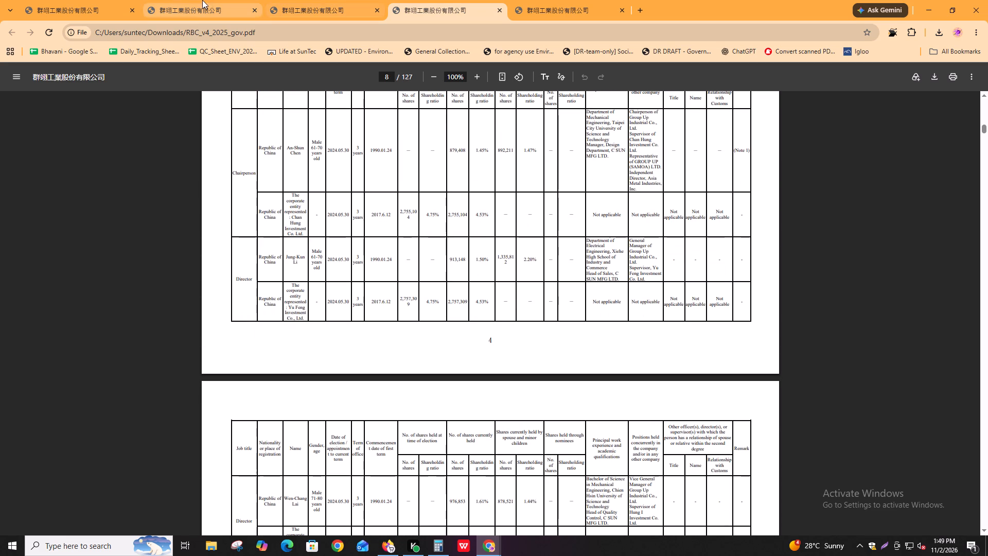
# Return to the annual report copy open at the board independence section on page 17 and go to its "board of dir" text search.
pyautogui.click(47, 0)
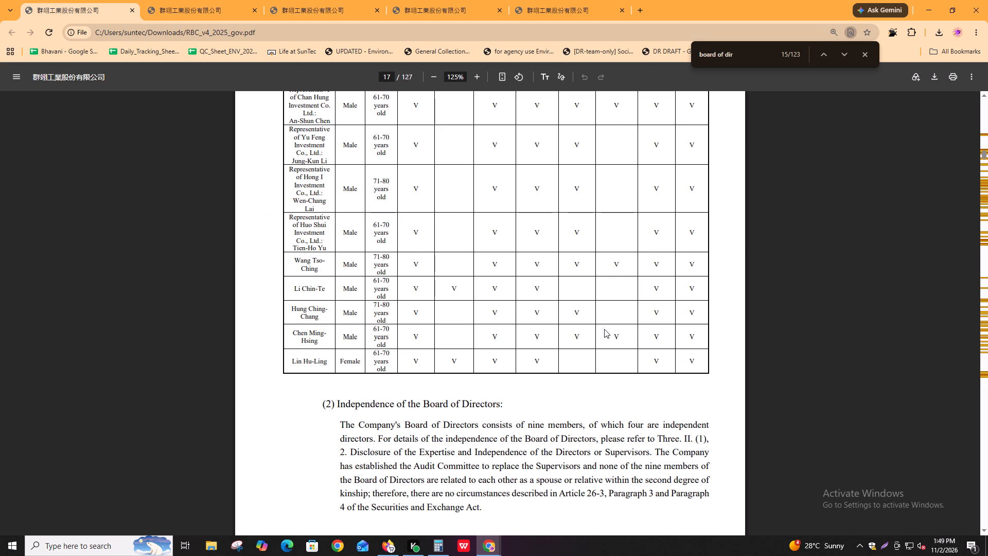
pyautogui.click(760, 63)
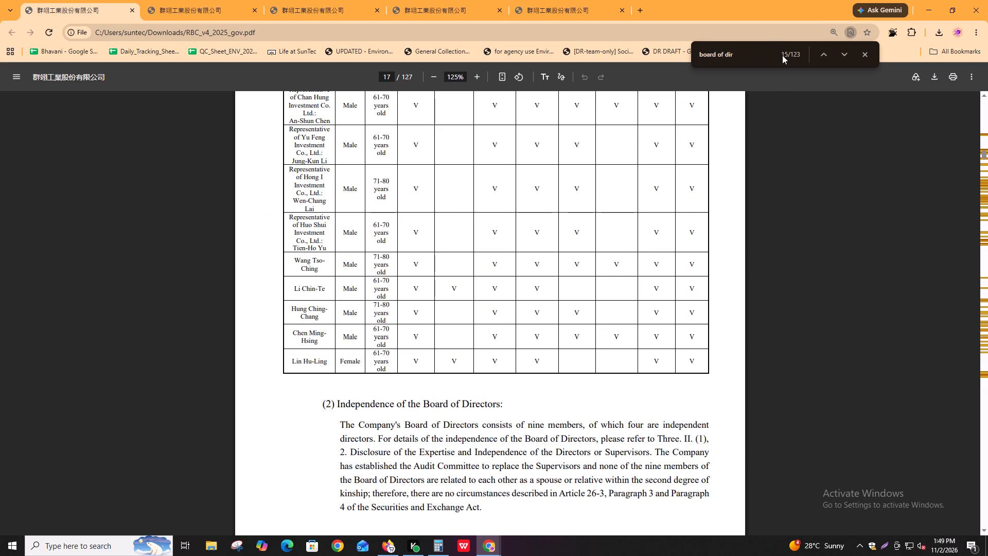
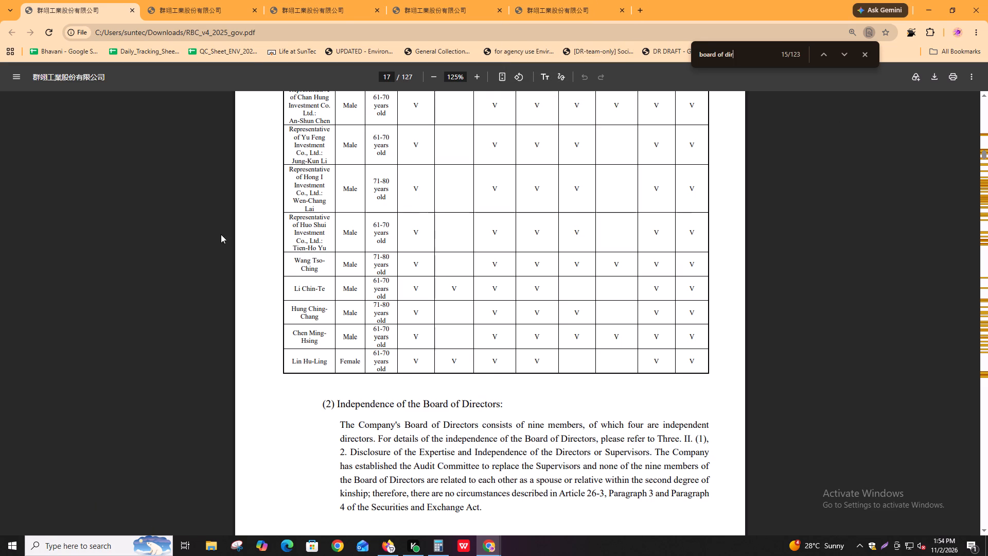
# Examine the director diversity table and board independence section on page 17, plus the nearby table of managerial officers.
pyautogui.moveTo(287, 215); pyautogui.dragTo(305, 278)
pyautogui.click(305, 278)
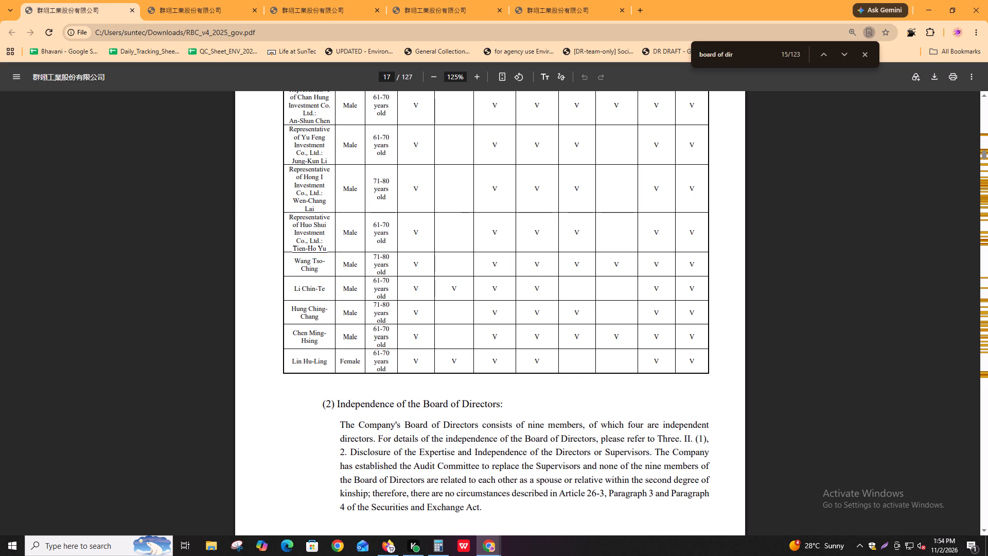
pyautogui.click(314, 186)
pyautogui.doubleClick(315, 187)
pyautogui.doubleClick(415, 273)
pyautogui.doubleClick(642, 303)
pyautogui.scroll(-20, 639, 301)
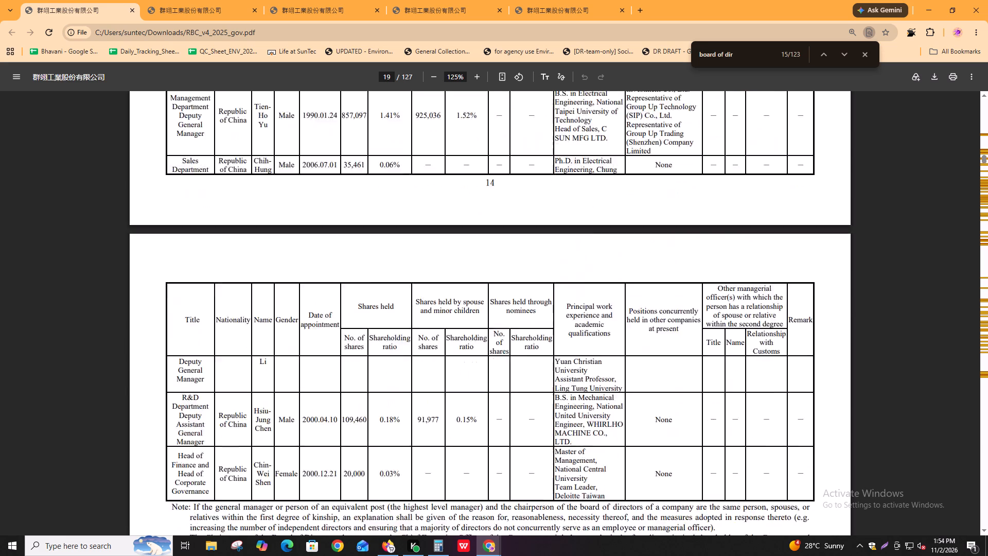
pyautogui.scroll(20, 639, 300)
pyautogui.scroll(1, 641, 291)
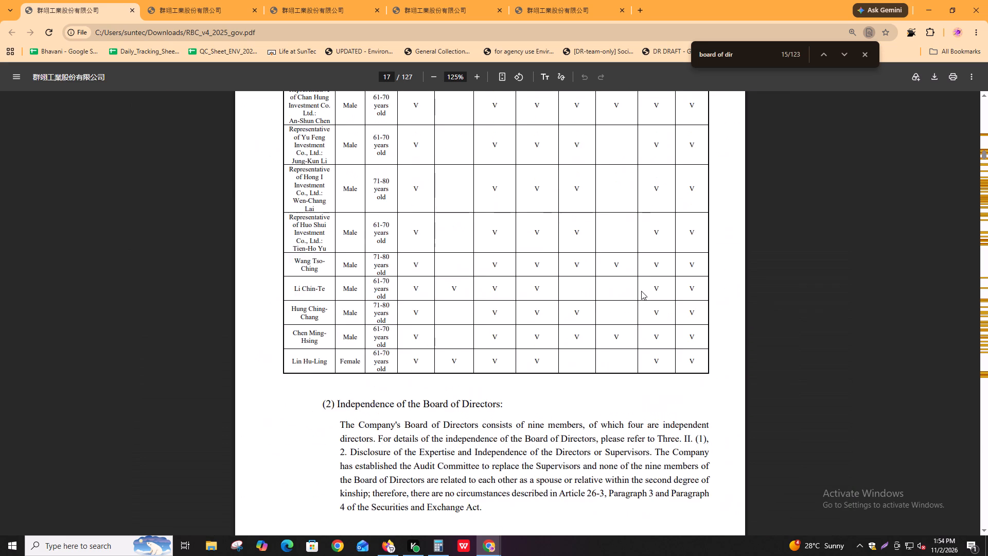
pyautogui.scroll(1, 641, 291)
pyautogui.scroll(-1, 641, 291)
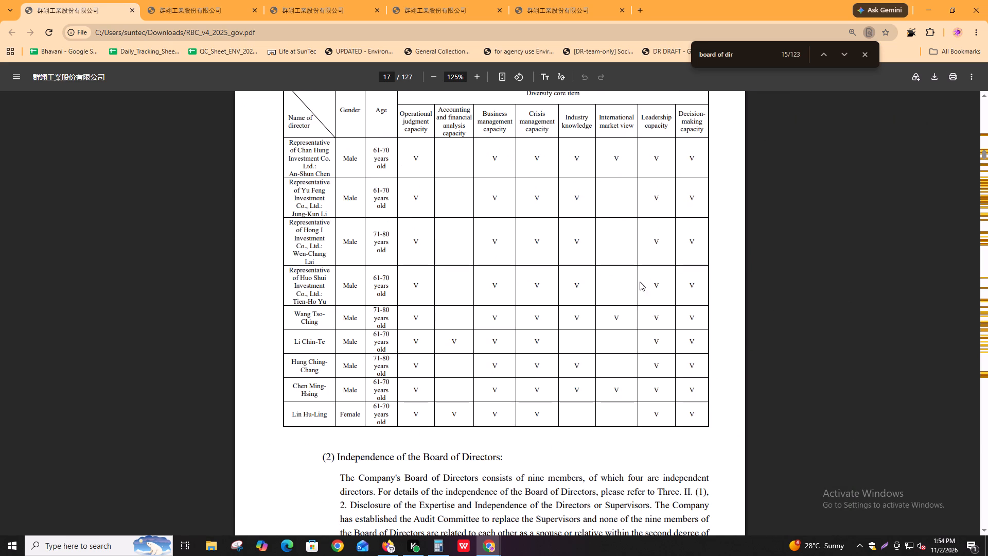
pyautogui.scroll(-3, 581, 311)
pyautogui.scroll(2, 580, 311)
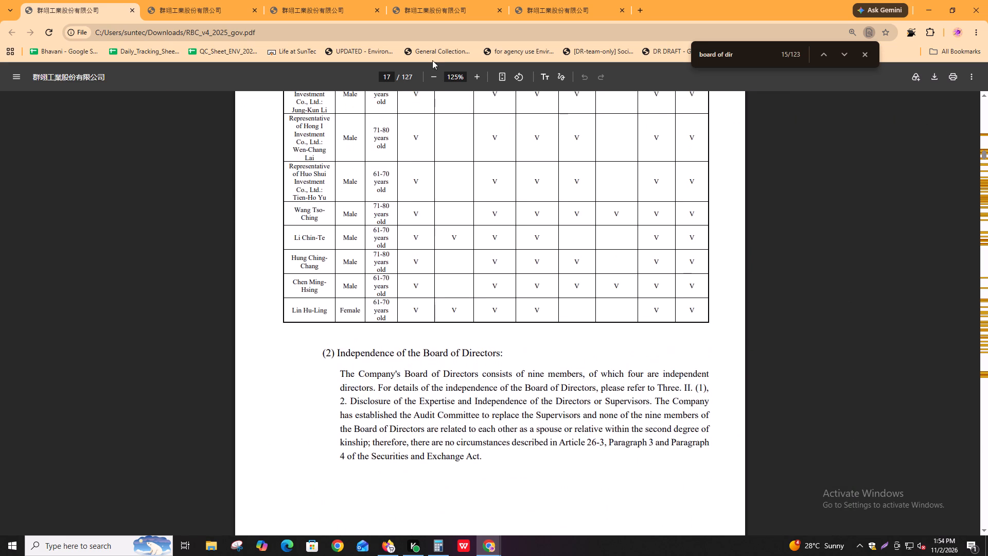
# Check the open annual report copies and settle on the 100% zoom copy showing the directors and supervisors table on page 8.
pyautogui.click(192, 0)
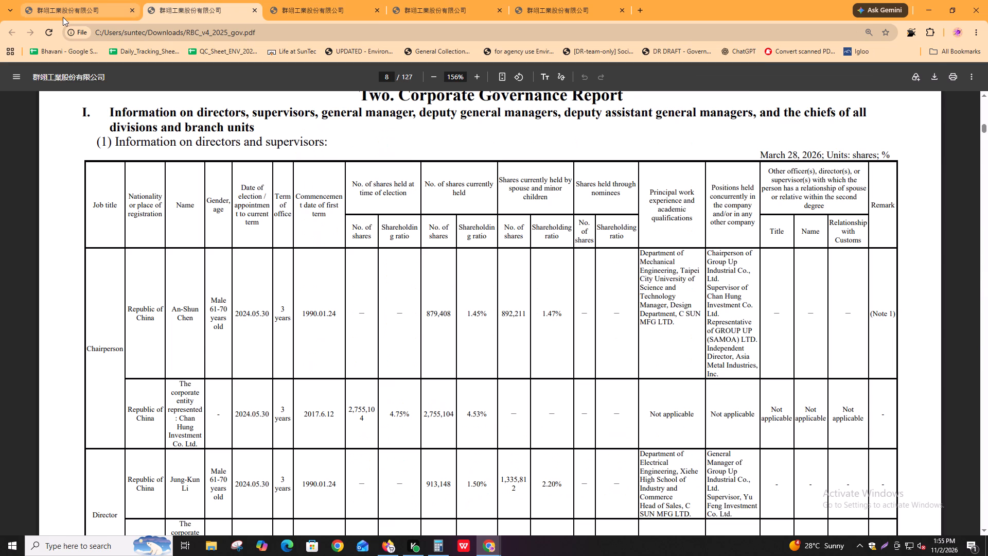
pyautogui.click(77, 14)
pyautogui.click(379, 2)
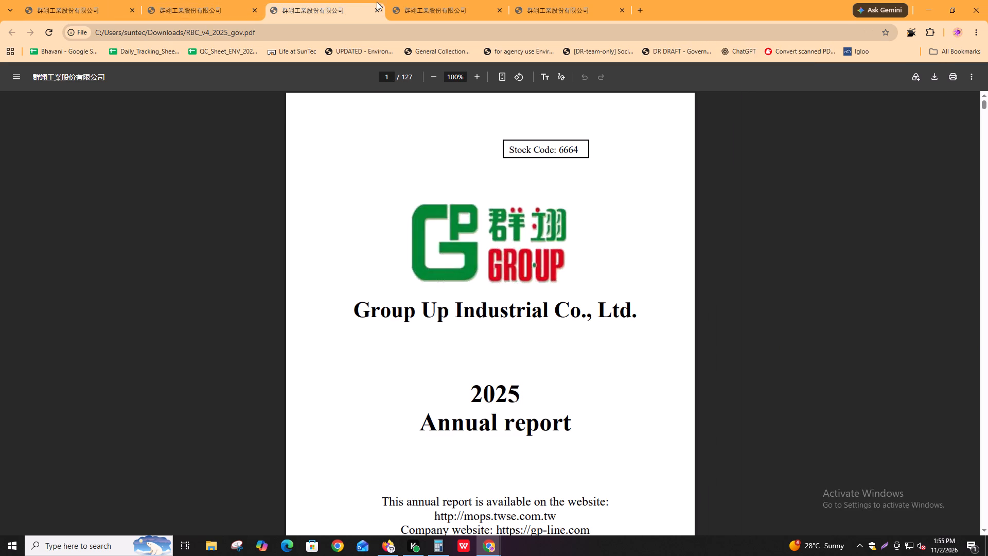
pyautogui.click(425, 12)
pyautogui.click(581, 12)
pyautogui.click(472, 4)
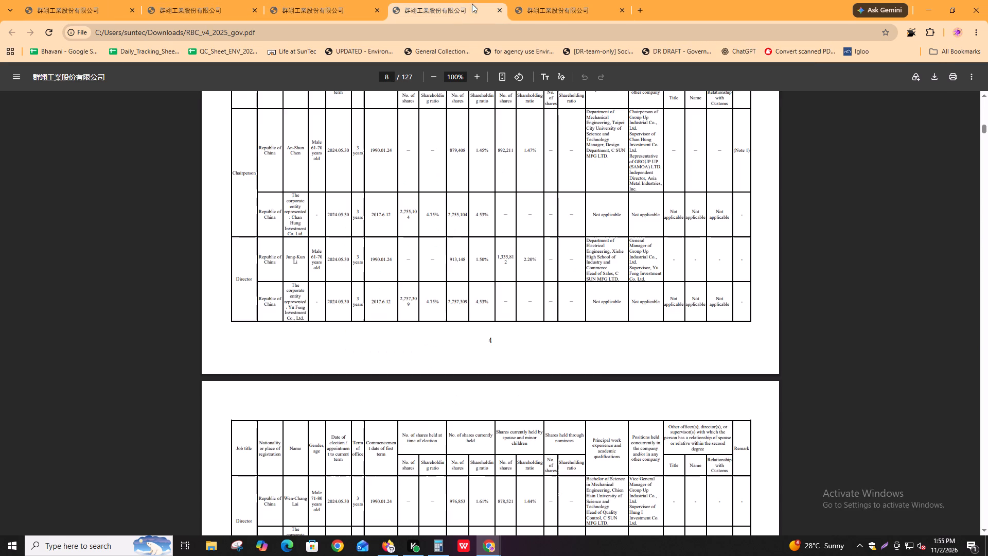
pyautogui.click(327, 0)
pyautogui.click(472, 0)
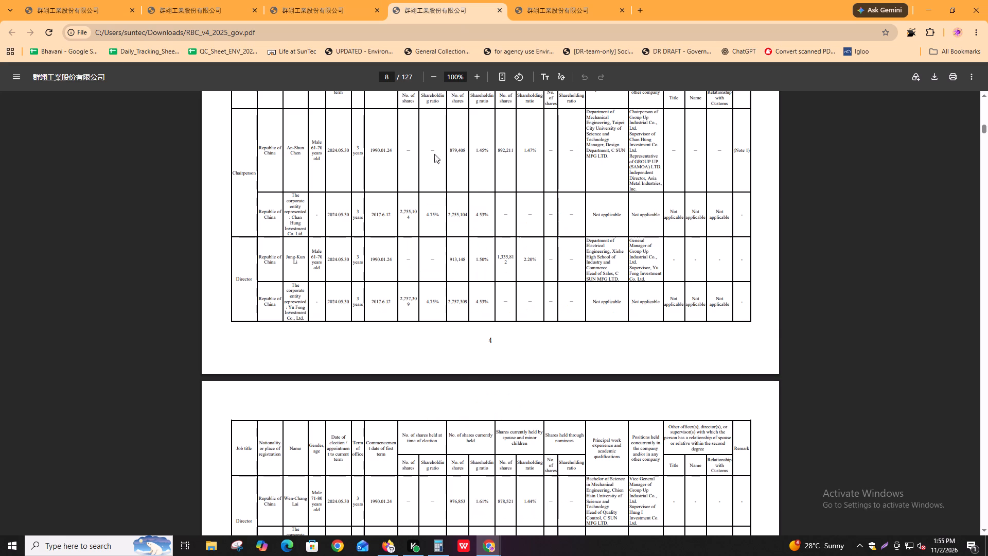
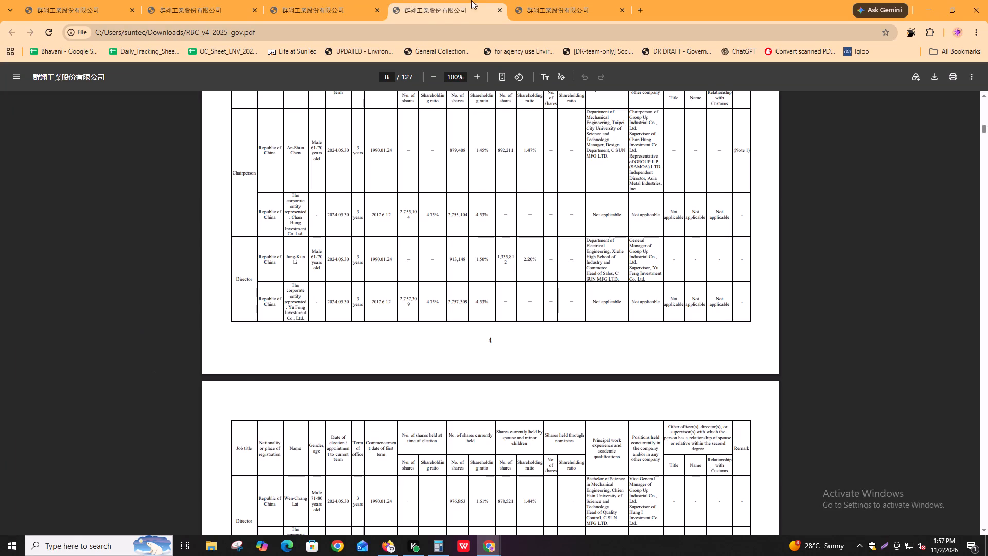
# Switch to the 156% zoom annual report copy and examine the chairperson's concurrently held positions in the directors table on page 8.
pyautogui.click(322, 0)
pyautogui.click(223, 0)
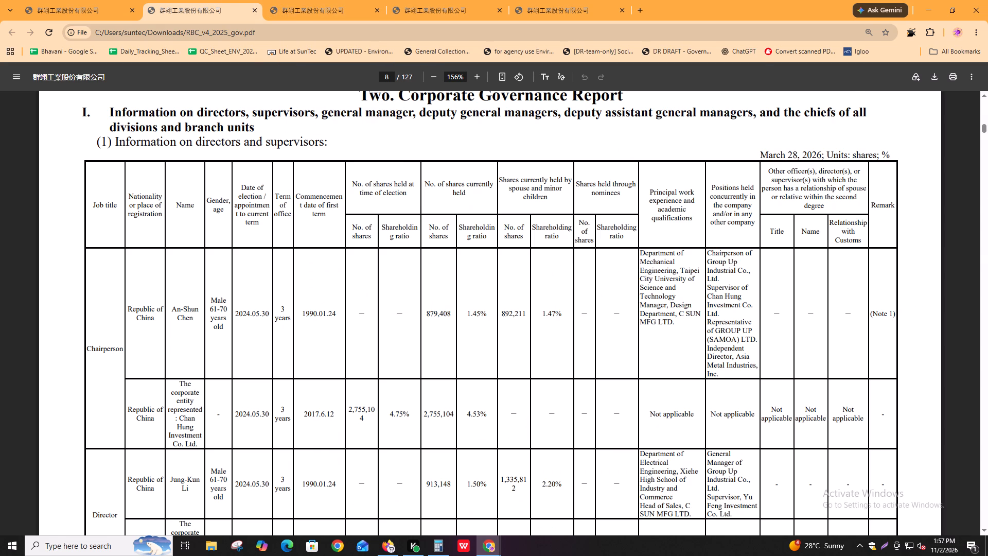
pyautogui.moveTo(708, 252); pyautogui.dragTo(728, 327)
pyautogui.click(728, 327)
pyautogui.click(728, 326)
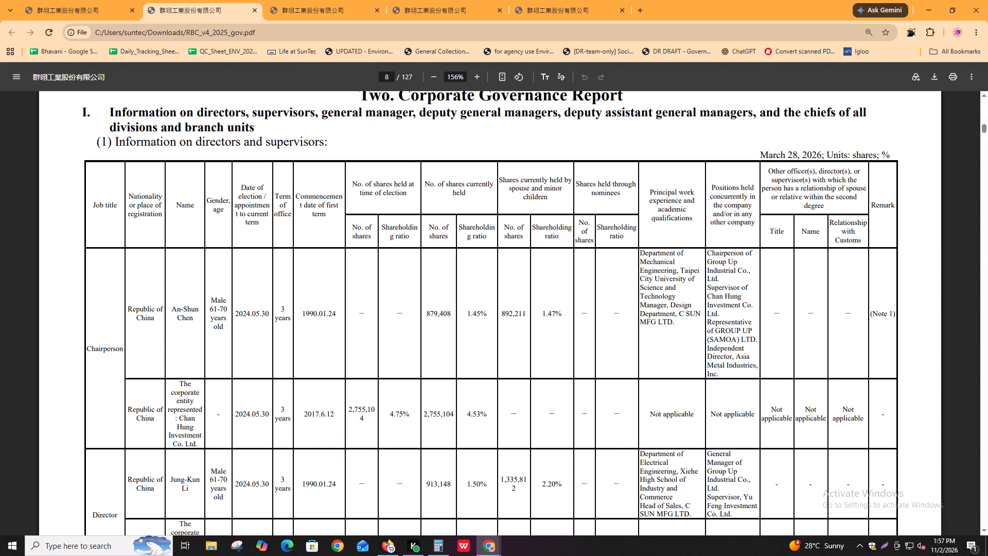
pyautogui.doubleClick(730, 319)
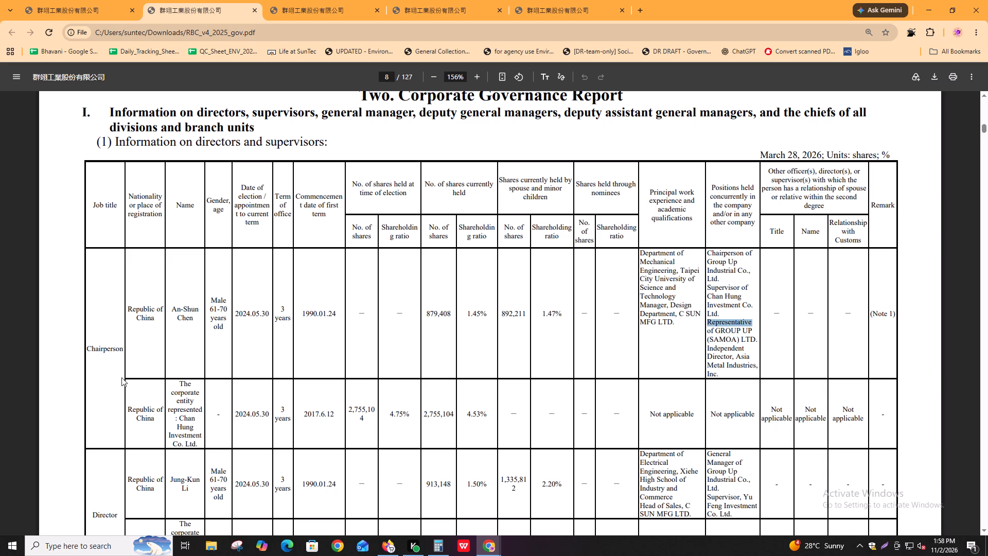
# Examine the nationality or place of registration for Chan Hung Investment Co. Ltd. in the chairperson rows of the directors table.
pyautogui.moveTo(125, 403); pyautogui.dragTo(164, 418)
pyautogui.click(164, 418)
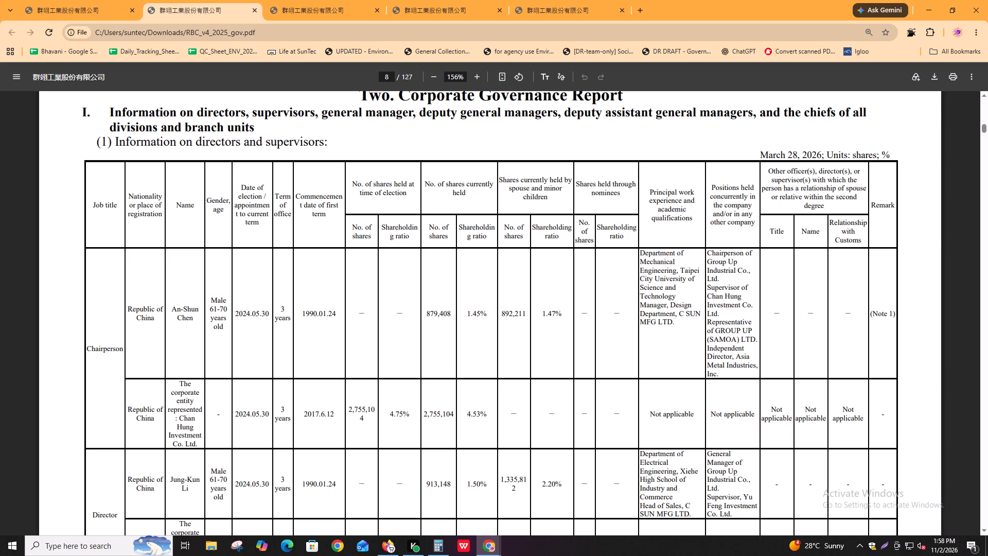
pyautogui.click(159, 418)
pyautogui.tripleClick(156, 419)
pyautogui.click(156, 419)
pyautogui.tripleClick(155, 411)
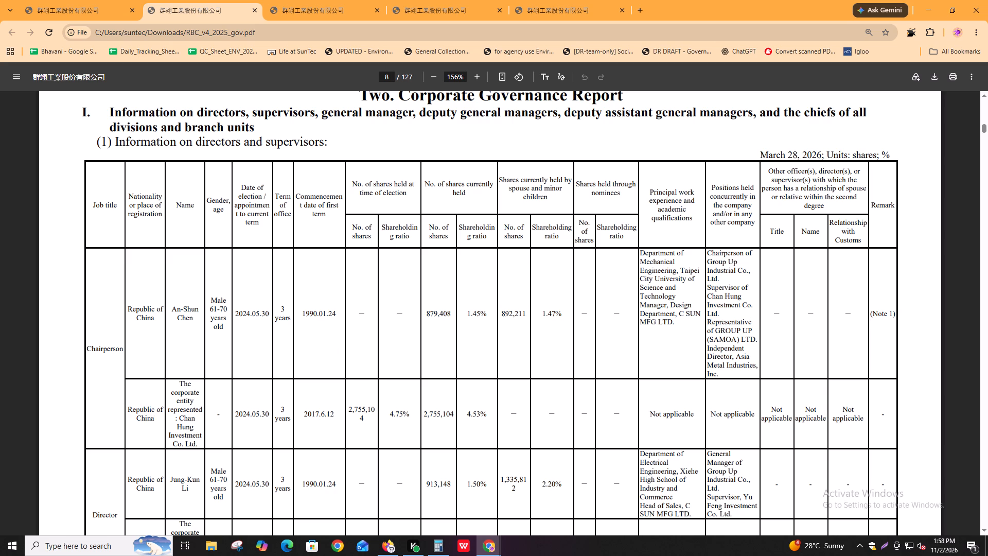
pyautogui.click(156, 409)
pyautogui.moveTo(126, 408); pyautogui.dragTo(162, 425)
pyautogui.click(162, 425)
pyautogui.moveTo(128, 407); pyautogui.dragTo(159, 419)
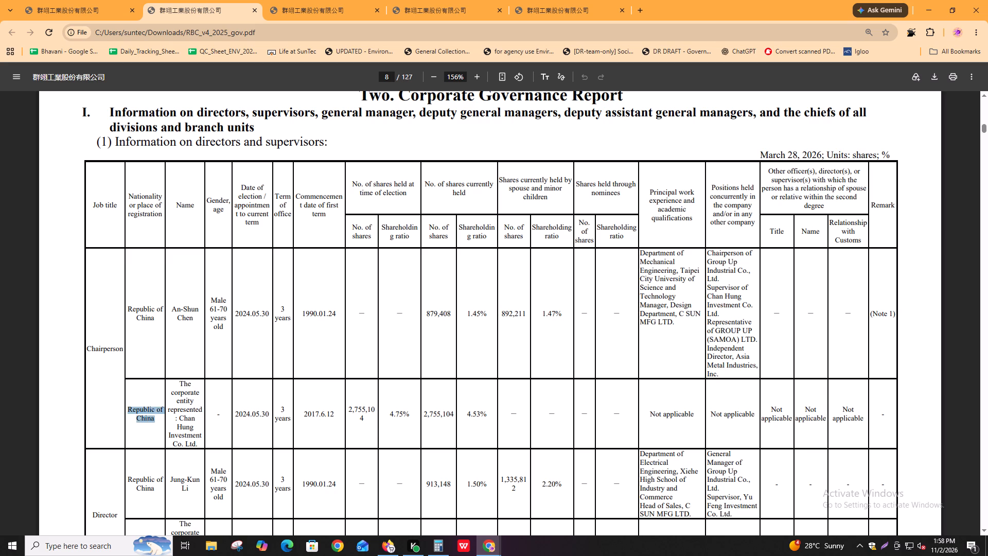
pyautogui.click(159, 419)
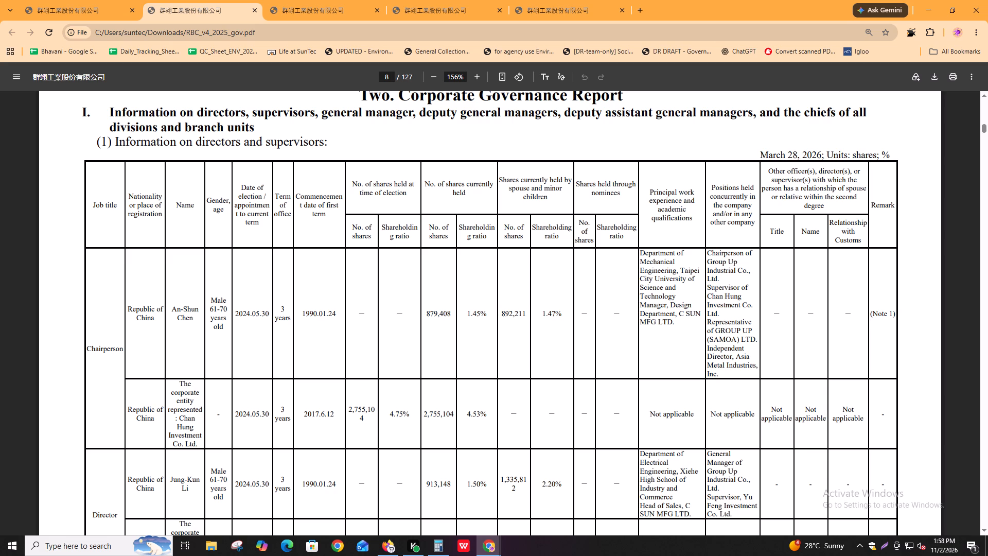
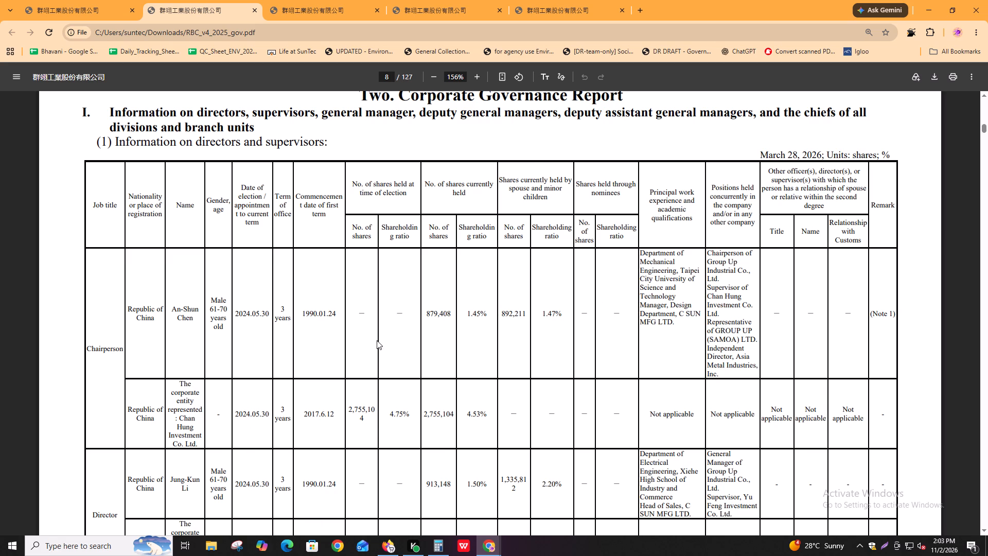
# Examine the full directors and supervisors table on page 8 of the annual report, including the director rows.
pyautogui.keyDown('ctrl'); pyautogui.scroll(-1, 377, 341); pyautogui.keyUp('ctrl')
pyautogui.scroll(-1, 417, 327)
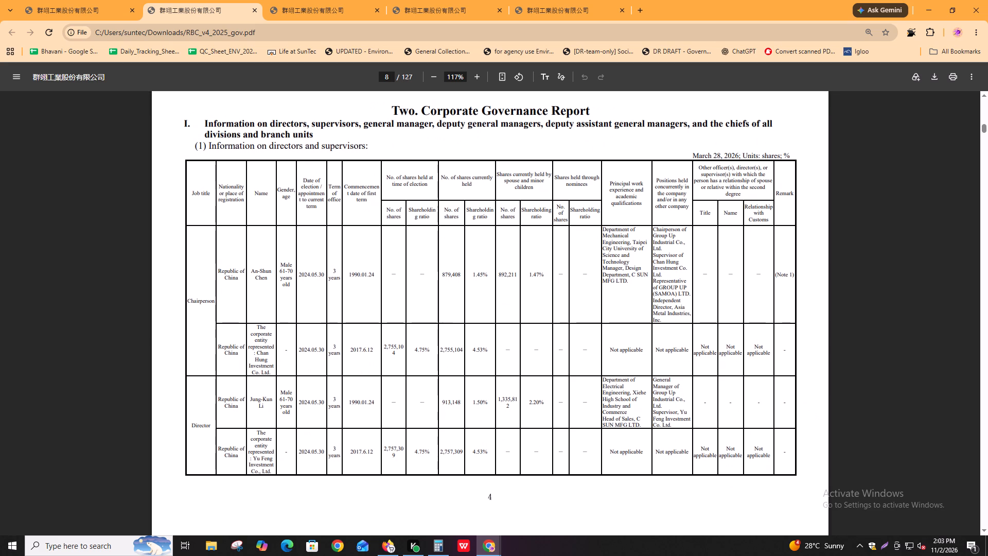
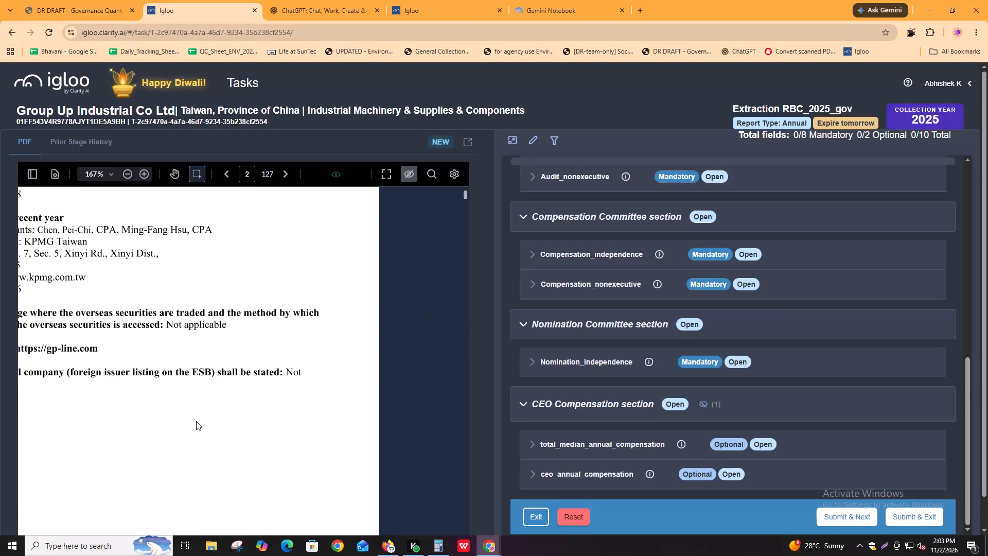
# Show the AI Copilot source passage for the Board_independence field in the report.
pyautogui.keyDown('shift'); pyautogui.scroll(3, 208, 419); pyautogui.keyUp('shift')
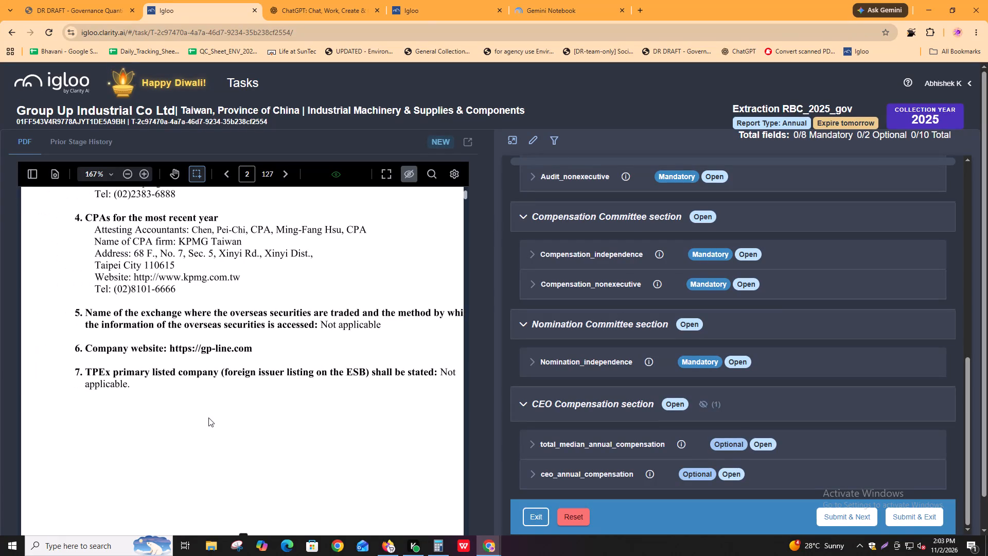
pyautogui.keyDown('shift'); pyautogui.scroll(-1, 211, 417); pyautogui.keyUp('shift')
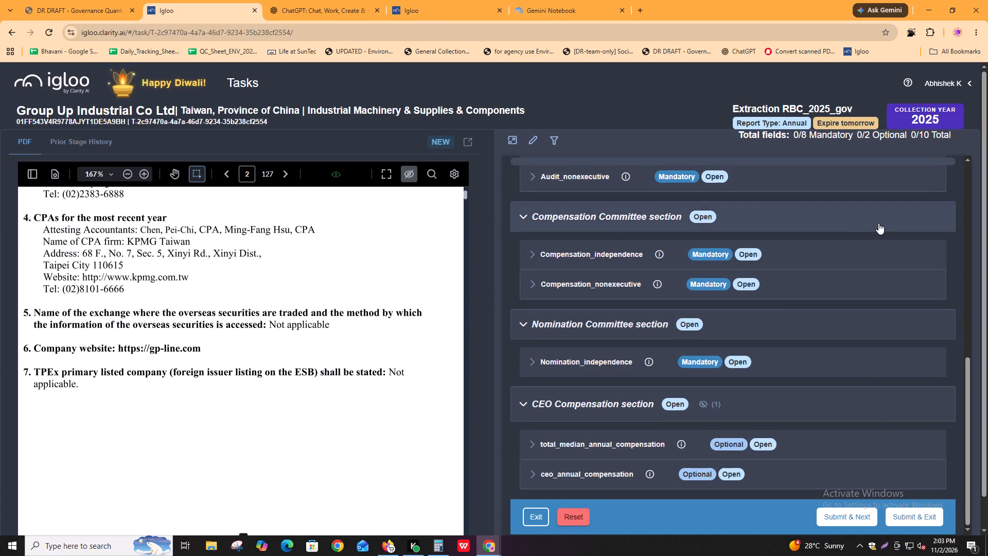
pyautogui.scroll(5, 744, 333)
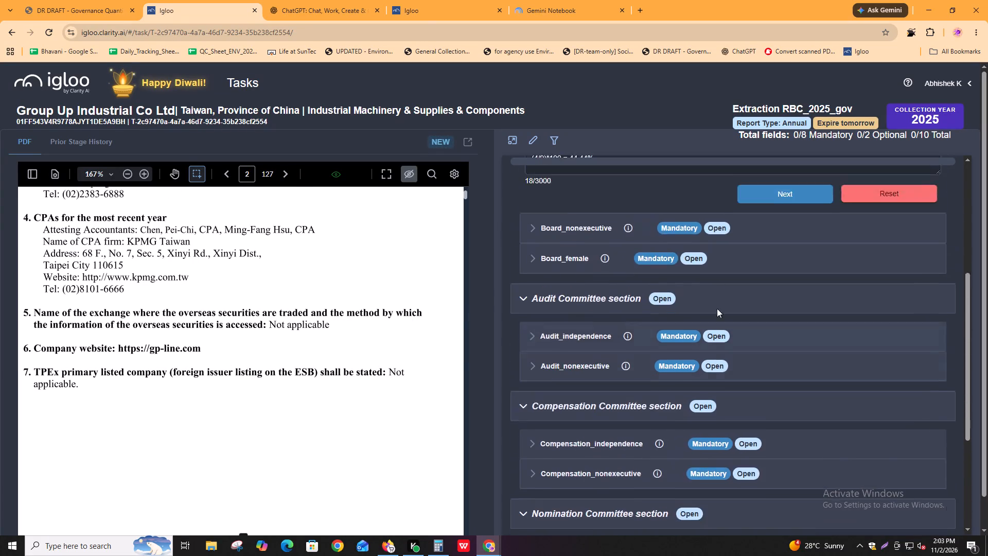
pyautogui.scroll(5, 717, 308)
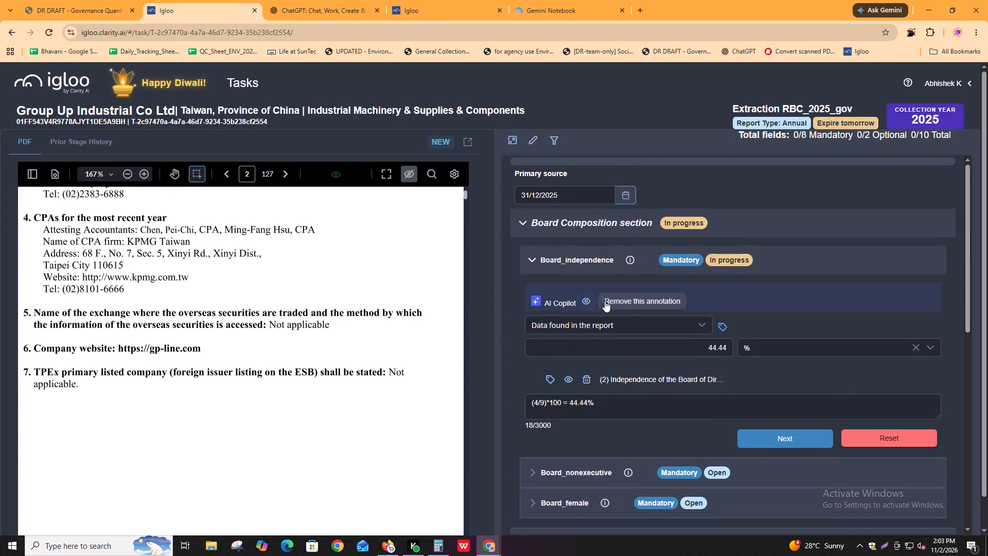
pyautogui.click(605, 301)
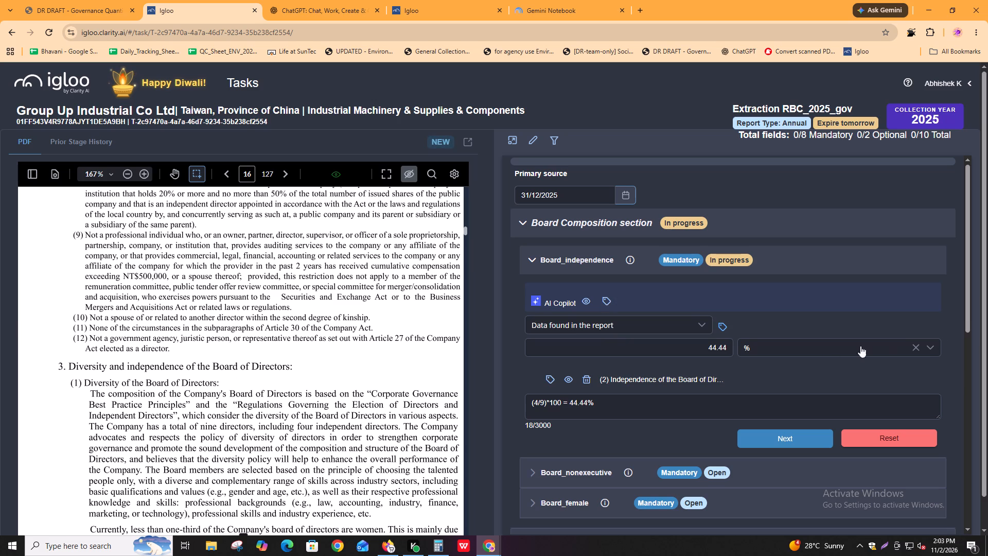
# Switch to the downloaded annual report PDF and search a fresh copy for "independen".
pyautogui.hotkey('alt', 'Tab')
pyautogui.hotkey('alt', 'Tab')
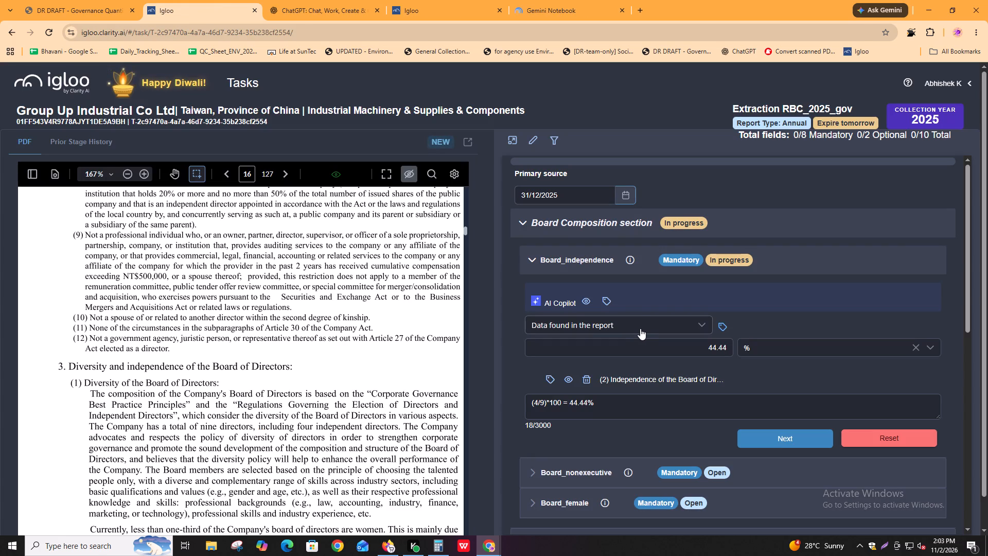
pyautogui.hotkey('alt', 'Tab')
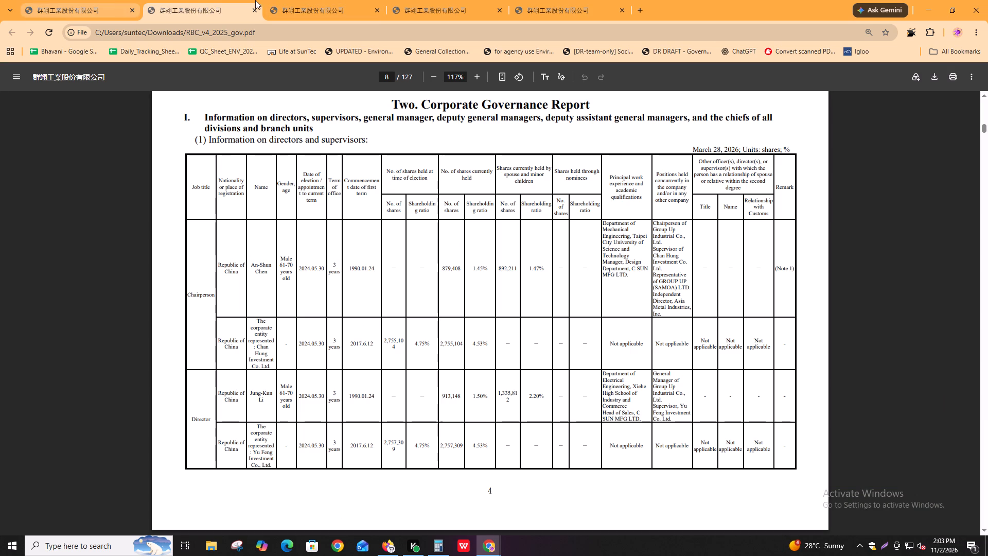
pyautogui.click(333, 0)
pyautogui.hotkey('ctrl', 'f')
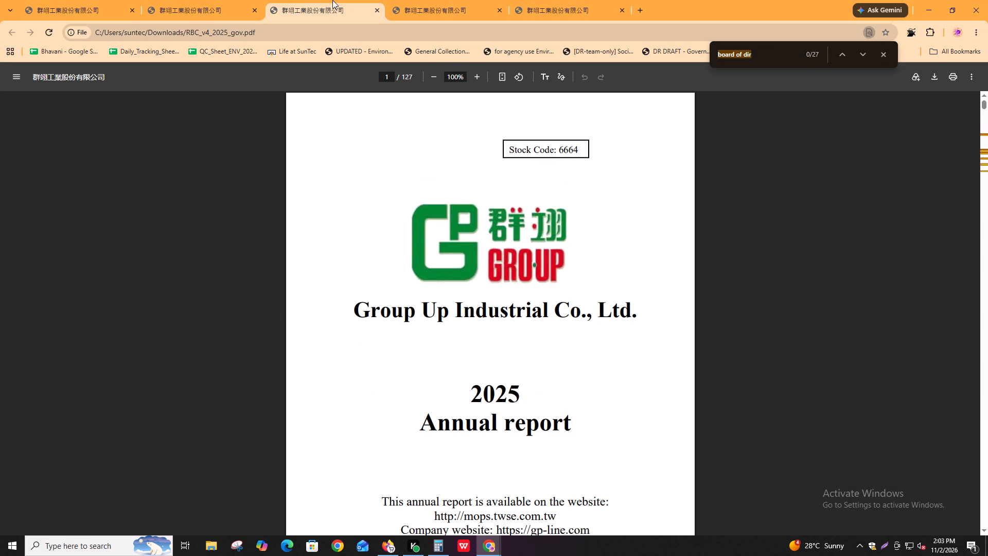
pyautogui.write('ondependen')
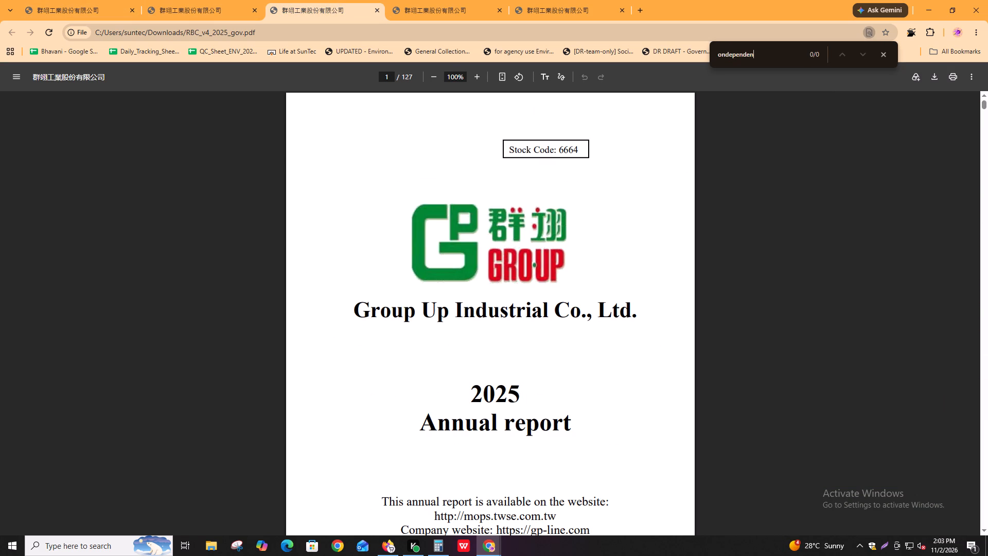
pyautogui.hotkey('ctrl', 'Left')
pyautogui.press('Right')
pyautogui.press('BackSpace')
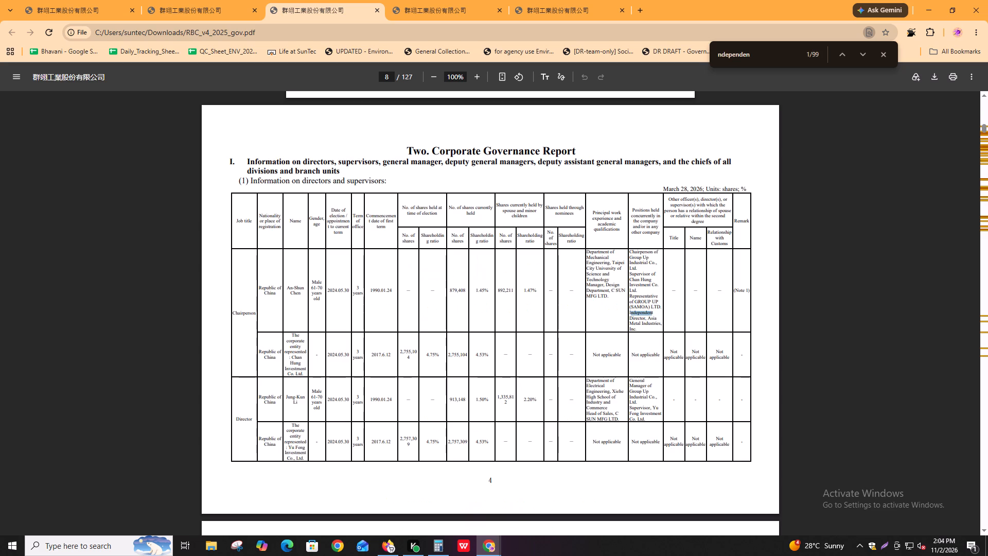
pyautogui.press('i')
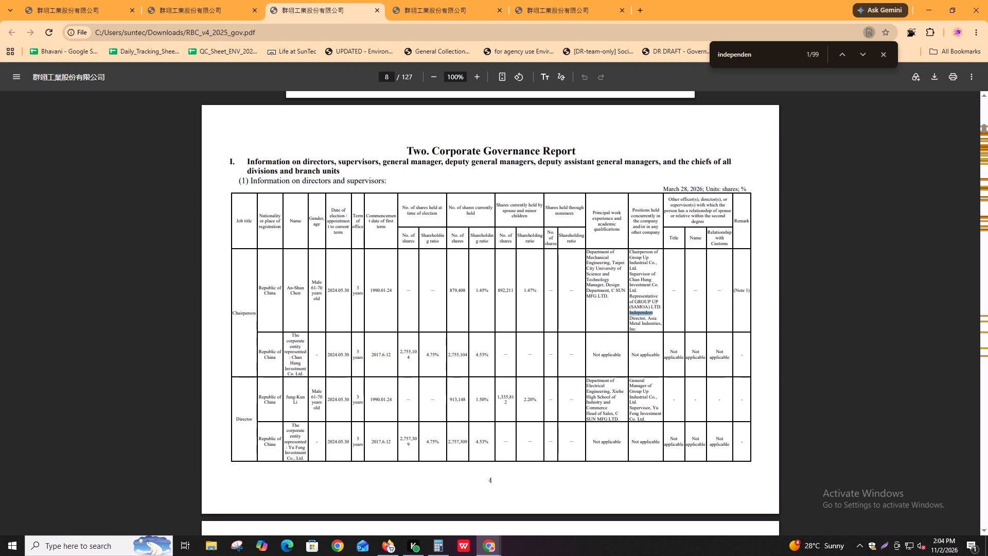
# Review the "independen" matches in the directors and supervisors table and its Note 1, pages 8 to 11.
pyautogui.press('Return')
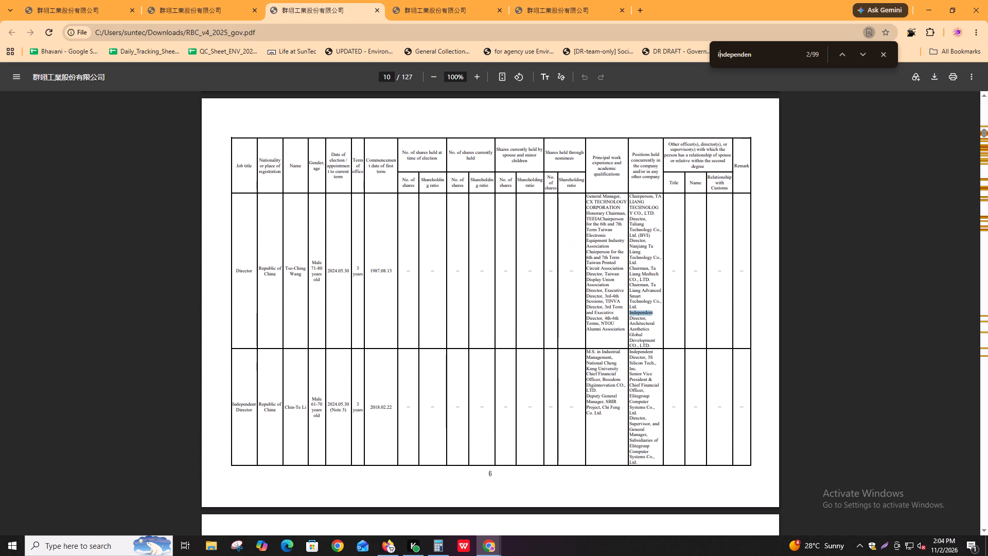
pyautogui.hotkey('shift', 'Return')
pyautogui.keyDown('ctrl'); pyautogui.scroll(3, 659, 307); pyautogui.keyUp('ctrl')
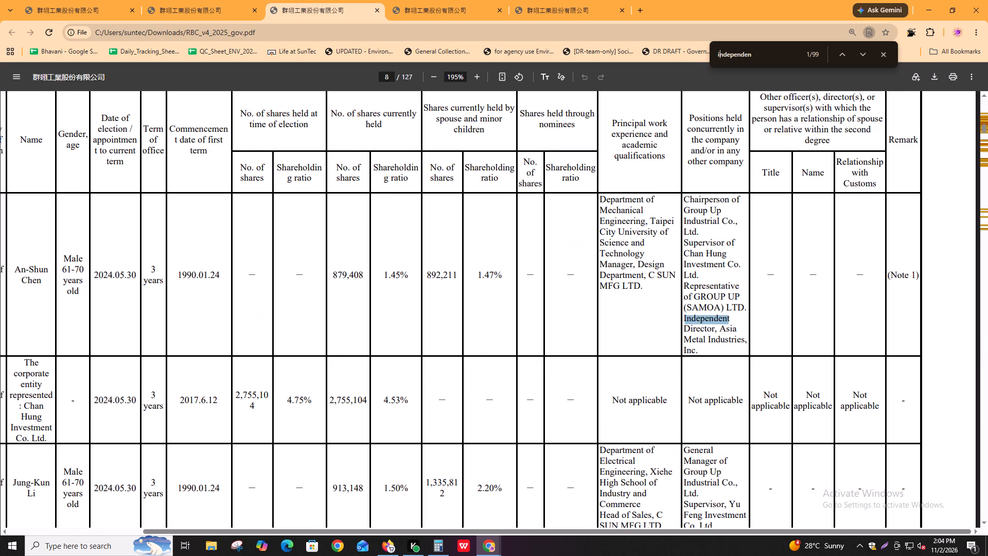
pyautogui.keyDown('ctrl'); pyautogui.scroll(-1, 751, 205); pyautogui.keyUp('ctrl')
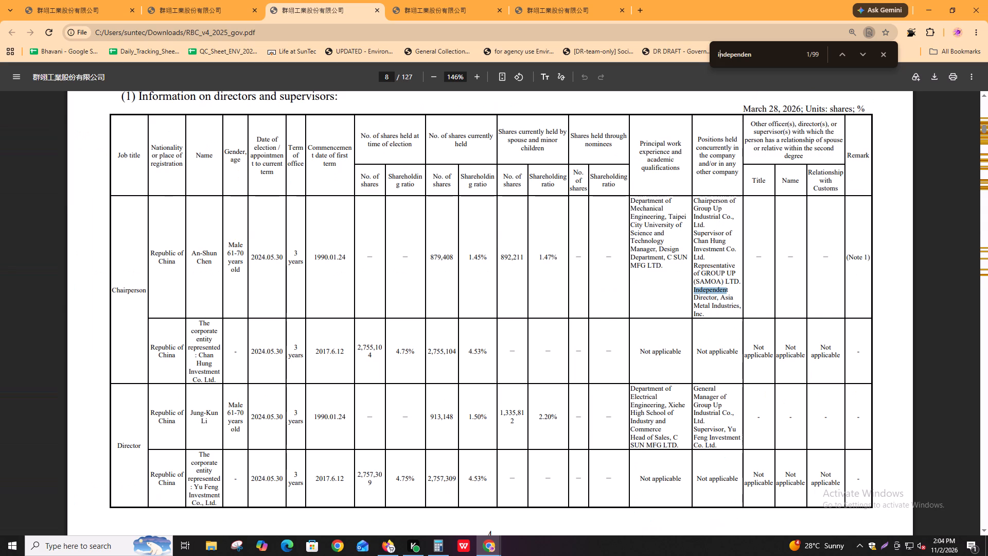
pyautogui.hotkey('ctrl', 'f')
pyautogui.scroll(1, 751, 205)
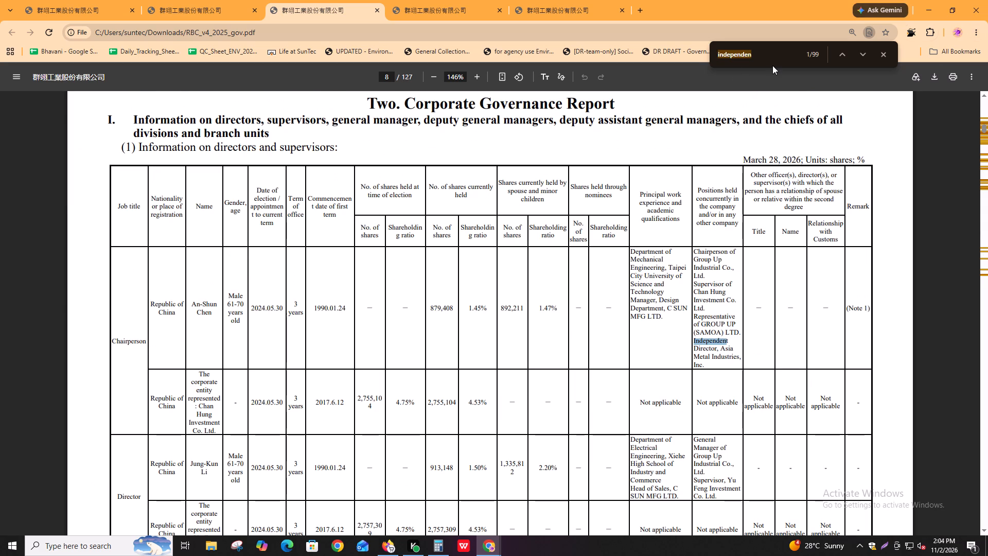
pyautogui.press('Return')
pyautogui.press('Return')
pyautogui.press('Return')
pyautogui.press('Return')
pyautogui.press('Return')
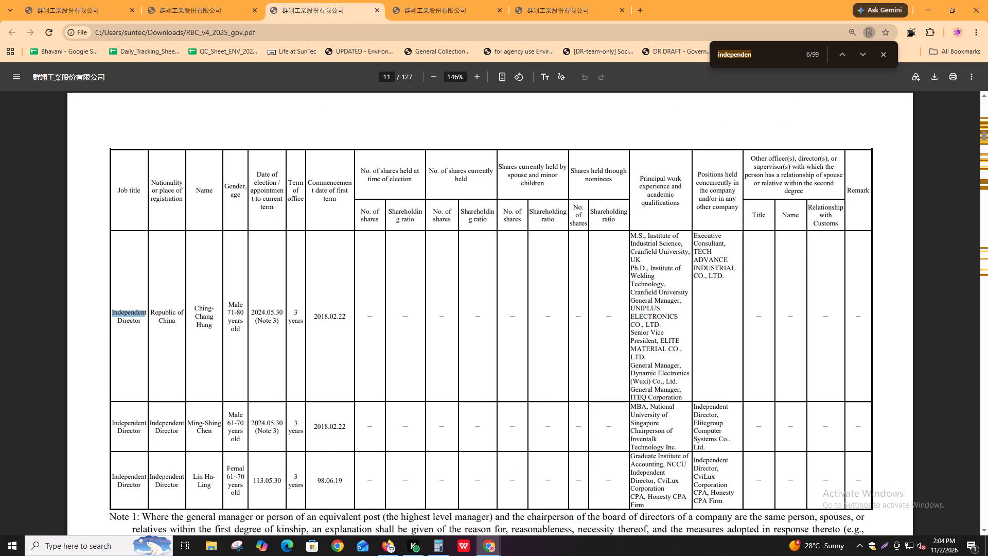
pyautogui.press('Return')
pyautogui.press('Return')
pyautogui.press('Return')
pyautogui.press('Return')
pyautogui.press('Return')
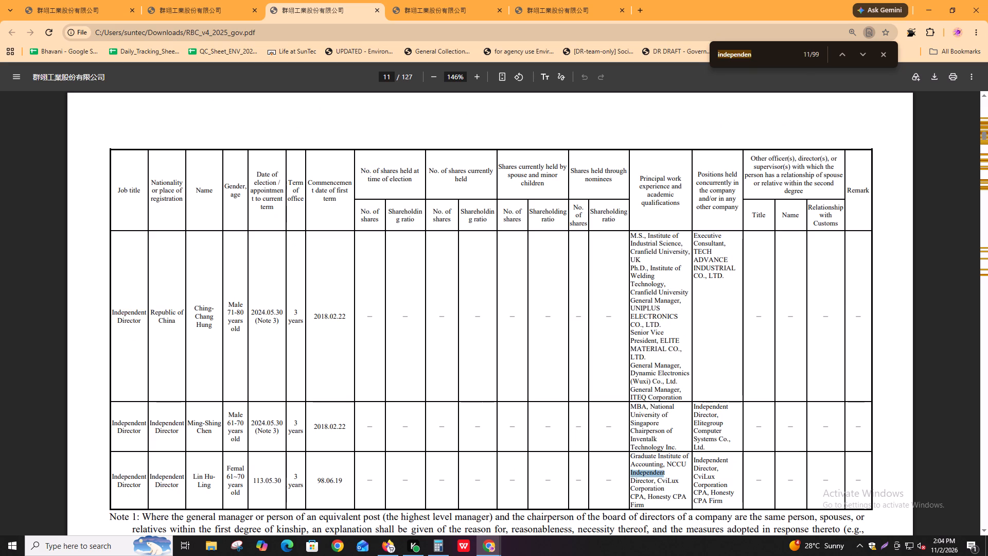
pyautogui.press('Return')
pyautogui.press('Return')
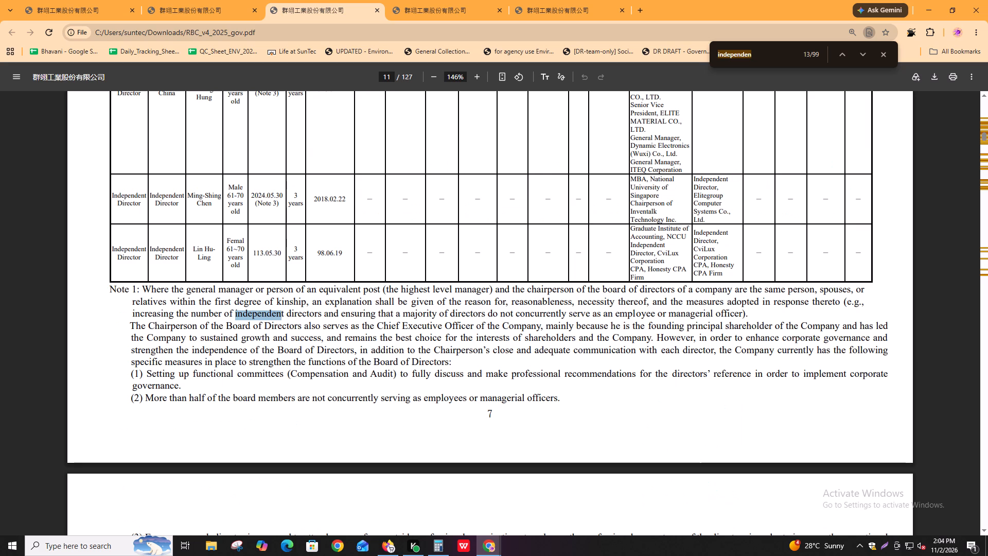
pyautogui.press('Return')
pyautogui.hotkey('shift', 'Return')
pyautogui.press('Return')
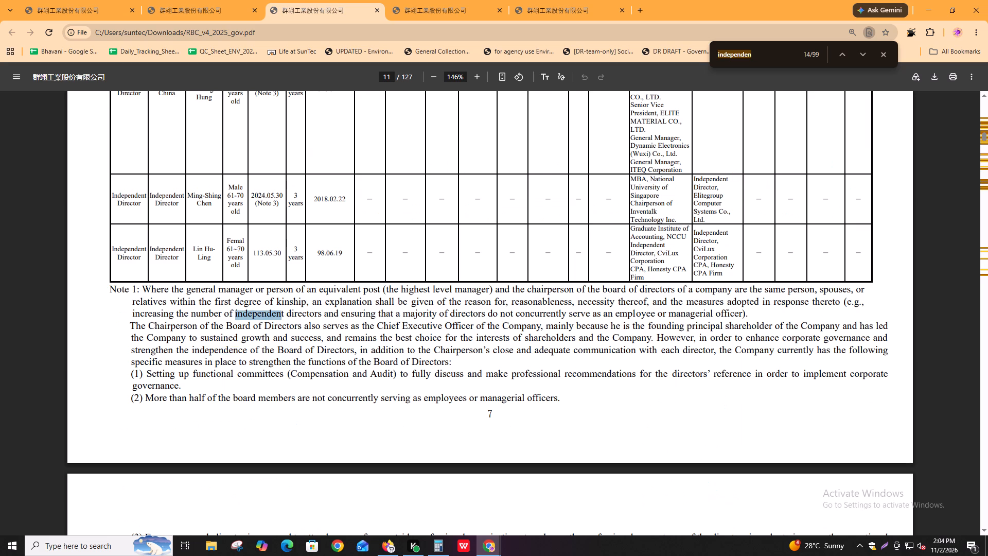
# Examine the matches in the table on professional expertise and independence status of directors, pages 13 to 15.
pyautogui.press('Return')
pyautogui.press('Return')
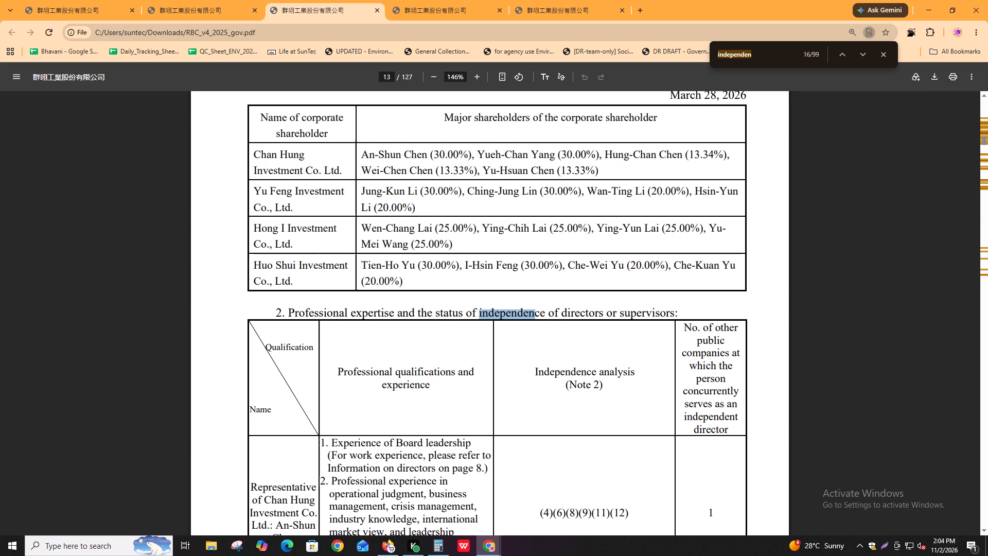
pyautogui.press('Return')
pyautogui.hotkey('shift', 'Return')
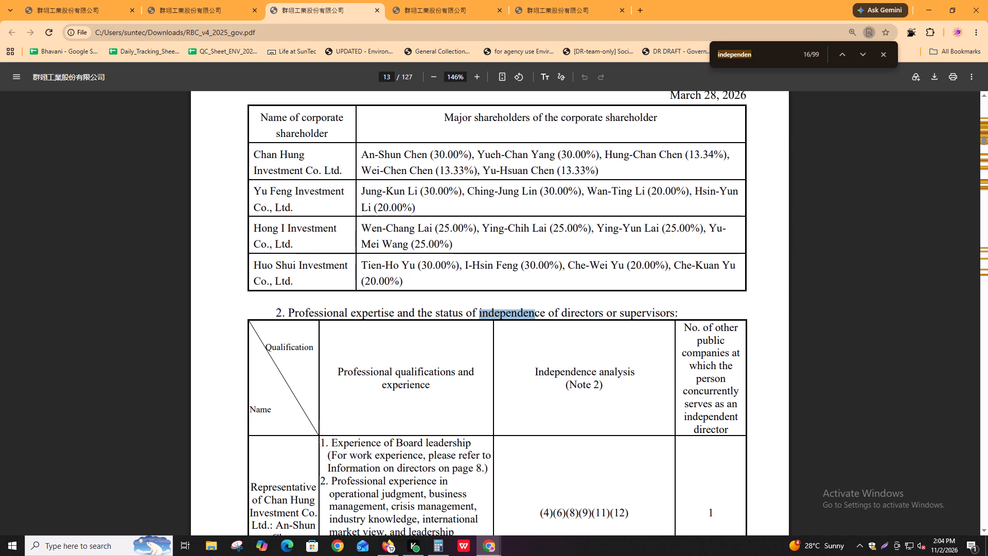
pyautogui.scroll(1, 525, 253)
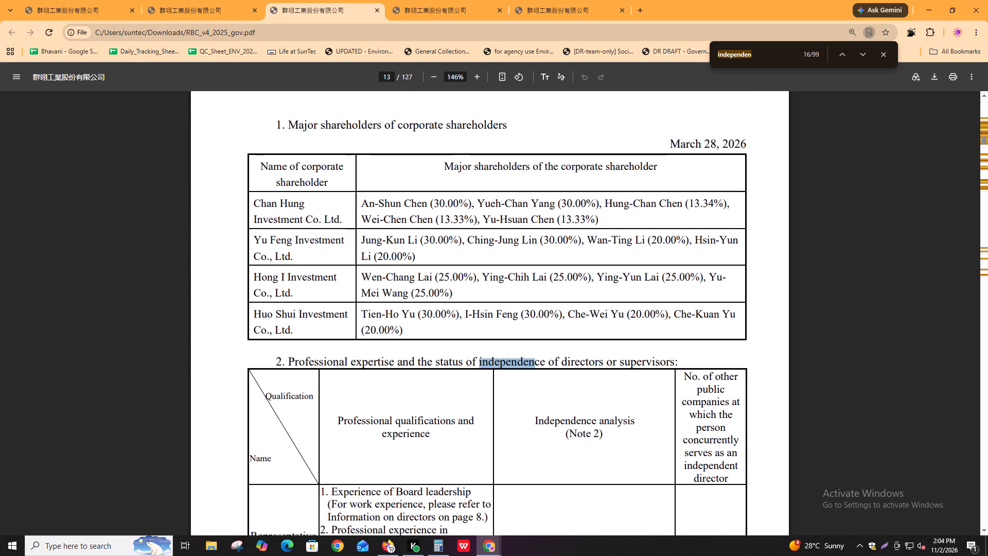
pyautogui.hotkey('ctrl', 'f')
pyautogui.press('Return')
pyautogui.press('Return')
pyautogui.press('Return')
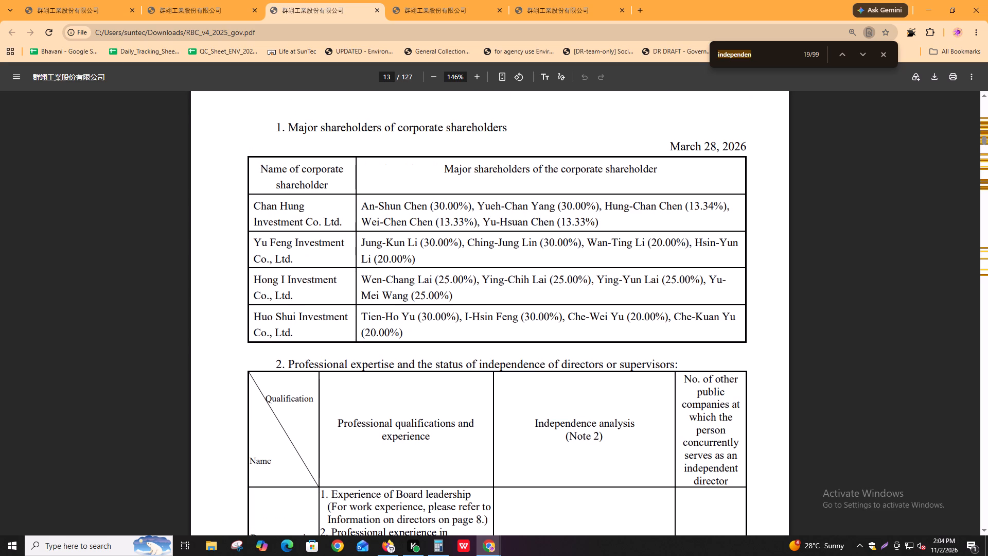
pyautogui.press('Return')
pyautogui.press('Return')
pyautogui.press('Return')
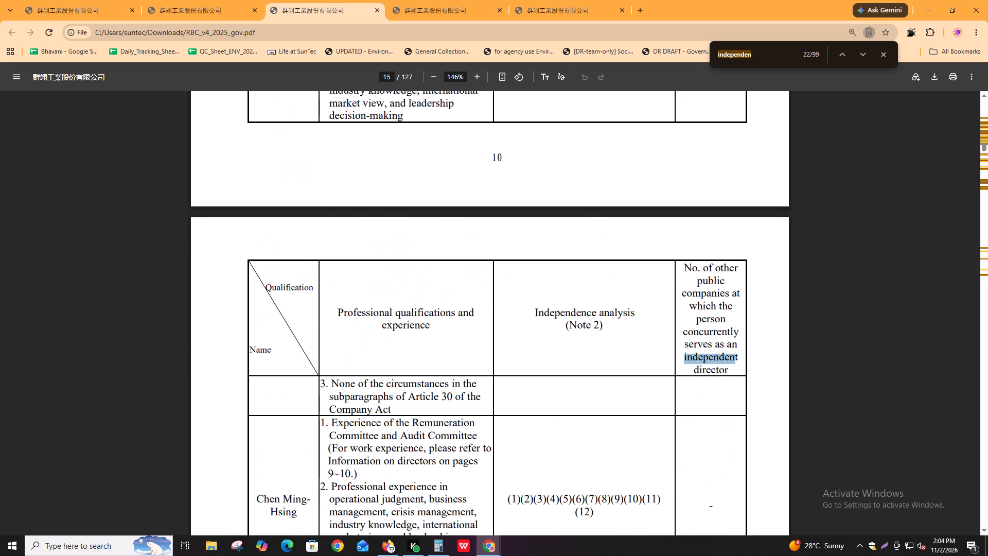
# Read through the director independence criteria listed under Note 2 on pages 15 and 16.
pyautogui.press('Return')
pyautogui.press('Return')
pyautogui.hotkey('shift', 'Return')
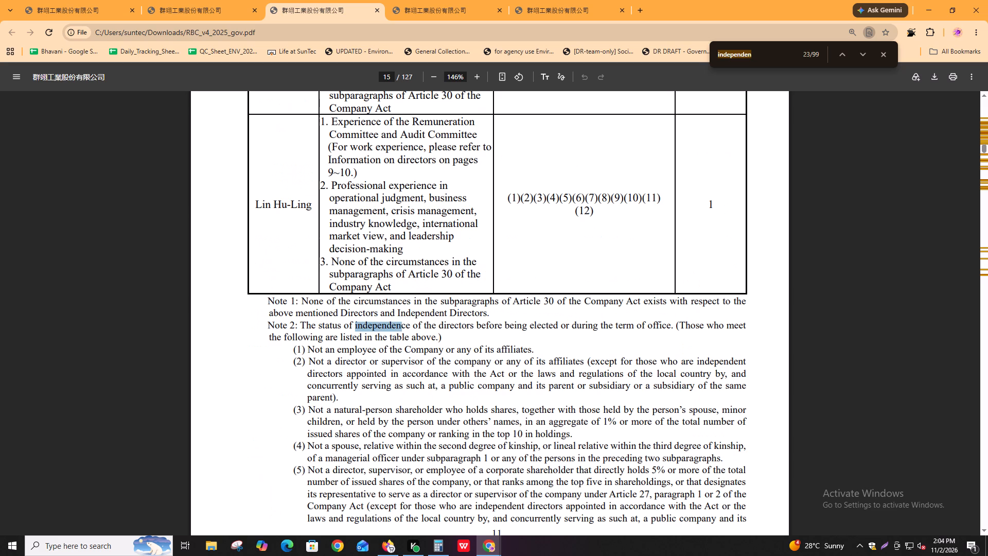
pyautogui.press('Return')
pyautogui.press('Return')
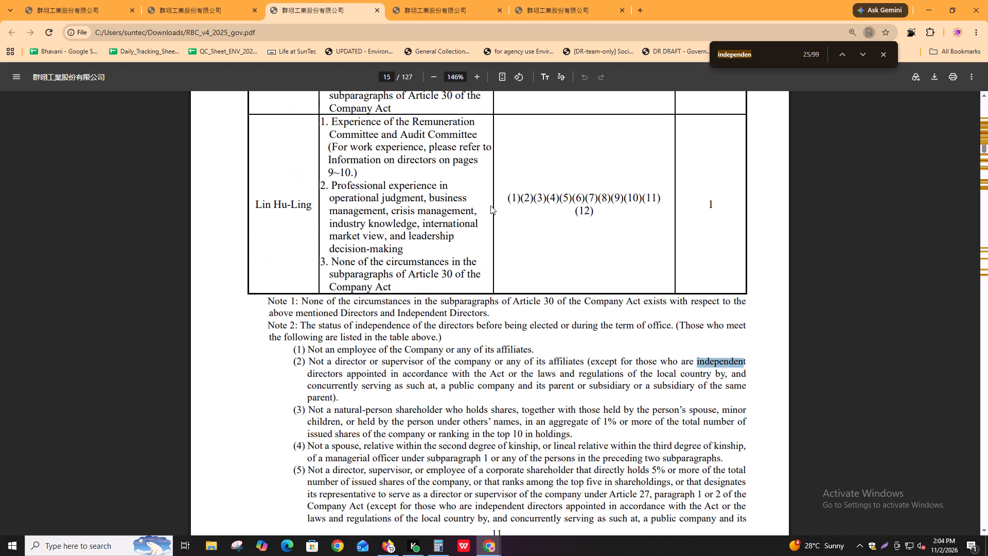
pyautogui.press('Return')
pyautogui.press('Return')
pyautogui.hotkey('shift', 'Return')
pyautogui.press('Return')
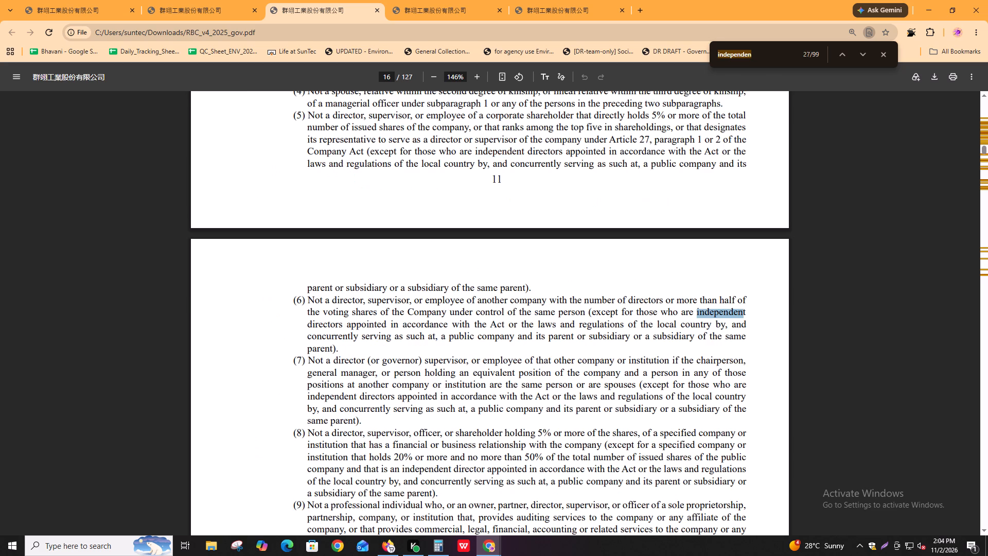
pyautogui.press('Return')
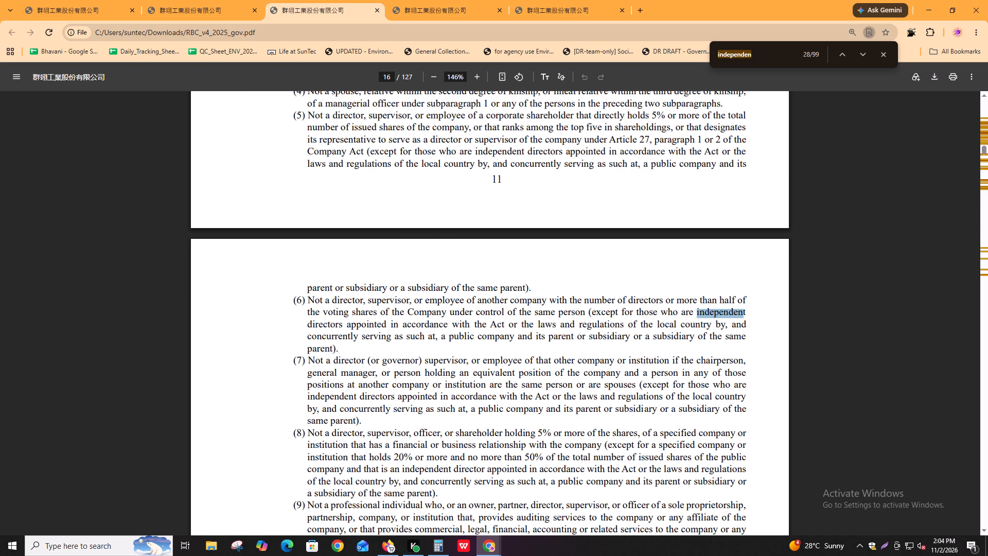
pyautogui.press('Return')
# Examine the section on diversity and independence of the Board of Directors for board size and independent directors, pages 16 and 17.
pyautogui.press('Return')
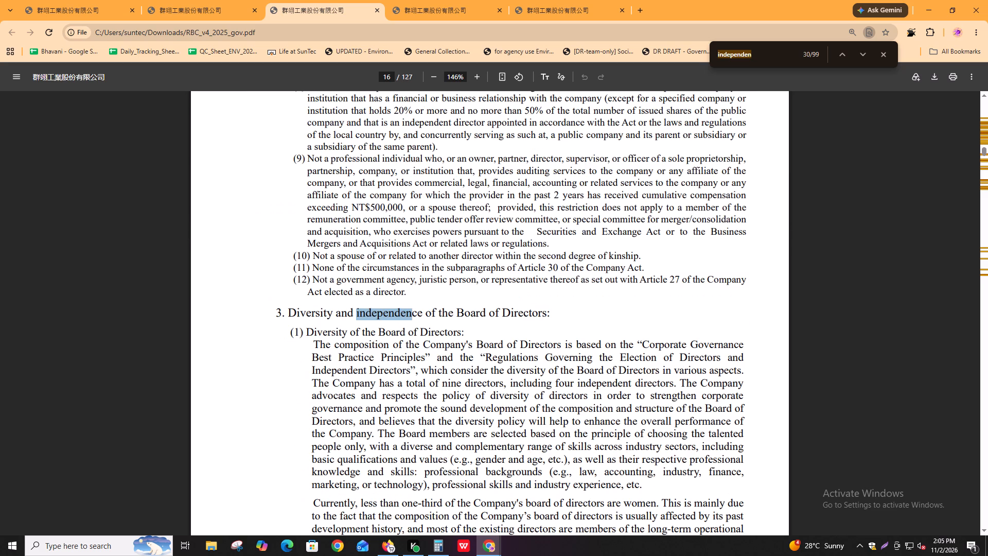
pyautogui.press('Return')
pyautogui.press('Return')
pyautogui.press('Return')
pyautogui.hotkey('shift', 'Return')
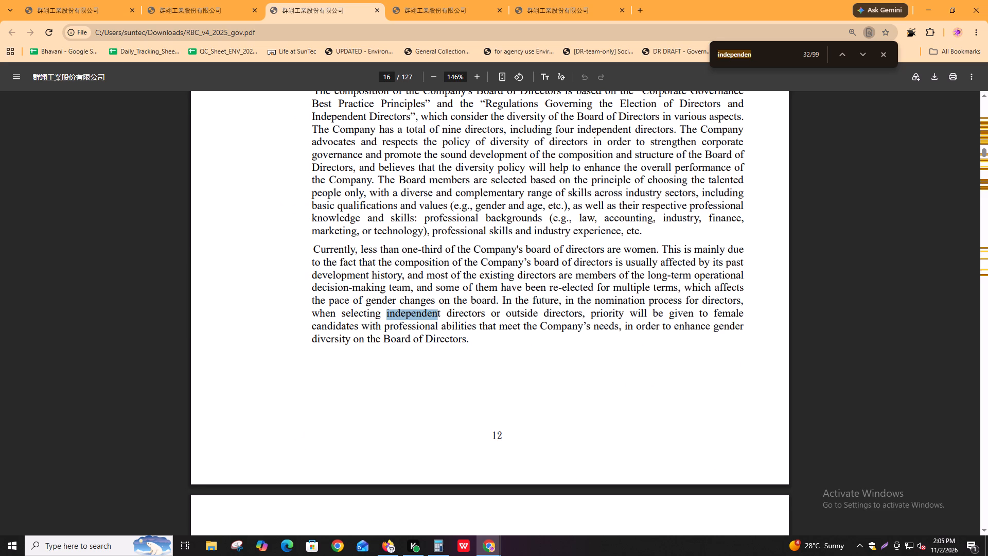
pyautogui.press('Return')
pyautogui.press('Return')
pyautogui.press('Return')
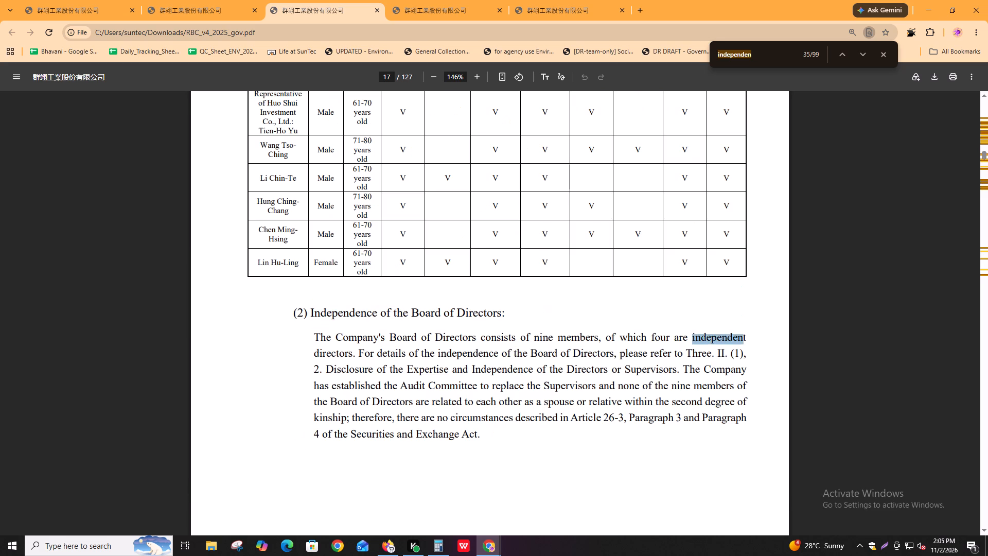
# Check the "independen" matches in the management table on page 18 and the directors' remuneration table on page 20.
pyautogui.press('Return')
pyautogui.press('Return')
pyautogui.press('Return')
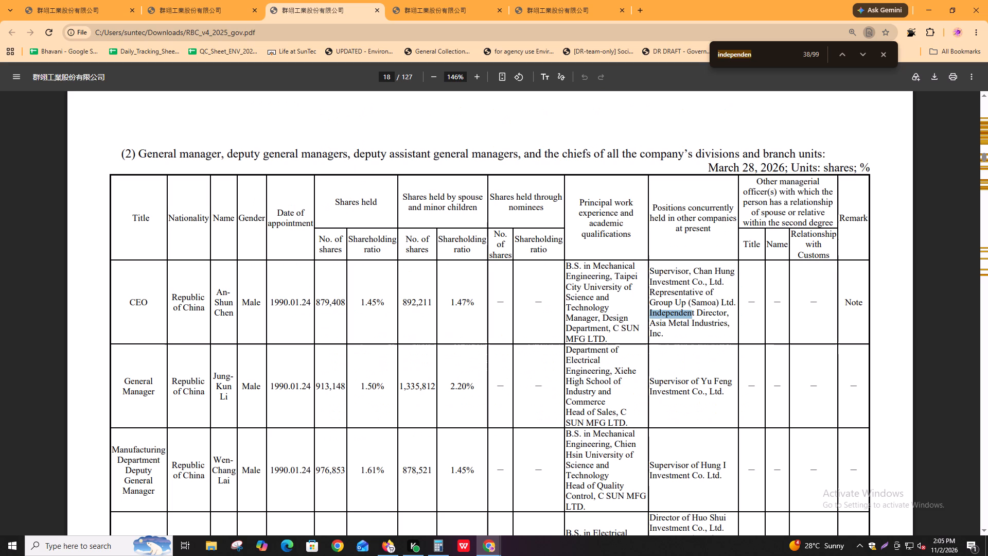
pyautogui.press('Return')
pyautogui.press('Return')
pyautogui.press('Return')
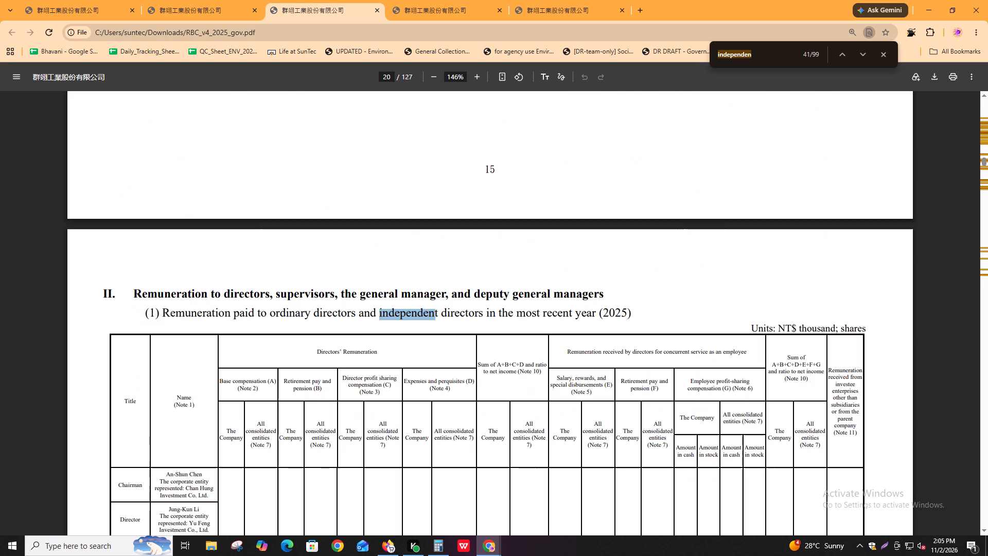
pyautogui.press('Return')
pyautogui.hotkey('shift', 'Return')
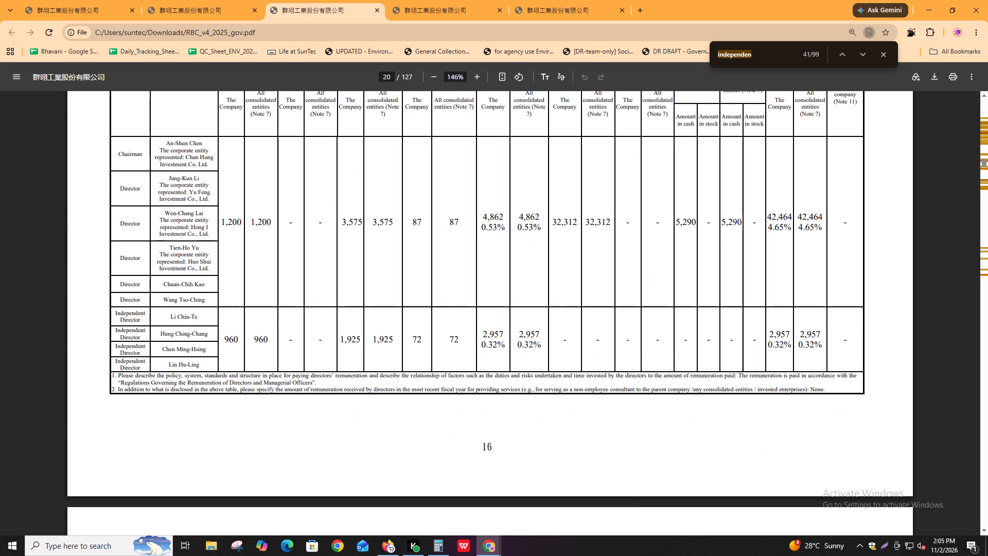
pyautogui.press('Return')
pyautogui.press('Return')
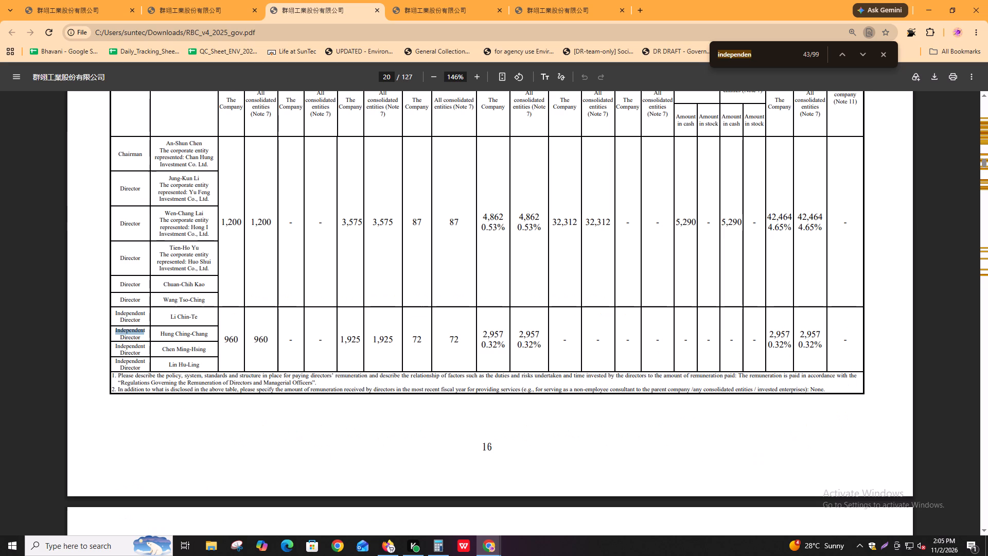
pyautogui.press('Return')
pyautogui.press('Return')
pyautogui.press('Return')
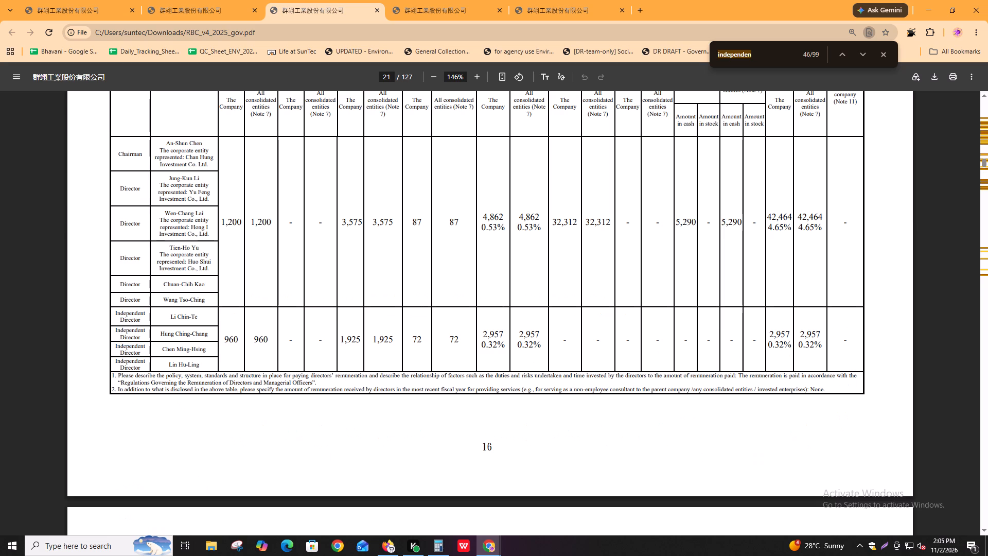
# Examine the Operation of the Board of Directors section on page 27 for the 2025 meetings and each director's attendance.
pyautogui.press('Return')
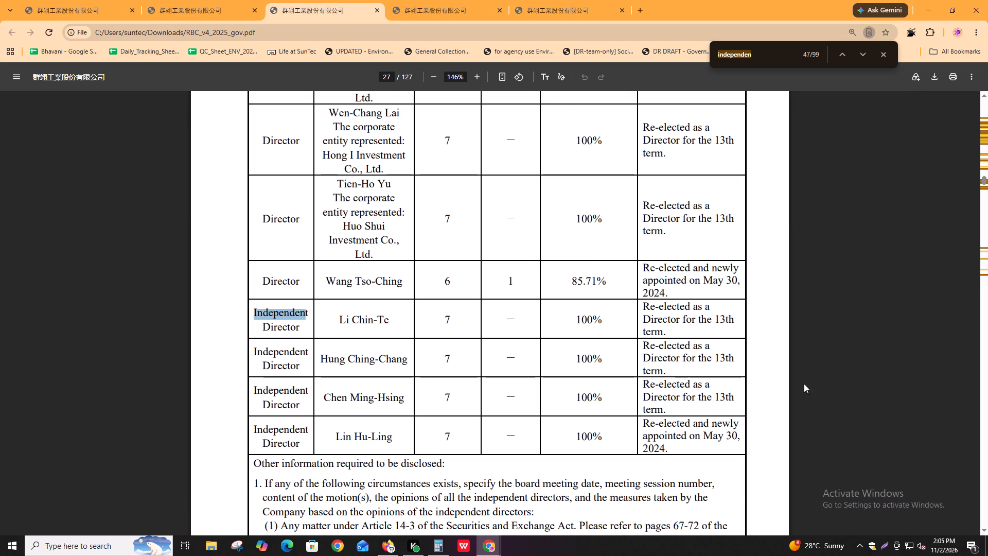
pyautogui.scroll(2, 705, 369)
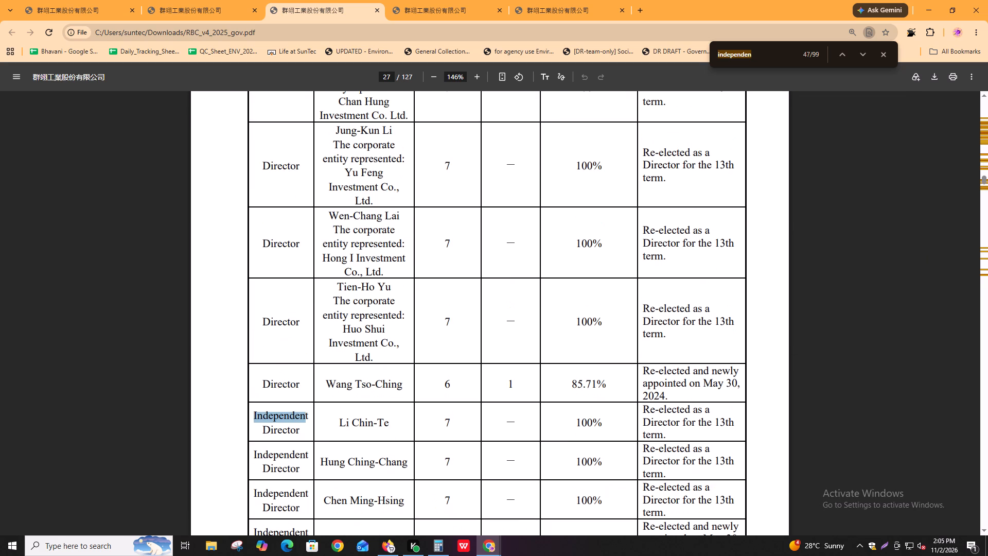
pyautogui.scroll(7, 348, 372)
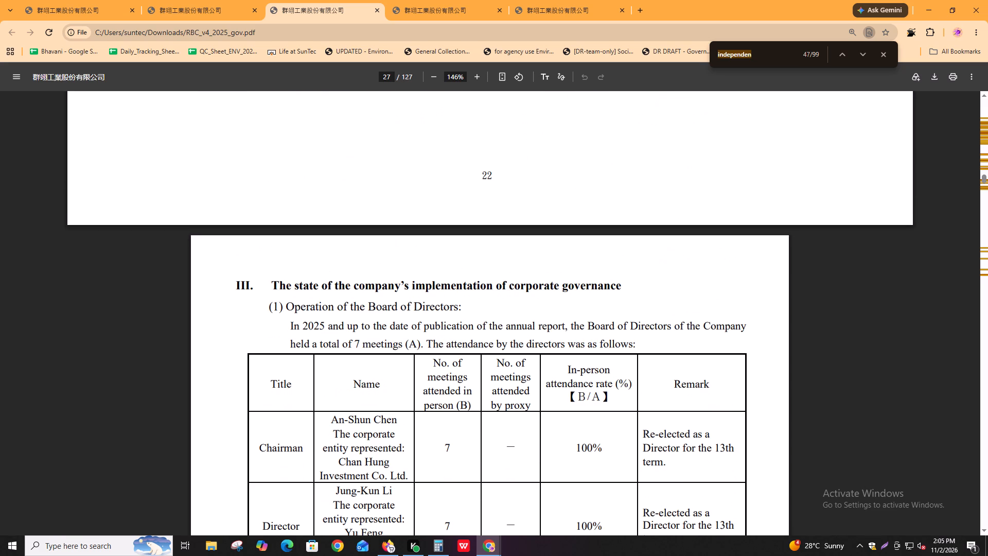
pyautogui.moveTo(317, 306); pyautogui.dragTo(399, 304)
pyautogui.click(399, 304)
pyautogui.moveTo(344, 324); pyautogui.dragTo(652, 324)
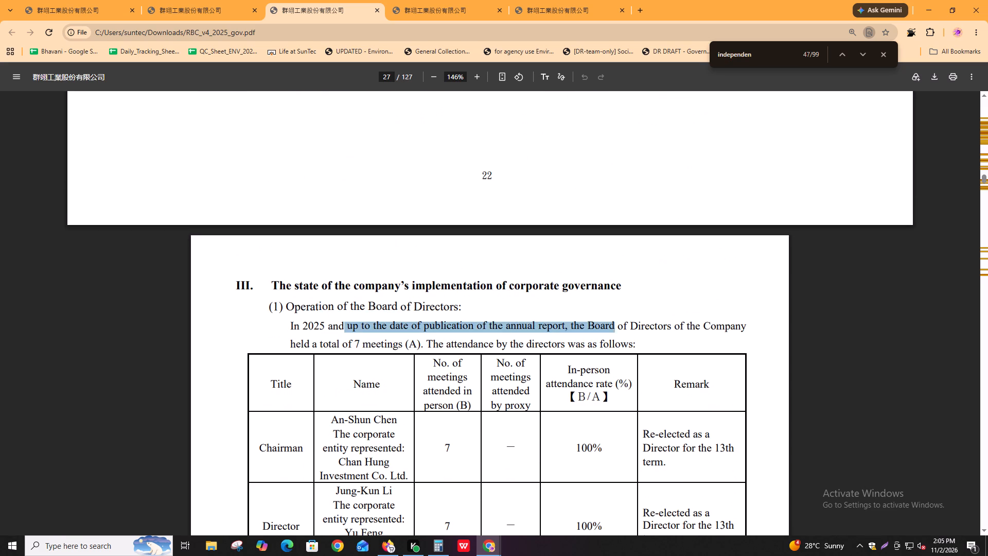
pyautogui.moveTo(652, 324); pyautogui.dragTo(691, 324)
pyautogui.click(691, 324)
pyautogui.moveTo(577, 327); pyautogui.dragTo(731, 324)
pyautogui.click(731, 324)
pyautogui.moveTo(308, 338); pyautogui.dragTo(559, 349)
pyautogui.click(559, 349)
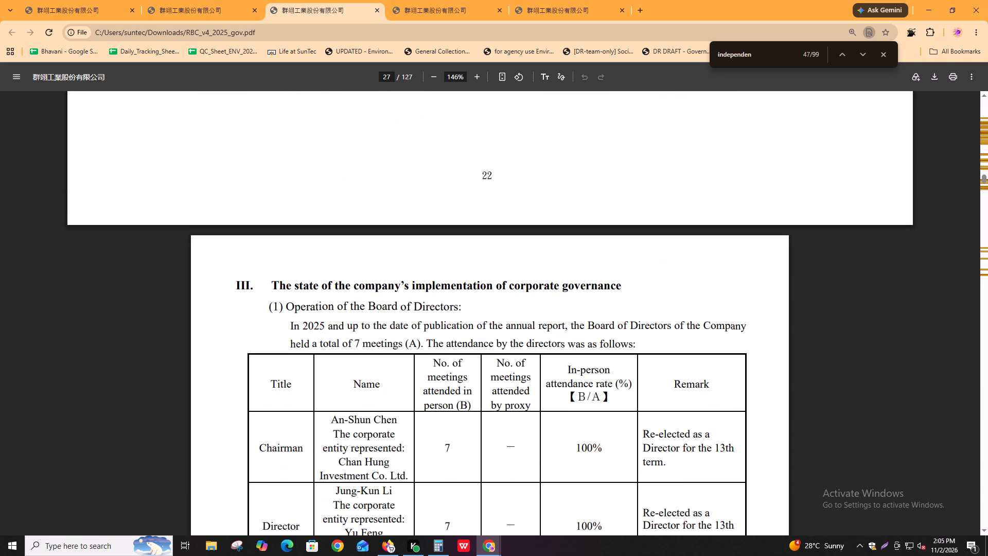
pyautogui.scroll(-8, 559, 349)
pyautogui.scroll(2, 561, 347)
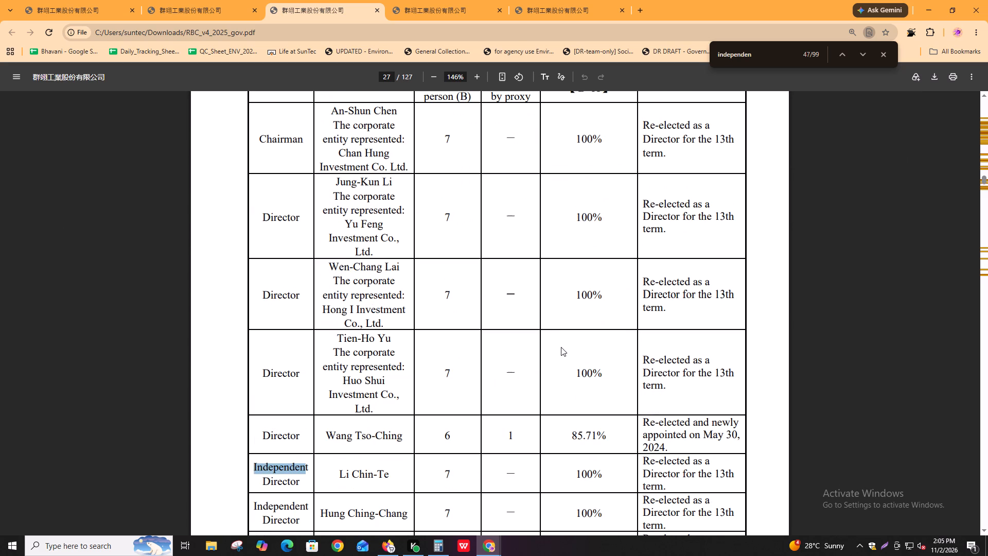
# Continue through the "independen" matches in the board attendance table and its other required disclosures, pages 27 to 29.
pyautogui.hotkey('ctrl', 'f')
pyautogui.scroll(2, 292, 220)
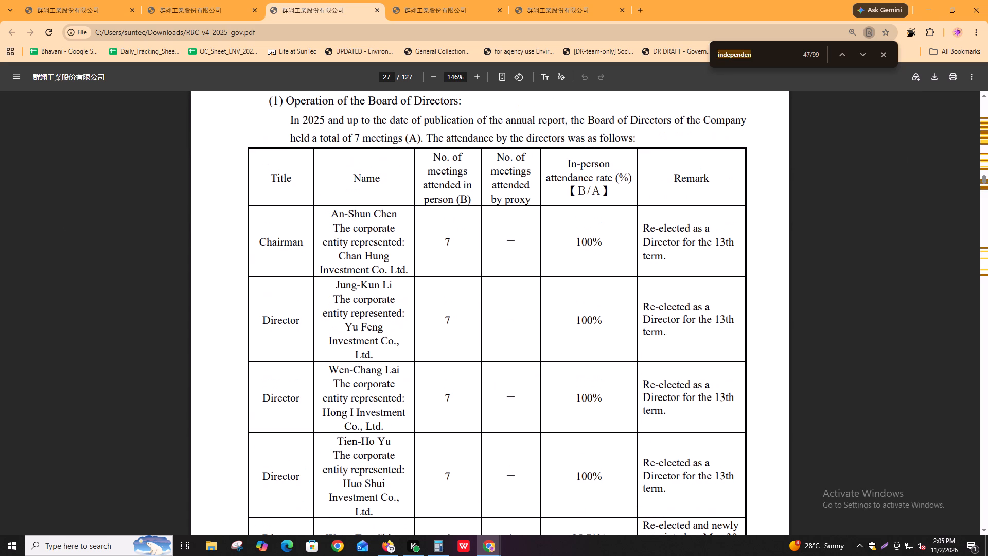
pyautogui.press('Return')
pyautogui.press('Return')
pyautogui.press('Return')
pyautogui.press('Return')
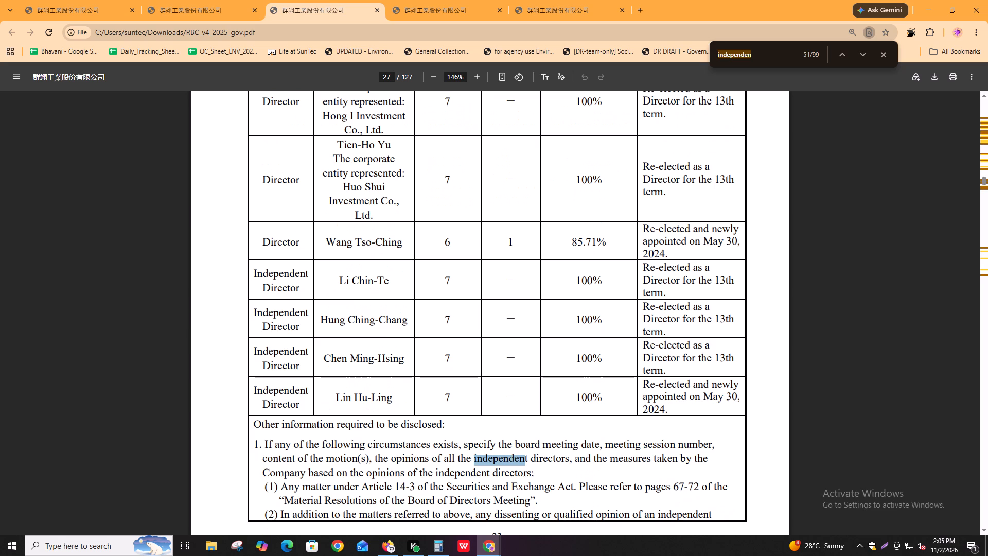
pyautogui.press('Return')
pyautogui.press('Return')
pyautogui.press('Return')
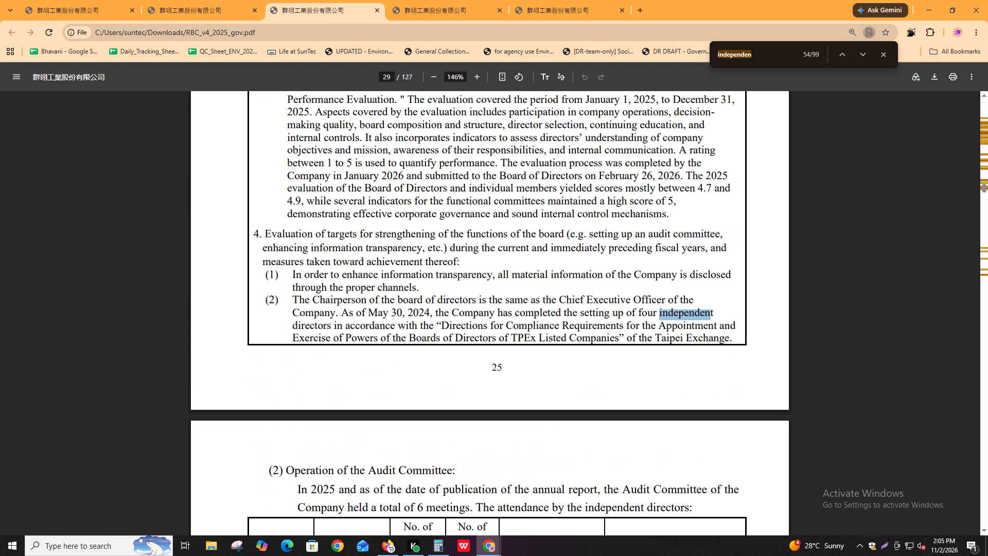
pyautogui.hotkey('shift', 'Return')
pyautogui.press('Return')
# Examine the Operation of the Audit Committee section on page 30 for independent directors' attendance and the related disclosures.
pyautogui.press('Return')
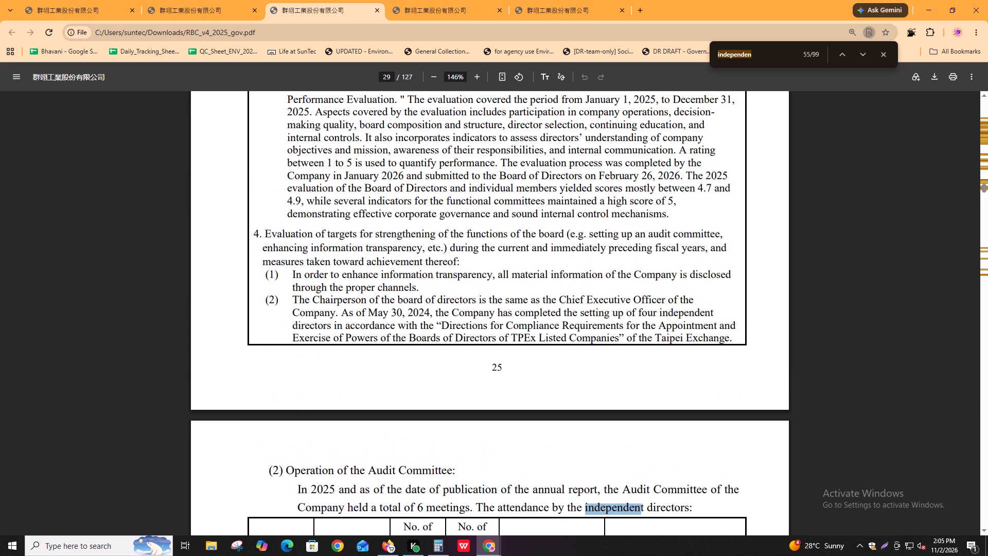
pyautogui.press('Return')
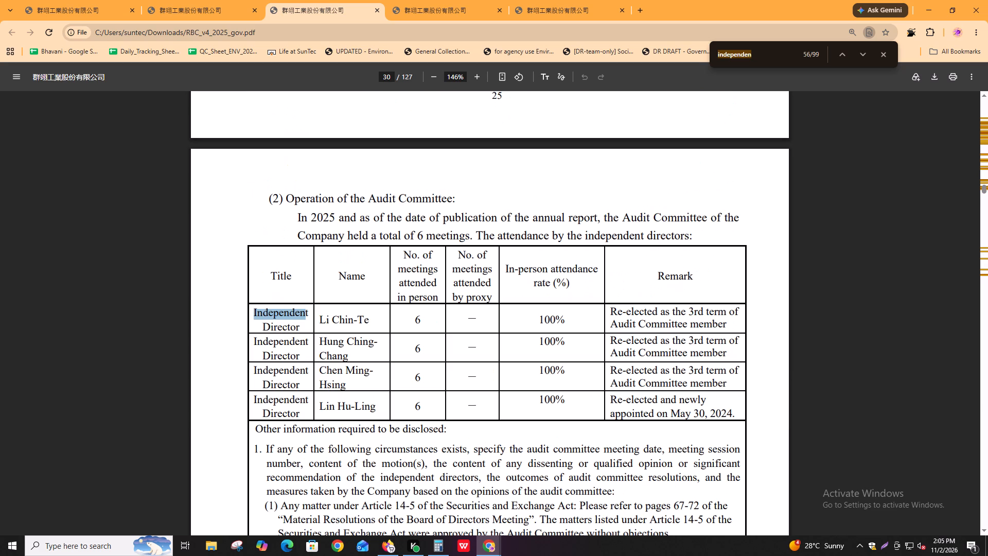
pyautogui.press('Return')
pyautogui.press('Return')
pyautogui.press('Return')
pyautogui.press('Return')
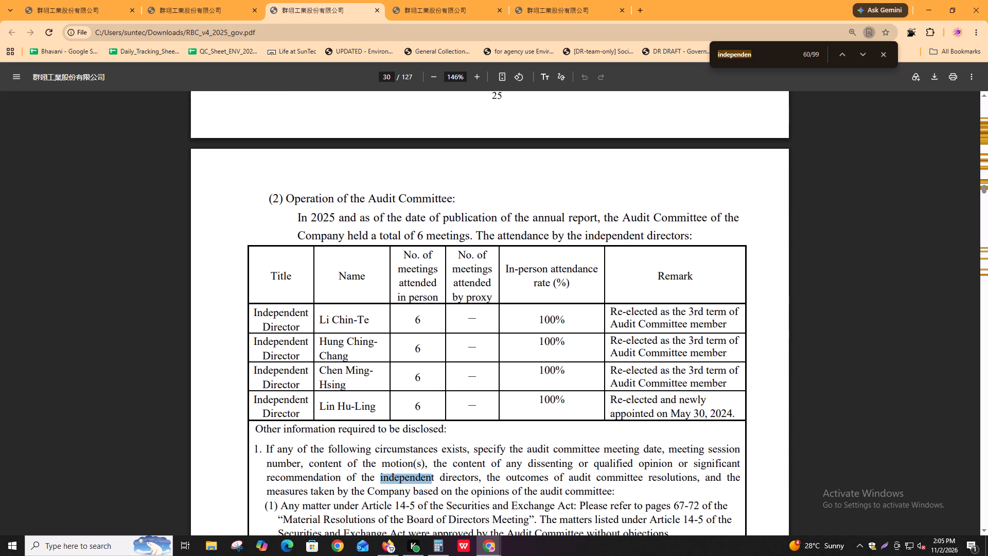
pyautogui.press('Return')
pyautogui.hotkey('shift', 'Return')
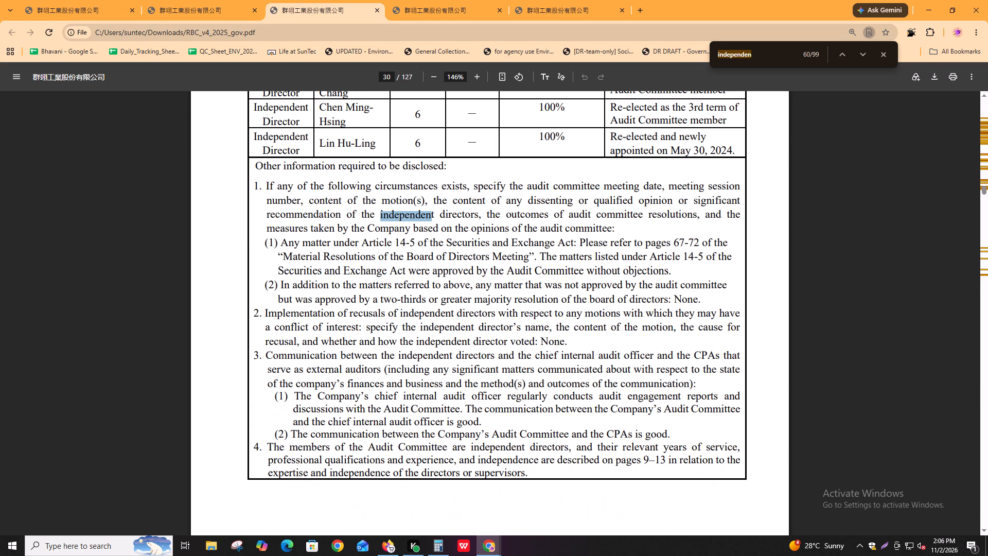
pyautogui.press('Return')
pyautogui.press('Return')
pyautogui.press('Return')
pyautogui.press('Return')
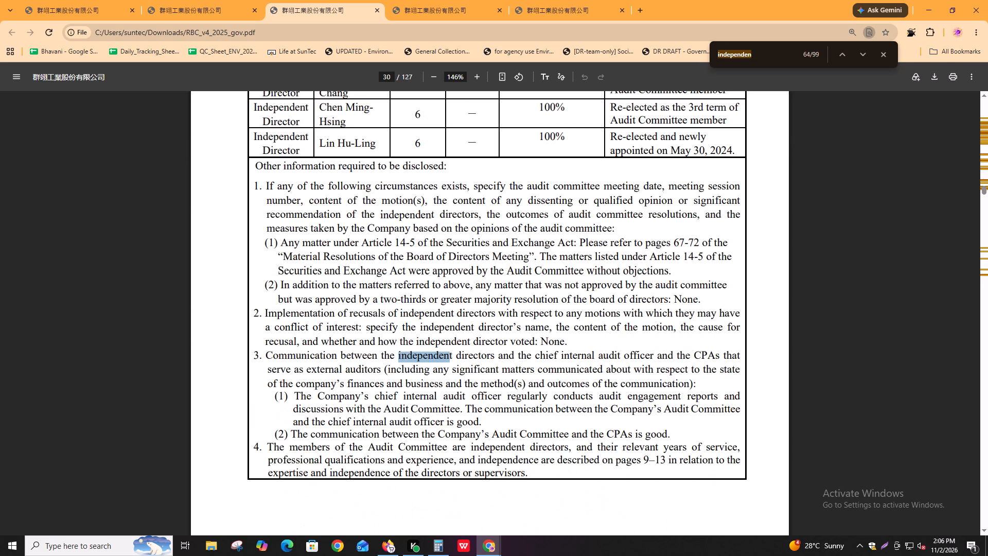
pyautogui.press('Return')
pyautogui.press('Return')
pyautogui.press('Return')
# Review the matches on board composition, diversity policy and external auditor independence in the governance implementation table, pages 32 and 33.
pyautogui.press('Return')
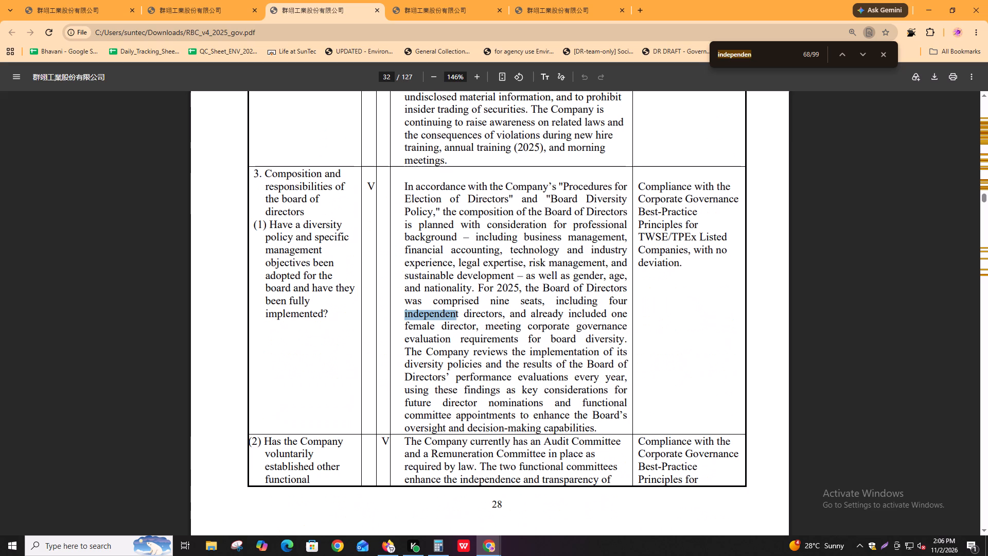
pyautogui.press('Return')
pyautogui.press('Return')
pyautogui.press('Return')
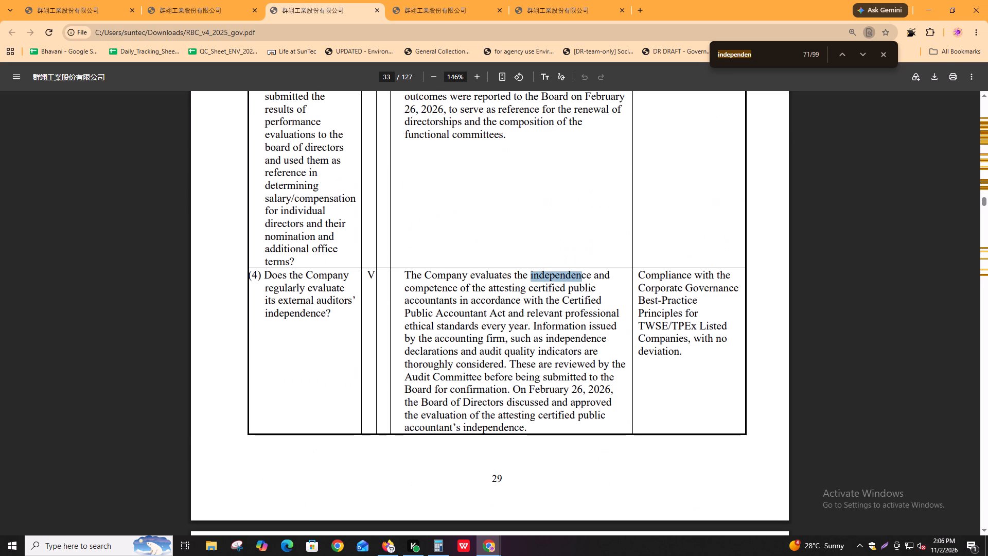
pyautogui.press('Return')
pyautogui.press('Return')
pyautogui.press('Return')
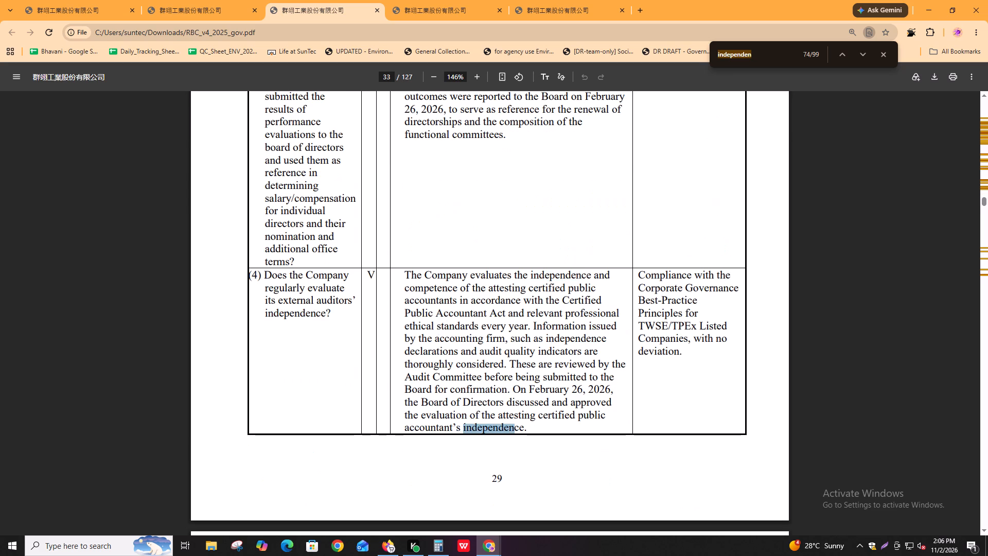
# Review the matches in the 2025 CPA independence and suitability evaluation report under Note 1 on page 38.
pyautogui.press('Return')
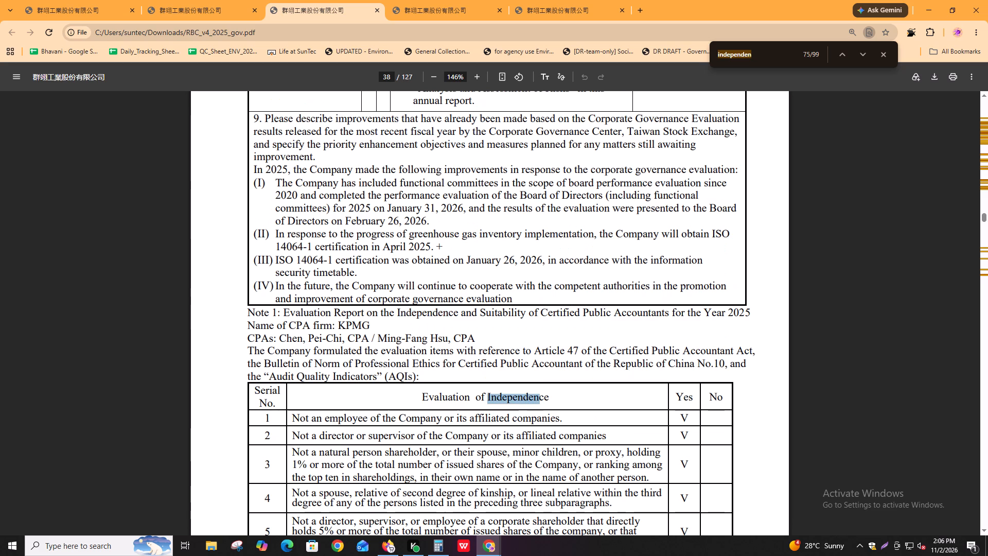
pyautogui.press('Return')
pyautogui.hotkey('shift', 'Return')
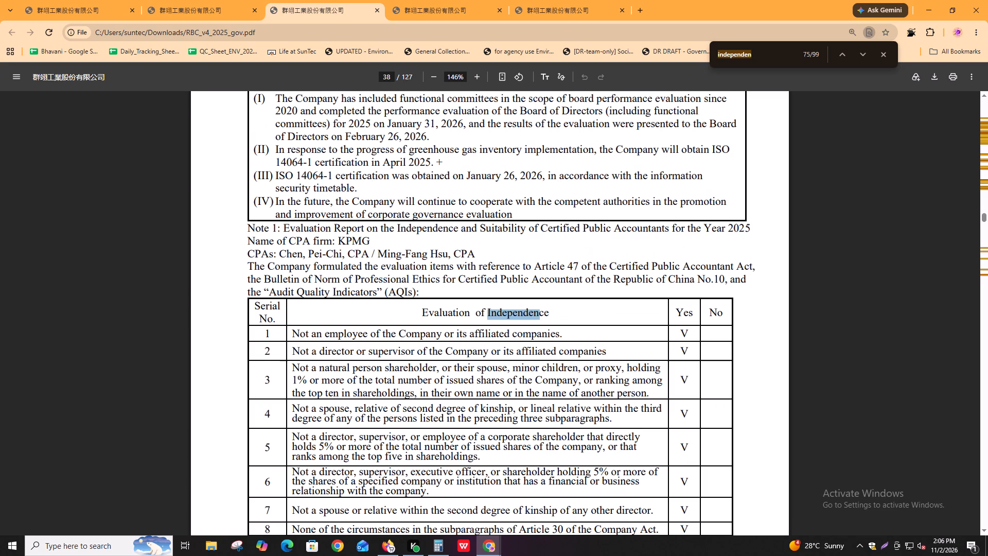
pyautogui.press('Return')
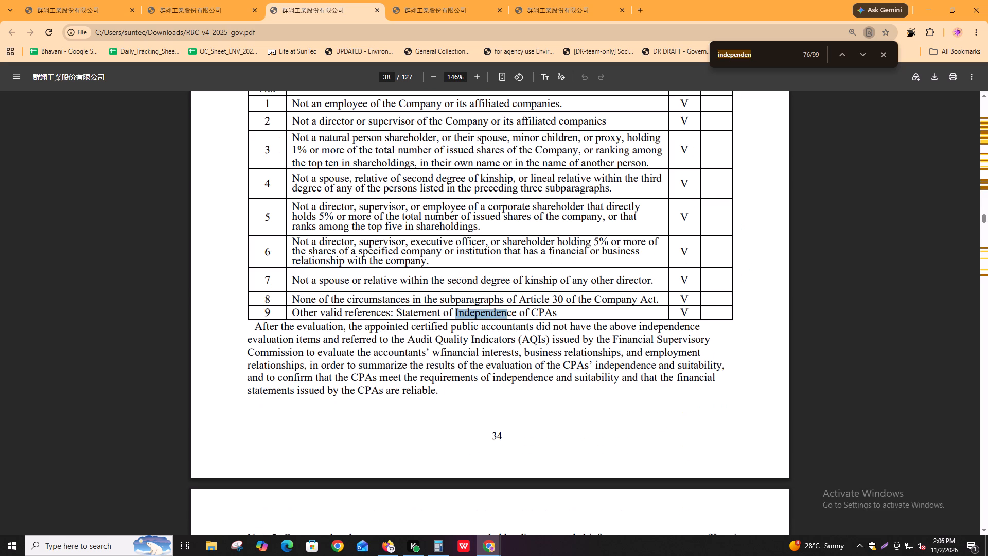
pyautogui.press('Return')
pyautogui.press('Return')
pyautogui.press('Return')
# Check the independent director entries in the directors' training course table, pages 39 to 41.
pyautogui.press('Return')
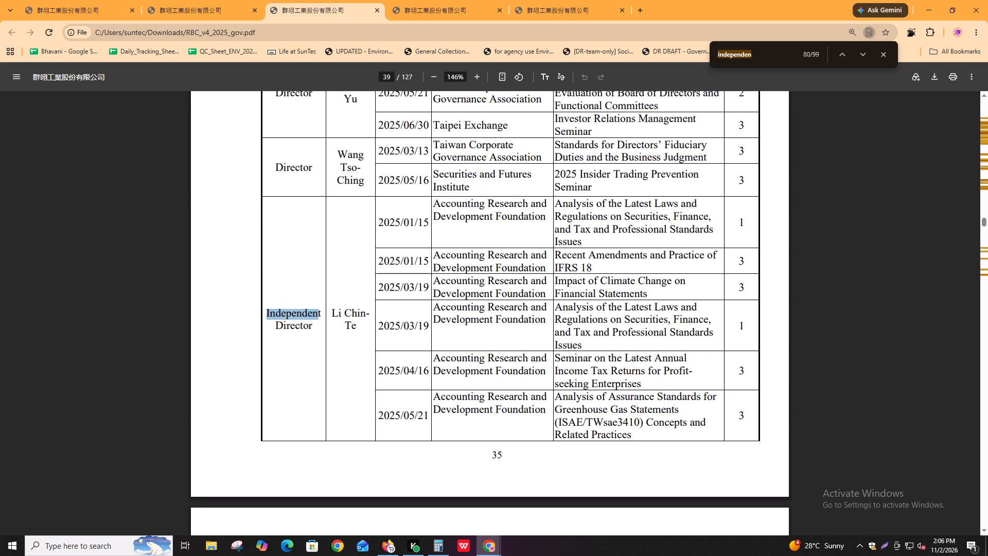
pyautogui.press('Return')
pyautogui.press('Return')
pyautogui.press('Return')
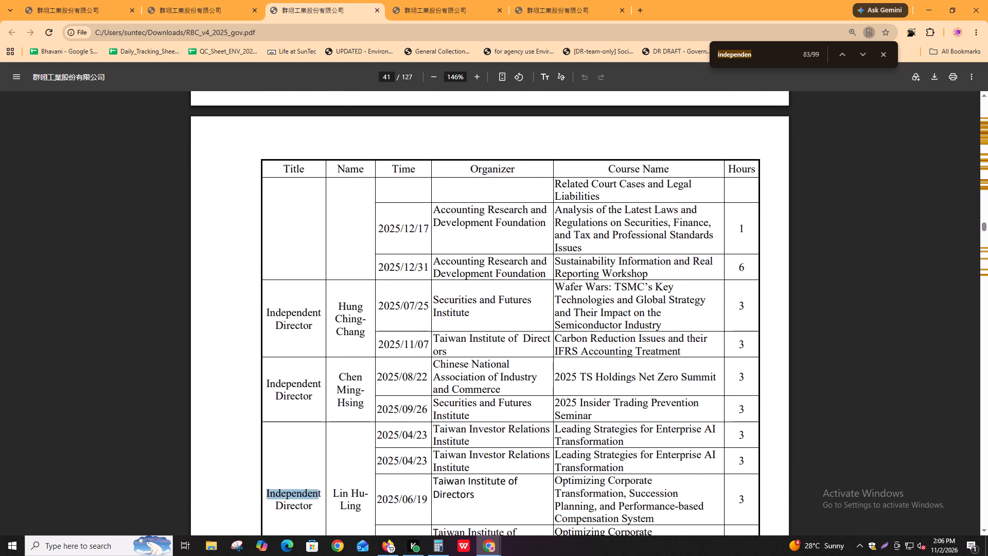
# Examine the Remuneration Committee members table and its Note 1 on page 42 for members' capacity and independence.
pyautogui.press('Return')
pyautogui.press('Return')
pyautogui.press('Return')
pyautogui.hotkey('shift', 'Return')
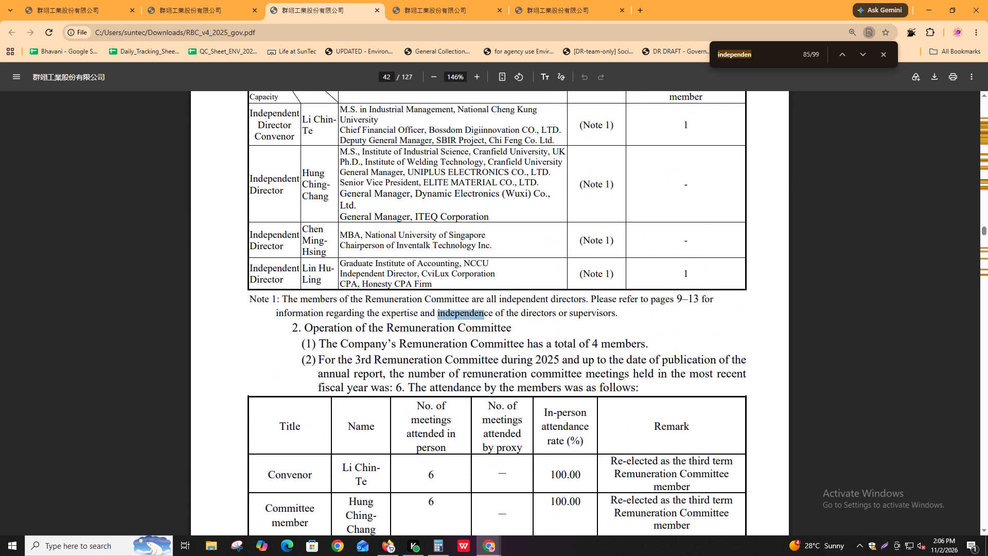
pyautogui.press('Return')
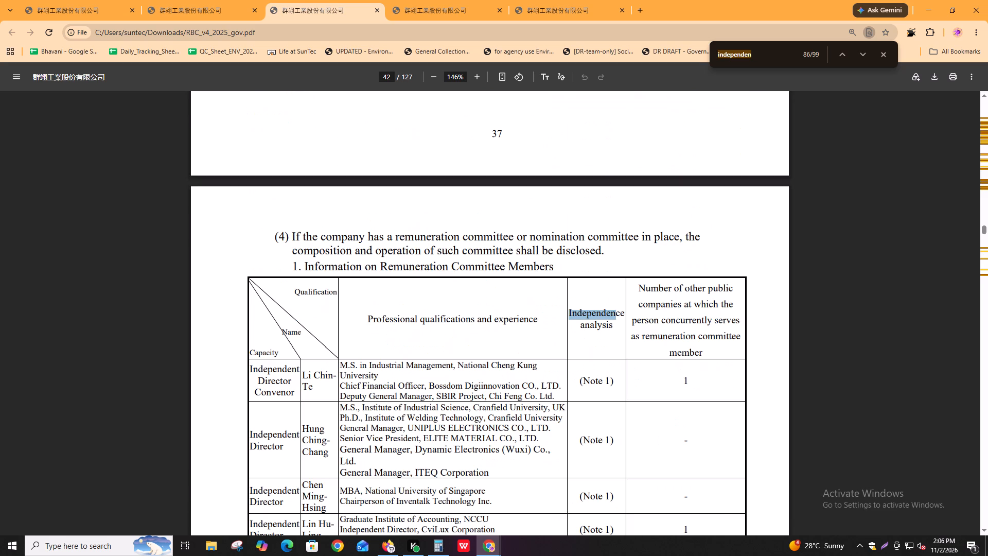
pyautogui.press('Return')
pyautogui.press('Return')
pyautogui.press('Return')
pyautogui.press('Return')
pyautogui.press('Return')
# Check the matches on ethical corporate management, governance bylaws and the regular CPA independence assessment, pages 67 to 76.
pyautogui.press('Return')
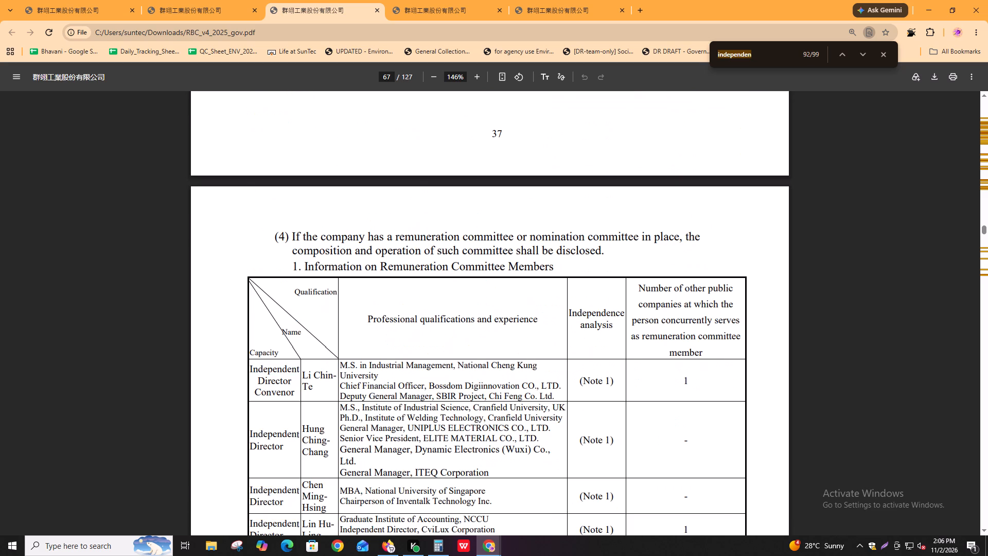
pyautogui.press('Return')
pyautogui.hotkey('shift', 'Return')
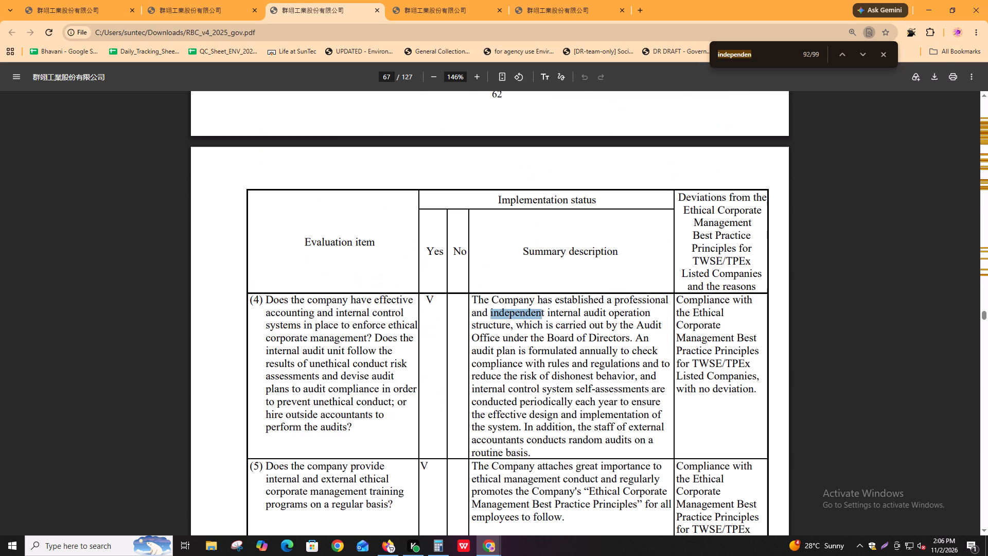
pyautogui.press('Return')
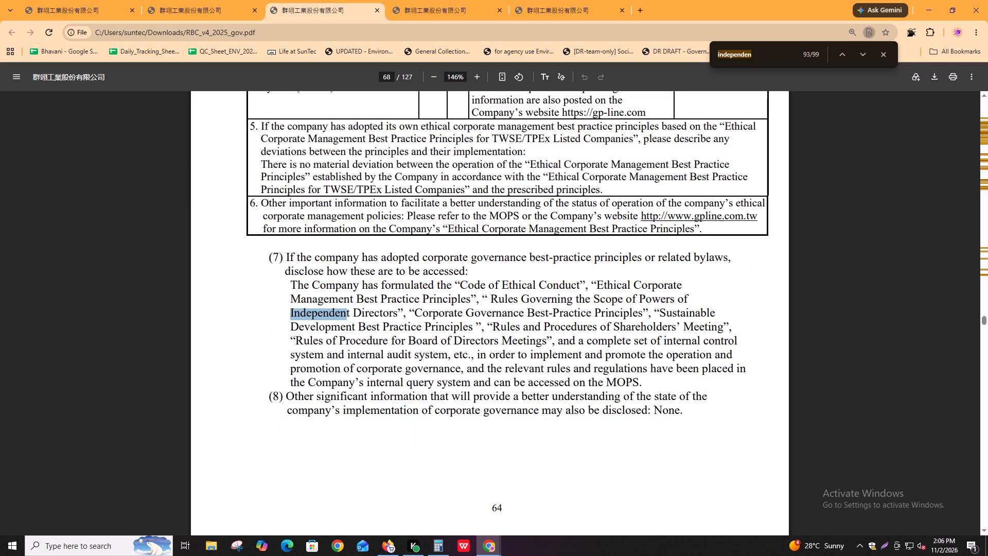
pyautogui.press('Return')
pyautogui.press('Return')
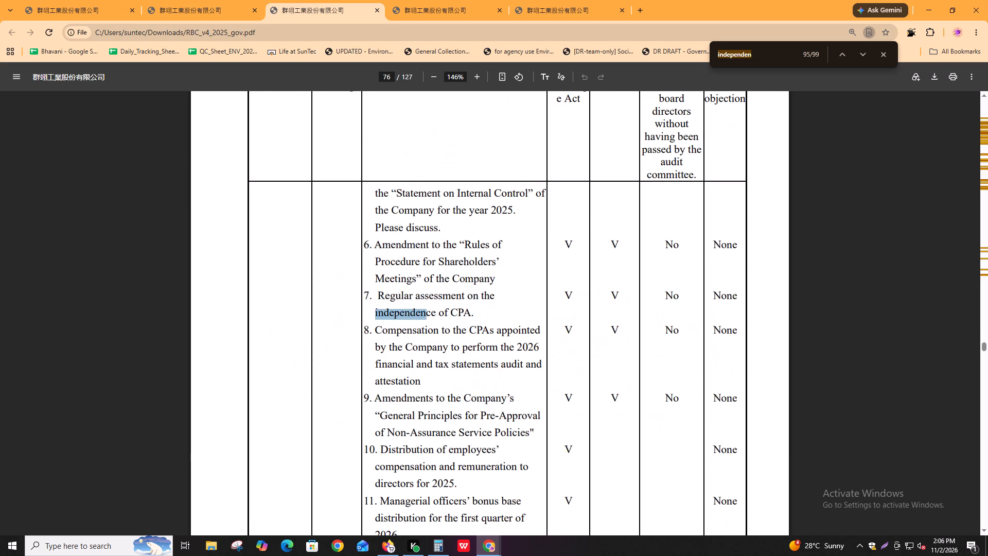
# Check the remaining "independen" matches, including the equity-interest transfer table on page 78 and the directors' information table on page 10.
pyautogui.press('Return')
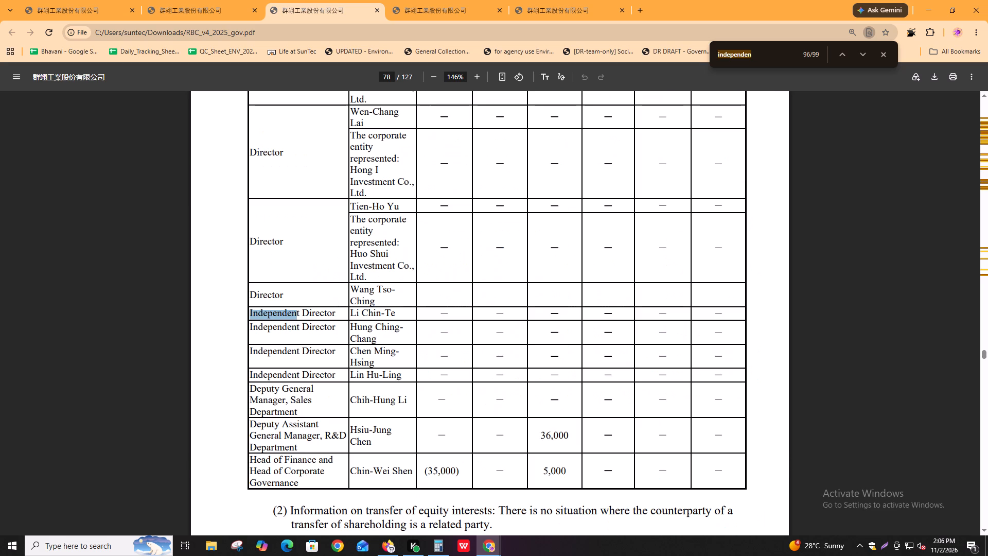
pyautogui.scroll(7, 300, 217)
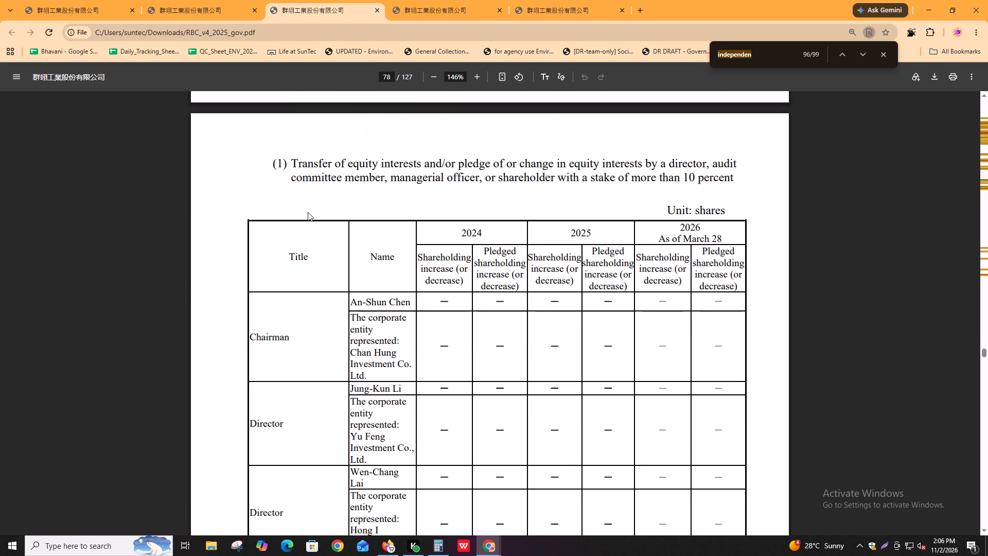
pyautogui.press('Return')
pyautogui.press('Return')
pyautogui.press('Return')
pyautogui.press('Return')
pyautogui.press('Return')
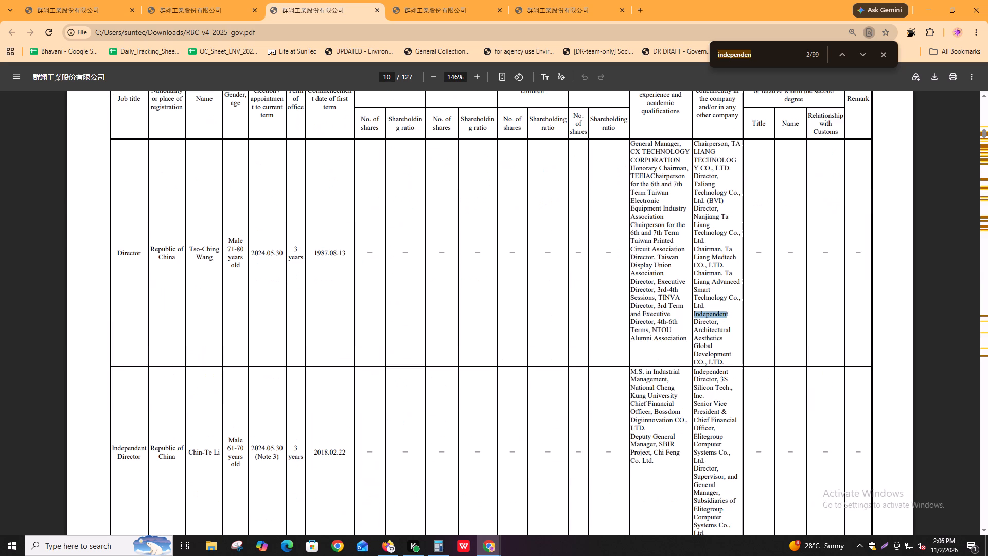
pyautogui.hotkey('shift', 'Return')
pyautogui.press('Return')
pyautogui.press('Return')
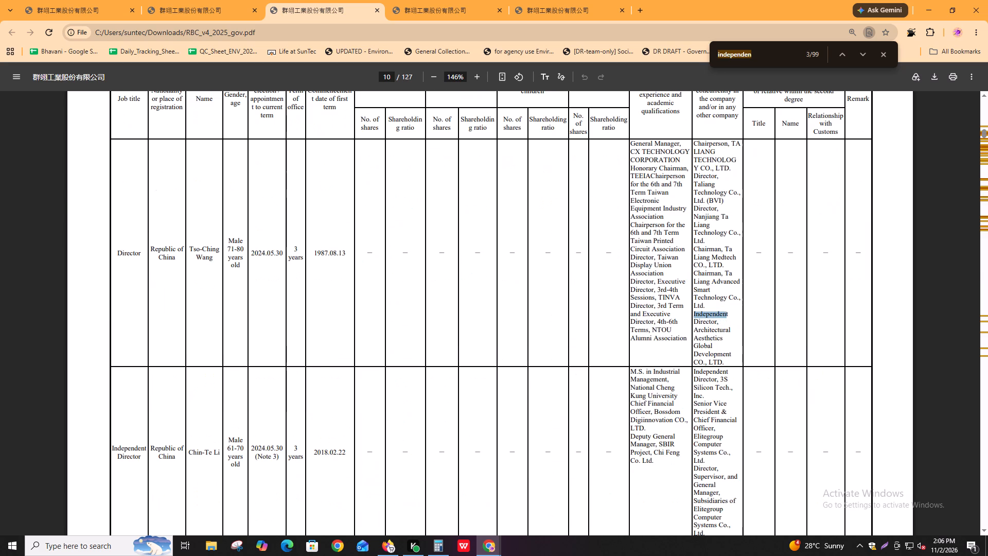
# In the Igloo task, annotate the independent director's title, nationality and name on PDF page 10 as an extract for Board_independence.
pyautogui.hotkey('alt', 'Tab')
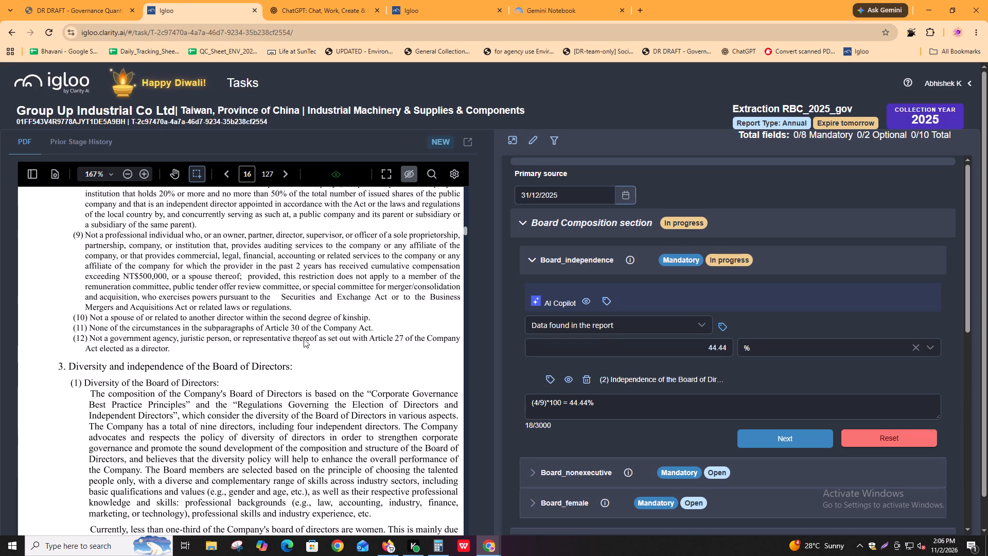
pyautogui.scroll(1, 328, 301)
pyautogui.click(245, 175)
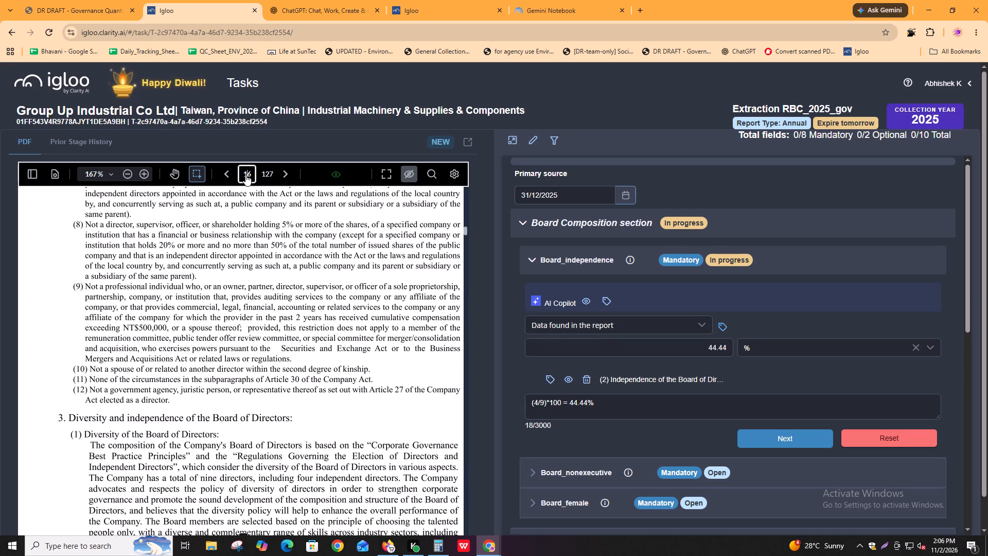
pyautogui.press('8')
pyautogui.press('Return')
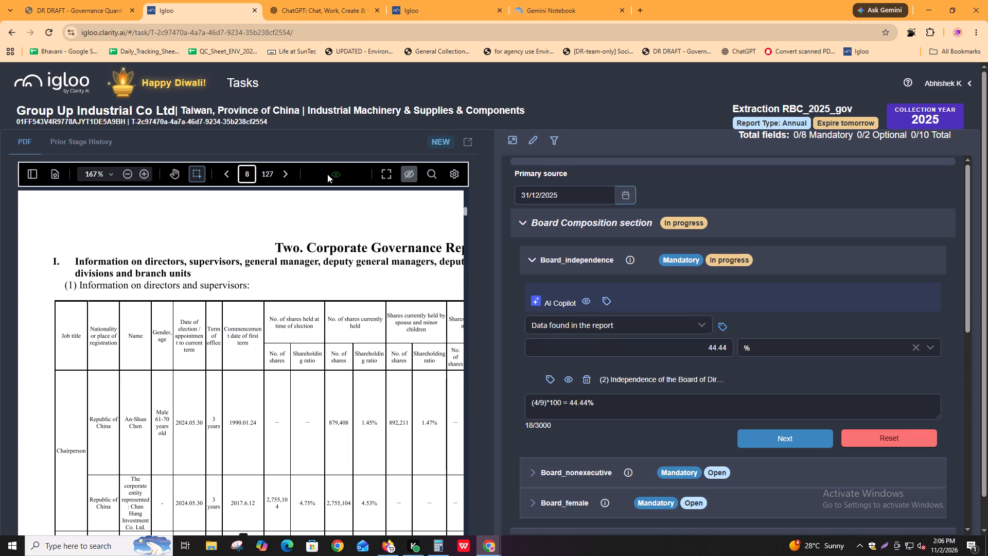
pyautogui.scroll(-15, 219, 429)
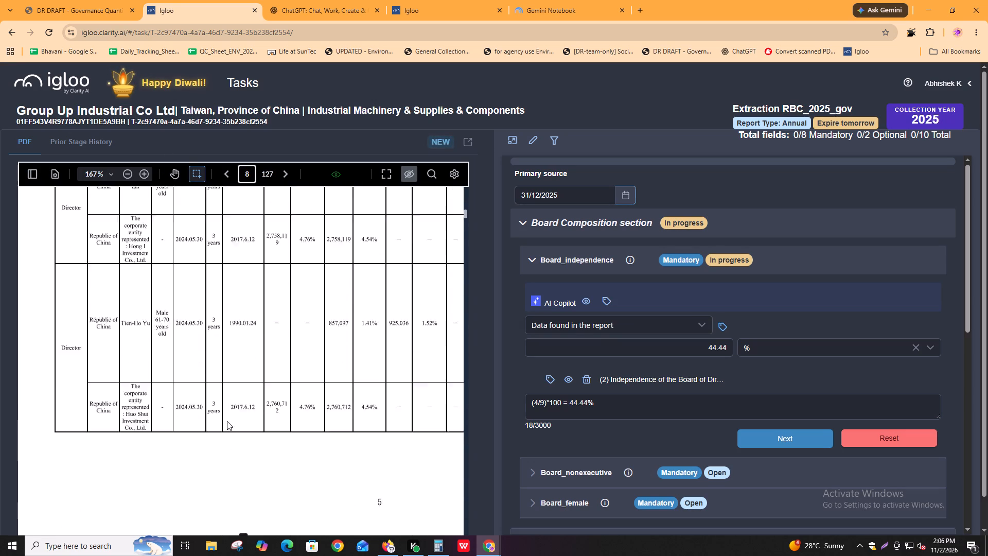
pyautogui.scroll(-9, 227, 421)
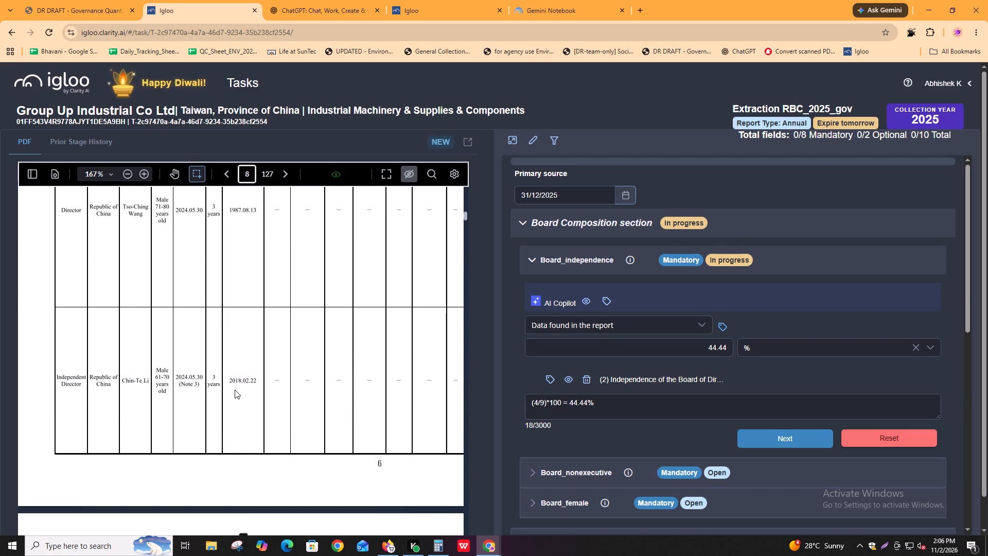
pyautogui.keyDown('shift'); pyautogui.scroll(-1, 199, 372); pyautogui.keyUp('shift')
pyautogui.keyDown('ctrl'); pyautogui.scroll(-1, 204, 378); pyautogui.keyUp('ctrl')
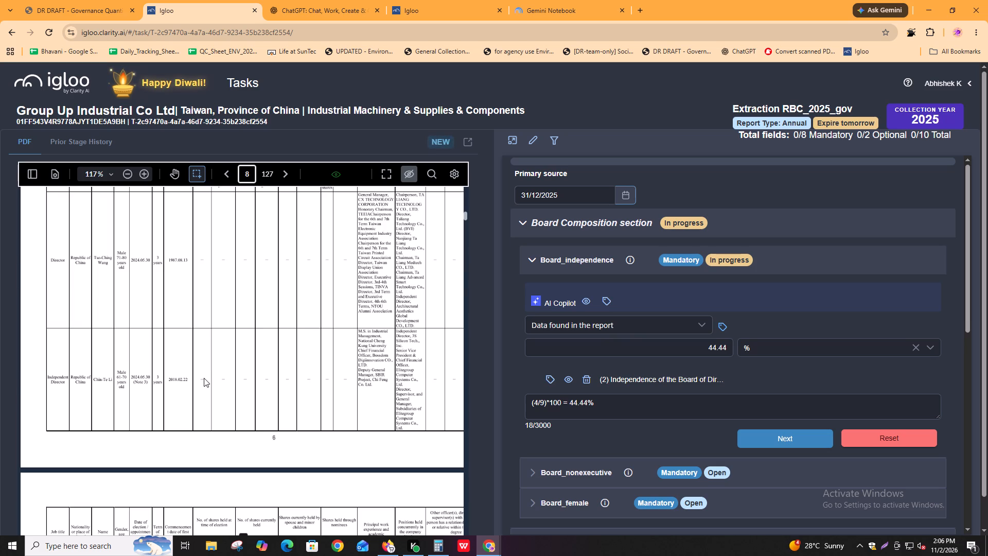
pyautogui.keyDown('ctrl'); pyautogui.scroll(-1, 216, 381); pyautogui.keyUp('ctrl')
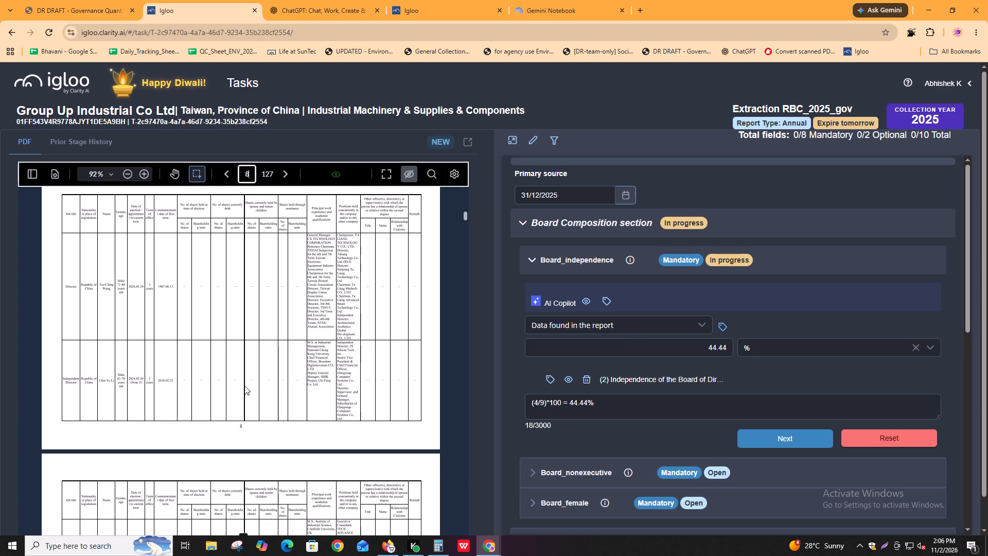
pyautogui.keyDown('ctrl'); pyautogui.scroll(2, 199, 386); pyautogui.keyUp('ctrl')
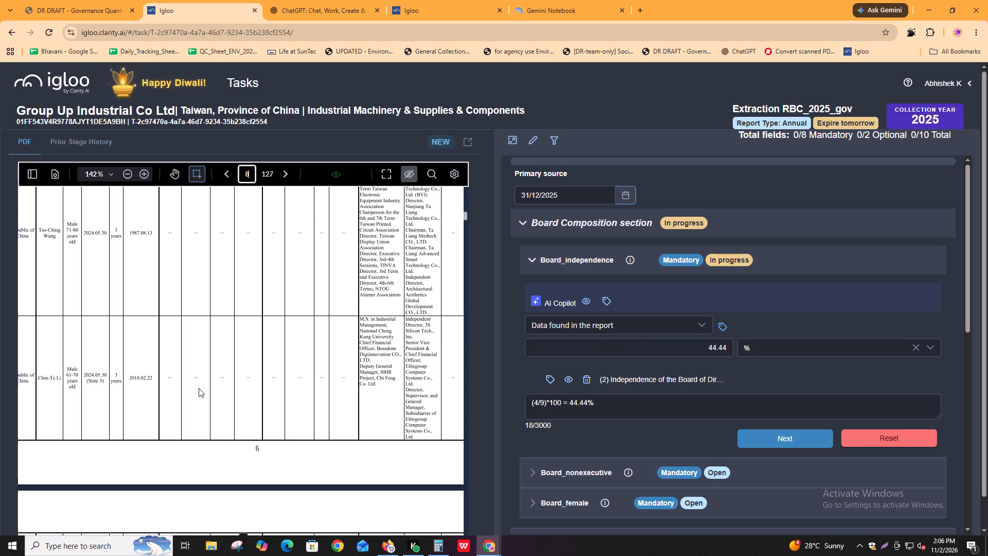
pyautogui.keyDown('shift'); pyautogui.scroll(2, 200, 387); pyautogui.keyUp('shift')
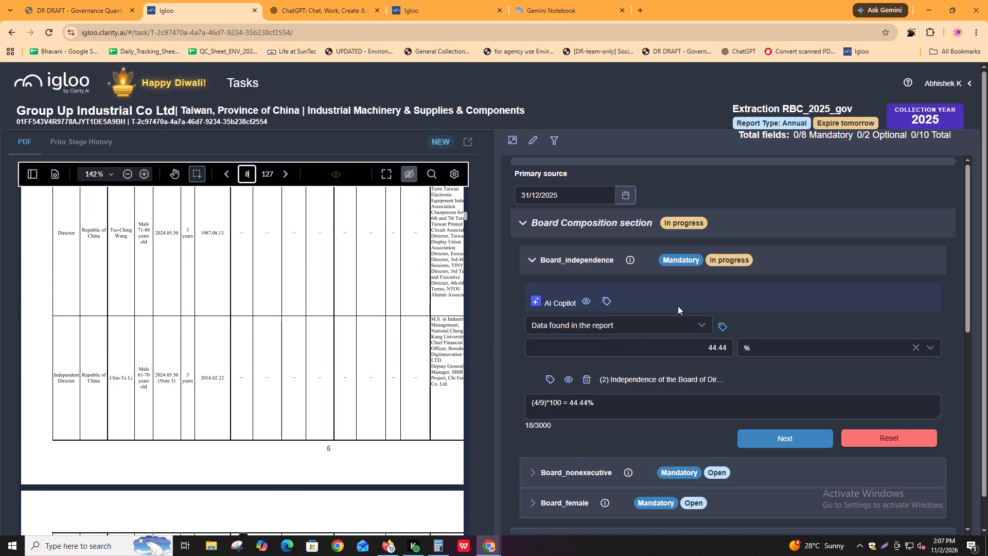
pyautogui.click(716, 329)
pyautogui.moveTo(51, 394); pyautogui.dragTo(60, 407)
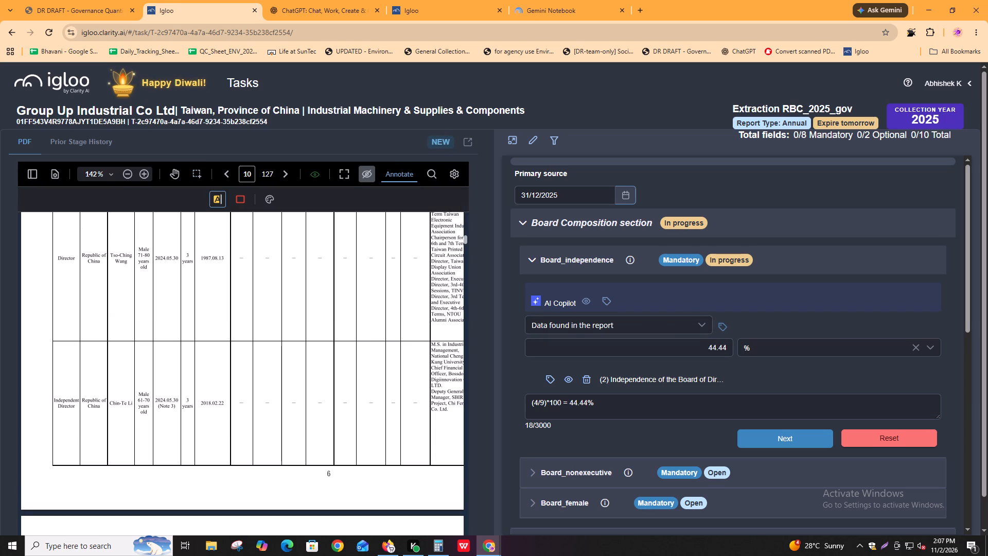
pyautogui.moveTo(60, 407); pyautogui.dragTo(140, 409)
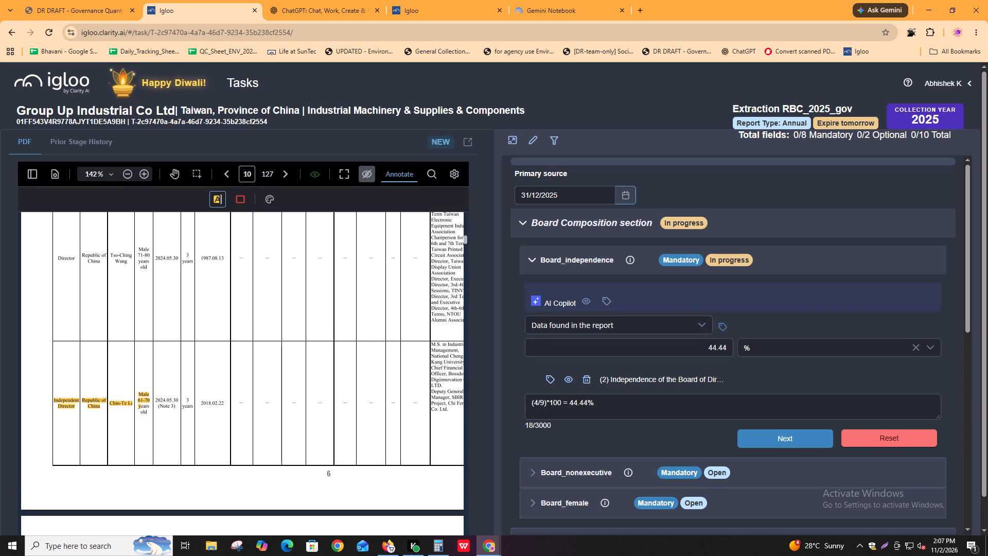
pyautogui.moveTo(140, 409); pyautogui.dragTo(135, 409)
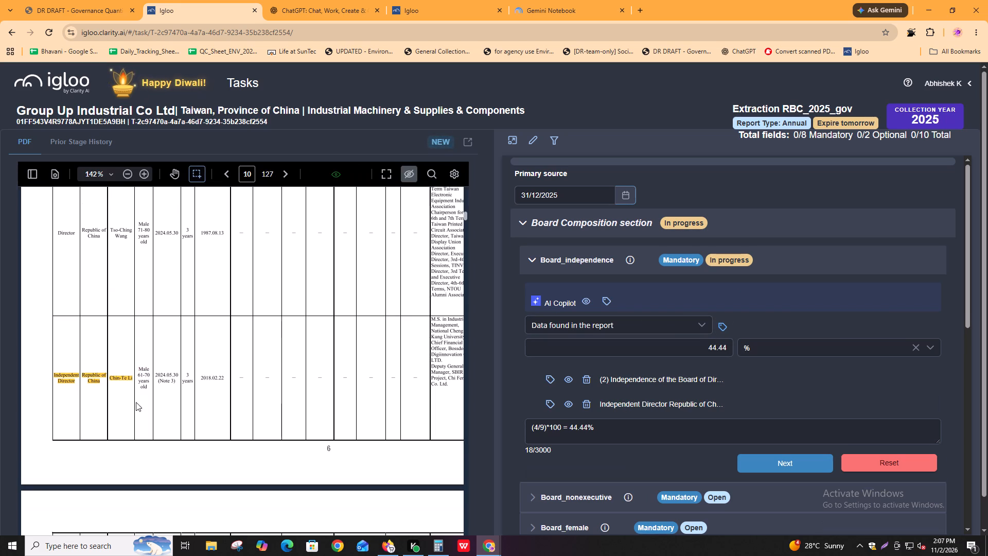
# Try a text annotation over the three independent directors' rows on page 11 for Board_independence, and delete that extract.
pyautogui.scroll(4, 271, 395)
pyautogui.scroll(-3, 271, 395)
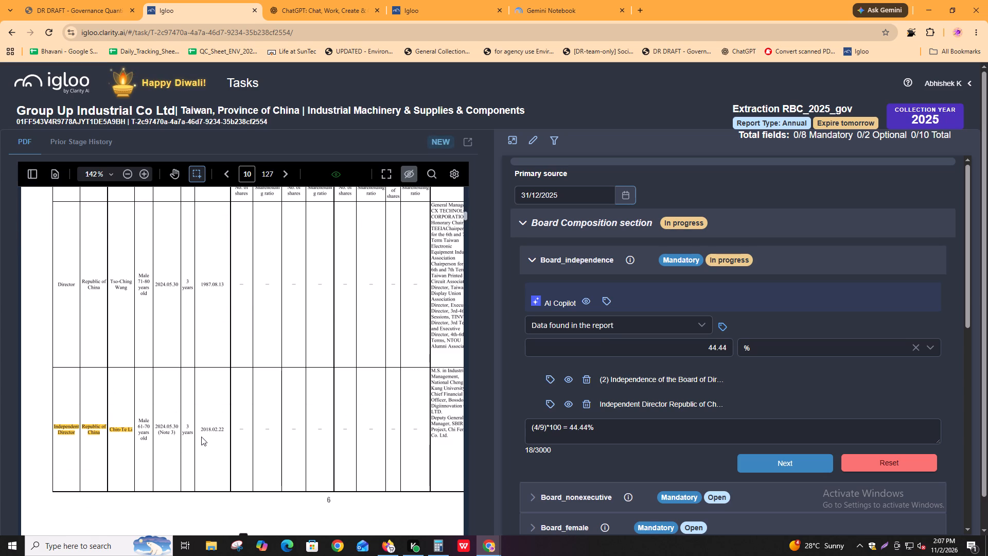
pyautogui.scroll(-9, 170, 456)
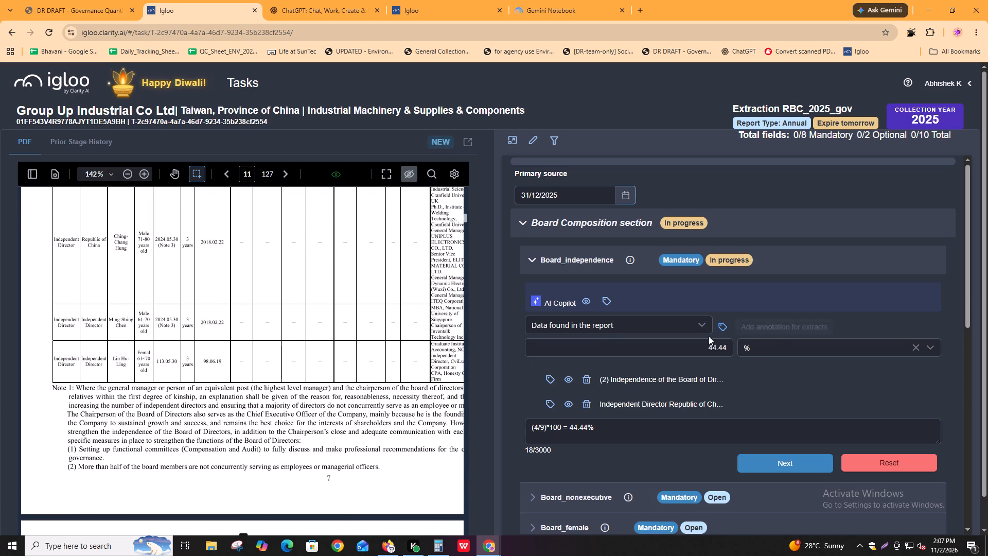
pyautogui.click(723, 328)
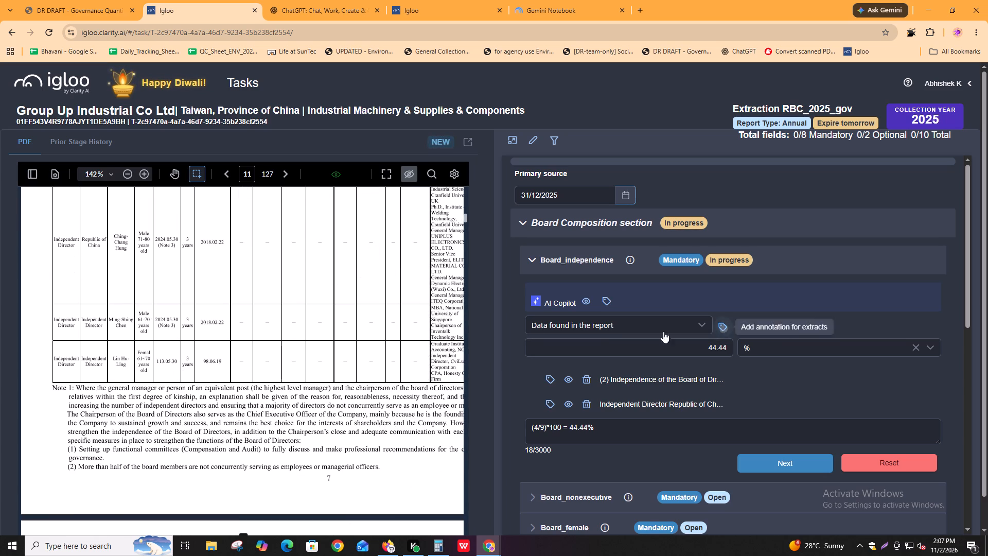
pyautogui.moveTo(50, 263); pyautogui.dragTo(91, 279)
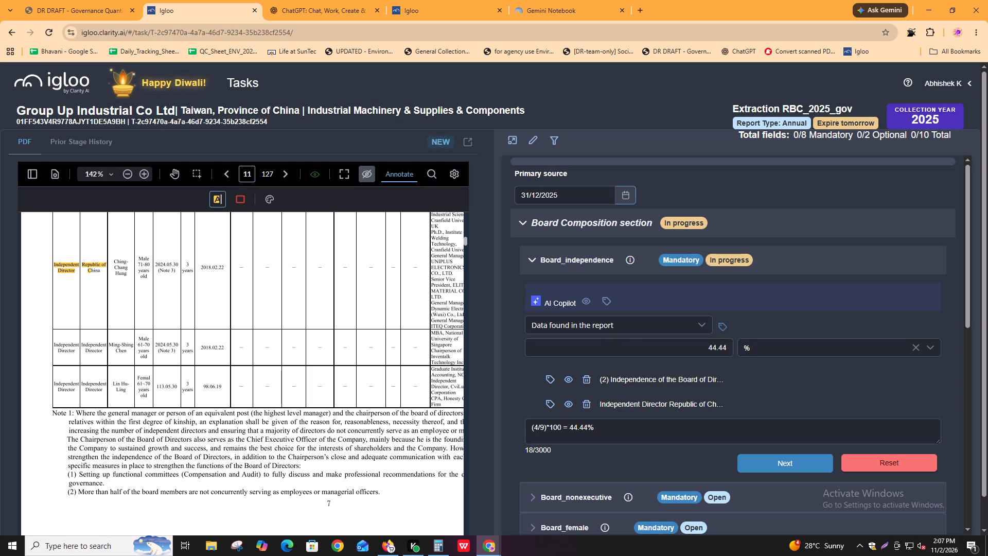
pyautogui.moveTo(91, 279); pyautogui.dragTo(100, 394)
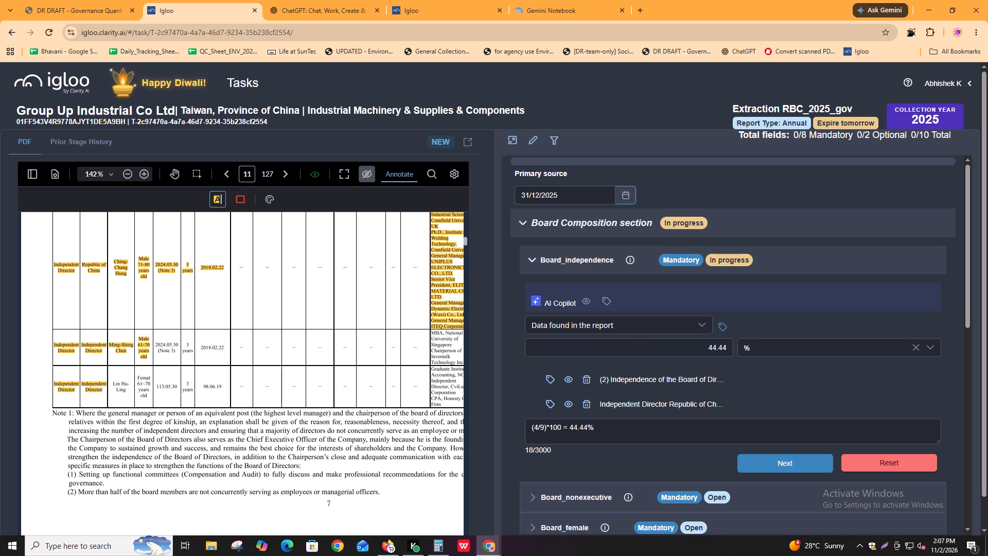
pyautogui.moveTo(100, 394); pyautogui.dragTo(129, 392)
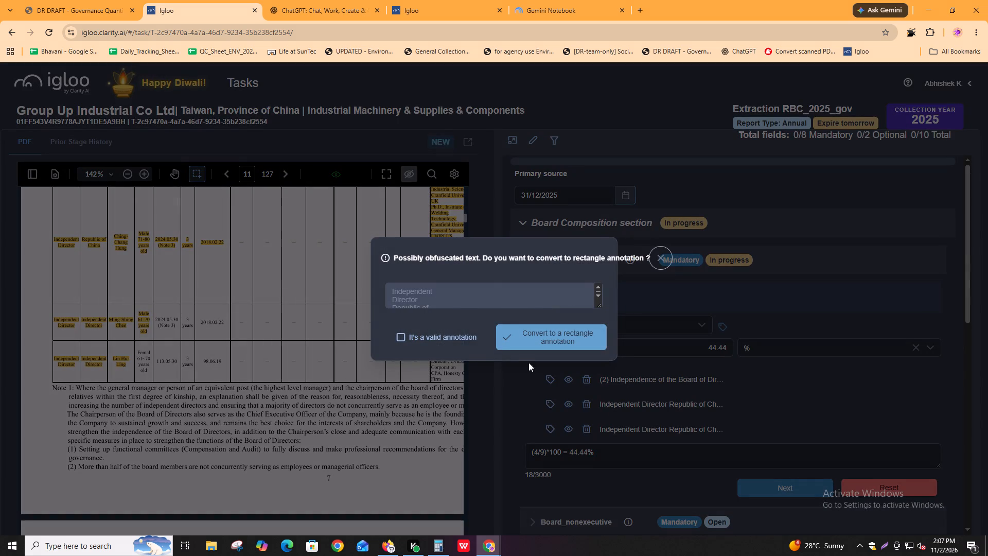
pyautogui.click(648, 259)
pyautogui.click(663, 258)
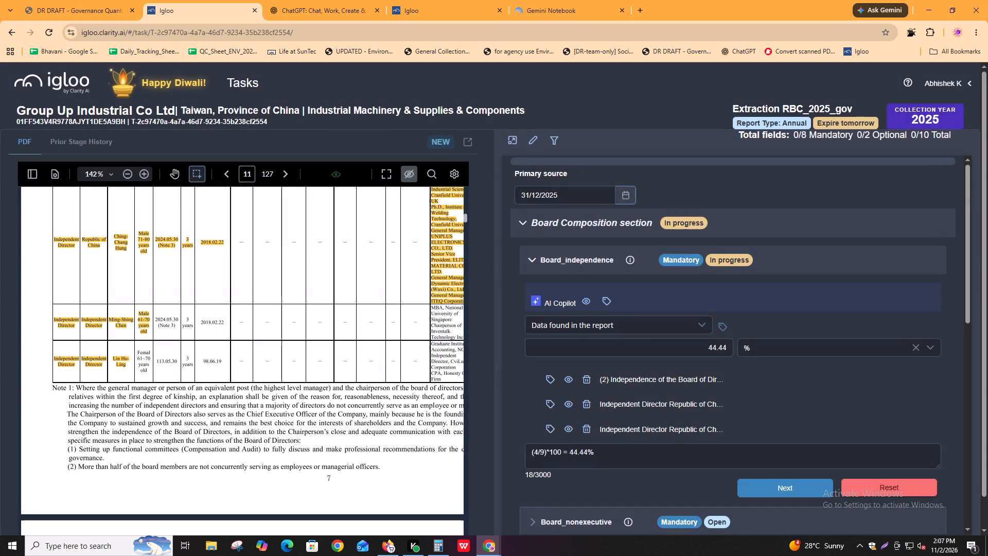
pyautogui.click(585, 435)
# Add a rectangle annotation around the whole directors table on page 11 as a Board_independence extract.
pyautogui.click(722, 330)
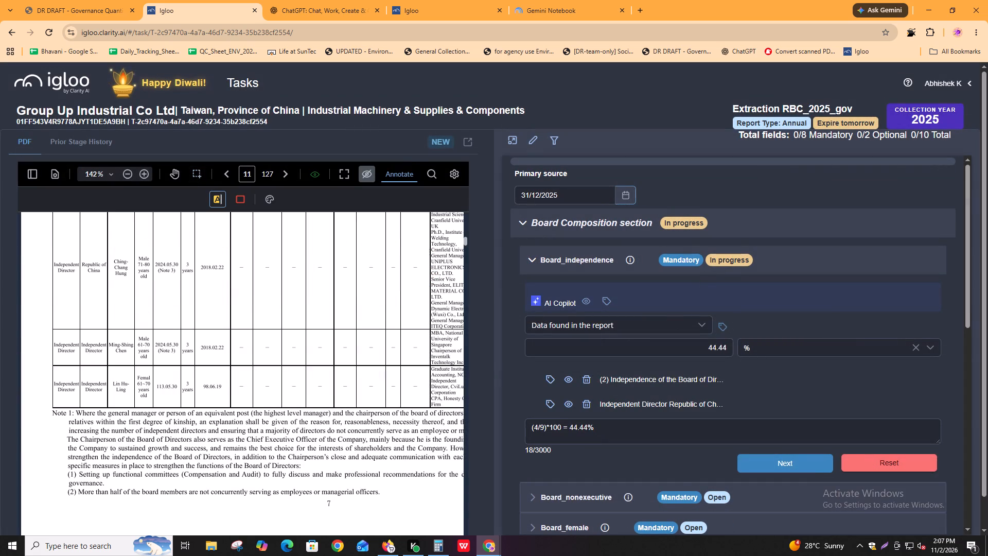
pyautogui.scroll(1, 264, 342)
pyautogui.keyDown('ctrl'); pyautogui.scroll(-2, 266, 342); pyautogui.keyUp('ctrl')
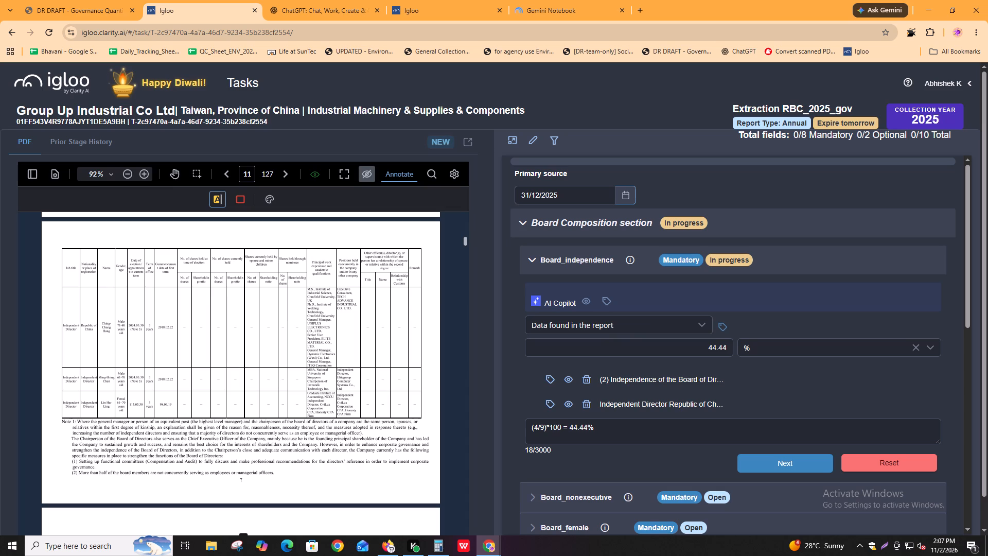
pyautogui.click(237, 197)
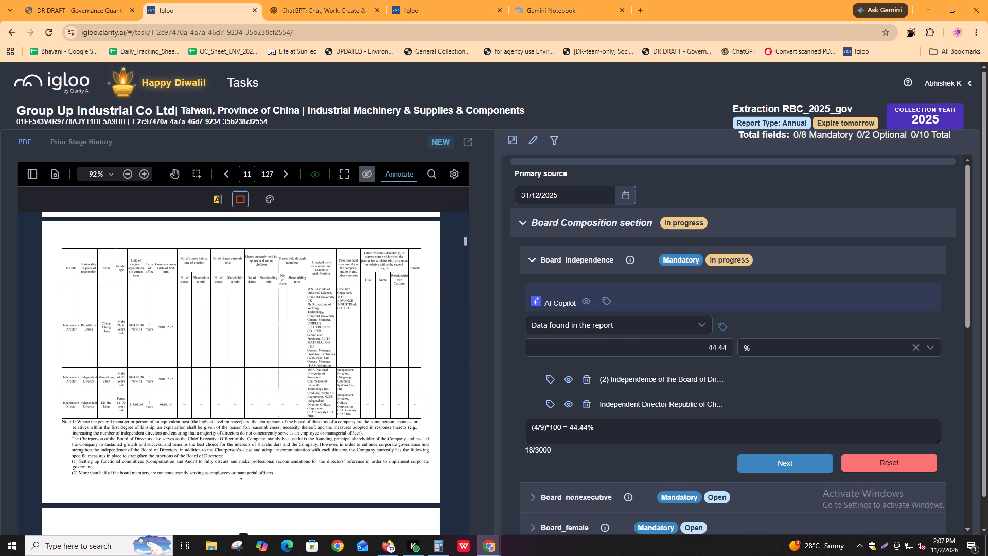
pyautogui.moveTo(58, 240); pyautogui.dragTo(426, 420)
# Begin the page 11 extract for Board_independence with an opening quotation mark and "Independent Director, " on one line, copied from the table's first row.
pyautogui.click(650, 434)
pyautogui.hotkey('shift', '"')
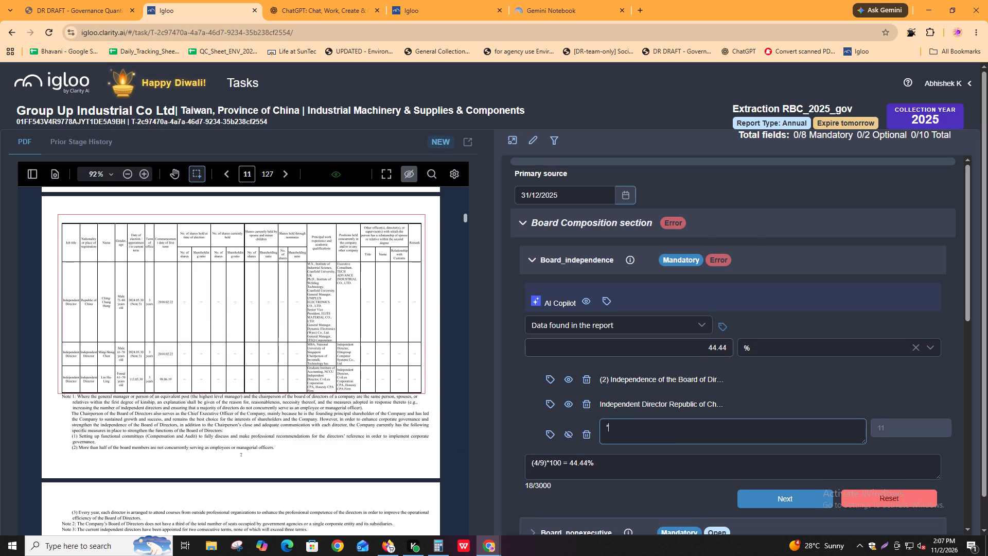
pyautogui.keyDown('ctrl'); pyautogui.scroll(4, 21, 274); pyautogui.keyUp('ctrl')
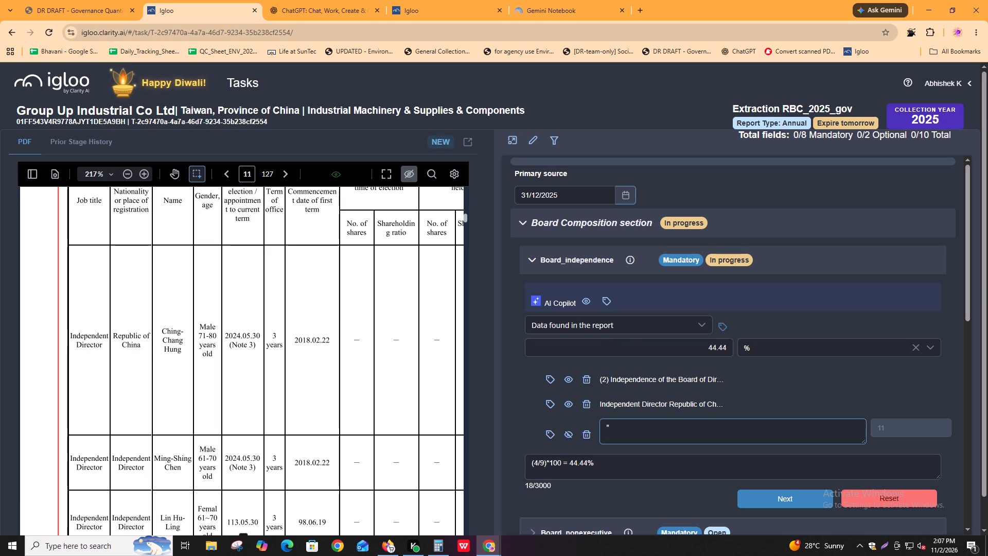
pyautogui.moveTo(69, 334); pyautogui.dragTo(107, 350)
pyautogui.hotkey('ctrl', 'c')
pyautogui.click(666, 440)
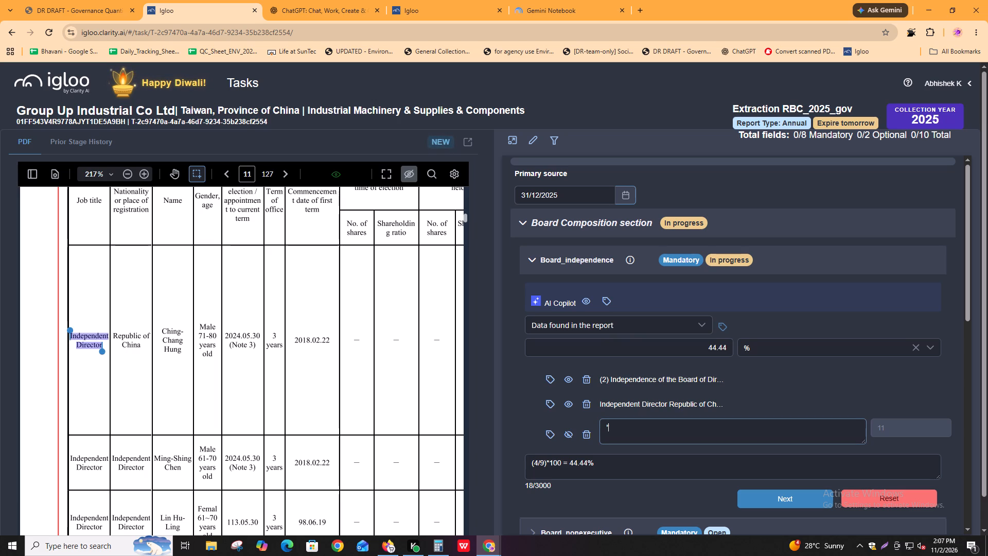
pyautogui.hotkey('ctrl', 'v')
pyautogui.hotkey('ctrl', 'Left')
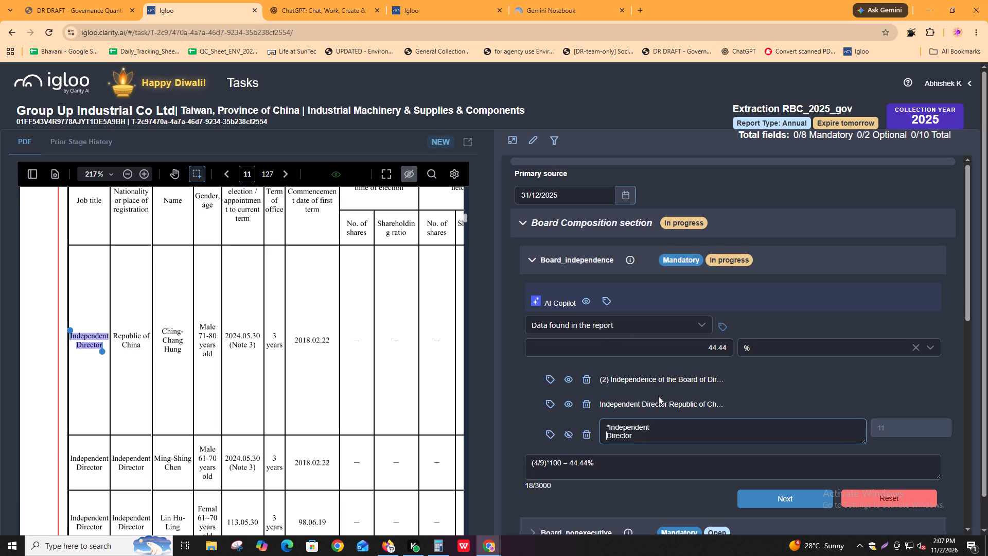
pyautogui.press('BackSpace')
pyautogui.press('space')
pyautogui.hotkey('ctrl', 'Right')
pyautogui.hotkey('ctrl', 'Right')
pyautogui.write(',')
pyautogui.press('space')
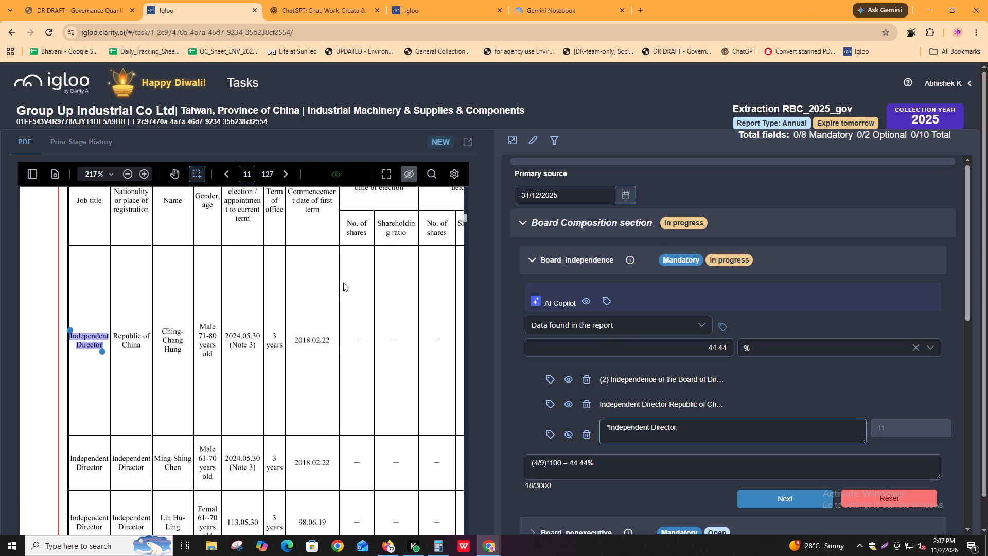
# Add the first listed independent director's name from page 11 to the extract, joined onto one line, with a closing quotation mark.
pyautogui.click(164, 331)
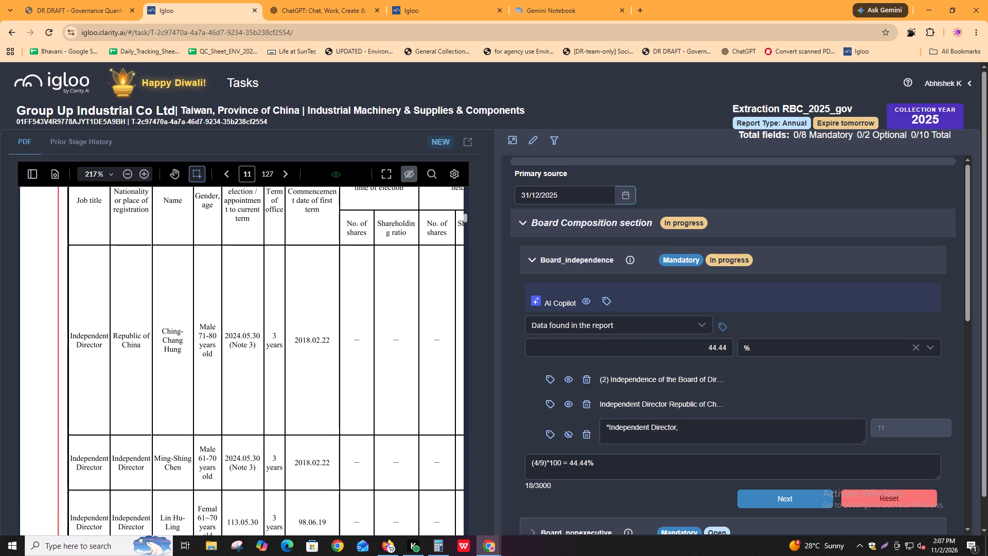
pyautogui.moveTo(164, 332); pyautogui.dragTo(181, 361)
pyautogui.hotkey('ctrl', 'c')
pyautogui.click(737, 428)
pyautogui.hotkey('ctrl', 'v')
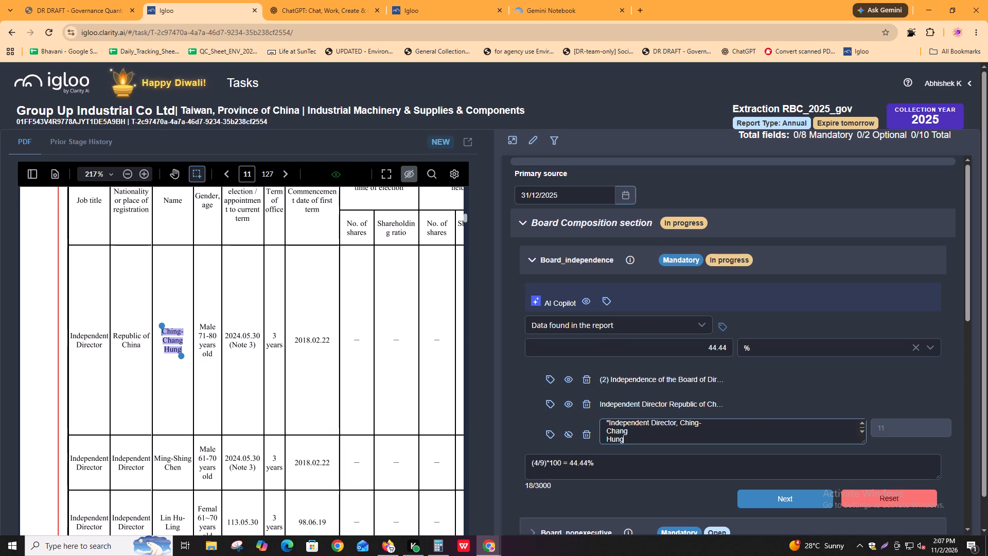
pyautogui.hotkey('ctrl', 'Left')
pyautogui.press('BackSpace')
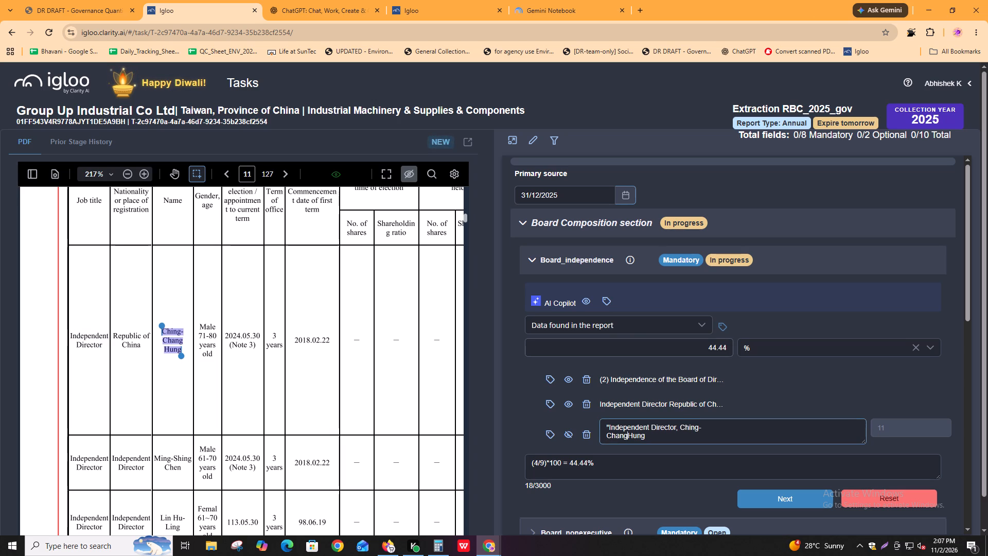
pyautogui.press('space')
pyautogui.hotkey('ctrl', 'Left')
pyautogui.hotkey('ctrl', 'Left')
pyautogui.press('BackSpace')
pyautogui.press('space')
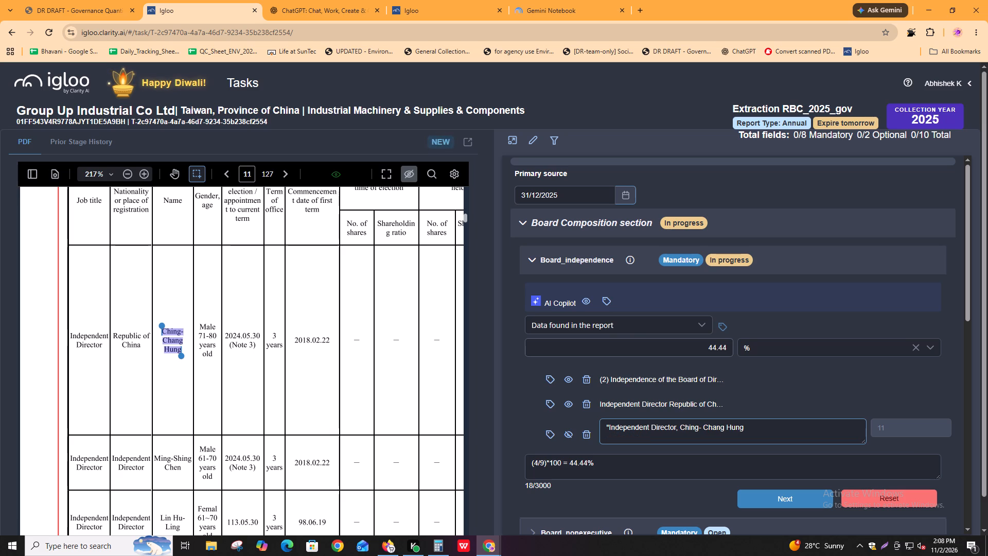
pyautogui.press('BackSpace')
pyautogui.hotkey('ctrl', 'Right')
pyautogui.hotkey('ctrl', 'Right')
pyautogui.hotkey('ctrl', 'Right')
pyautogui.hotkey('ctrl', 'Right')
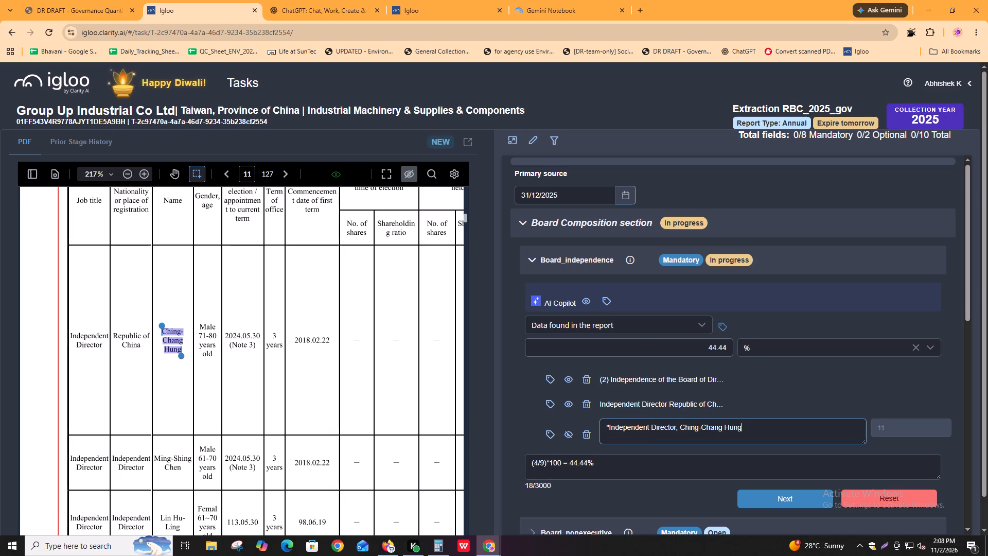
pyautogui.hotkey('shift', '"')
# Add the second independent director's name from the page 11 table on a new line of the extract, on one line in quotation marks.
pyautogui.hotkey('shift', 'Return')
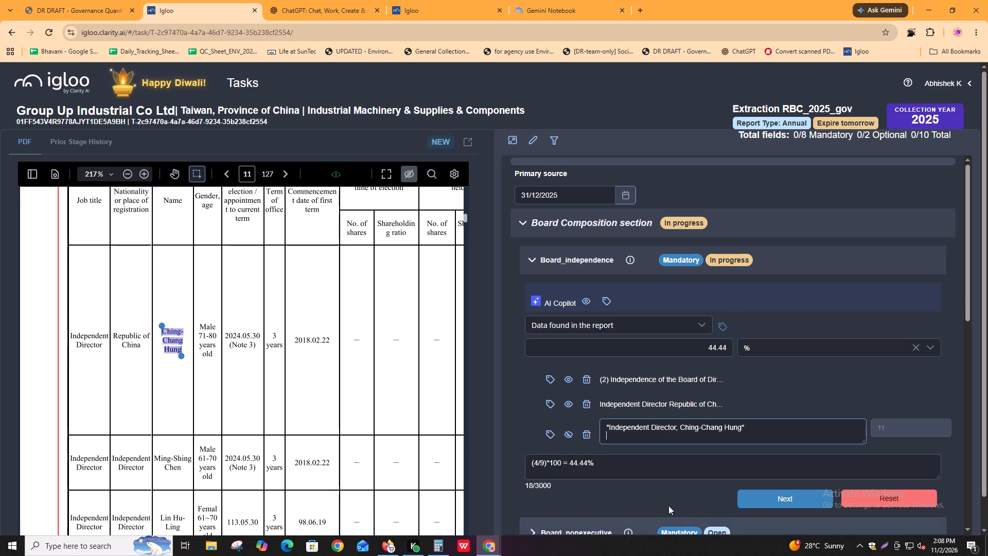
pyautogui.hotkey('shift', '"')
pyautogui.moveTo(155, 458); pyautogui.dragTo(182, 473)
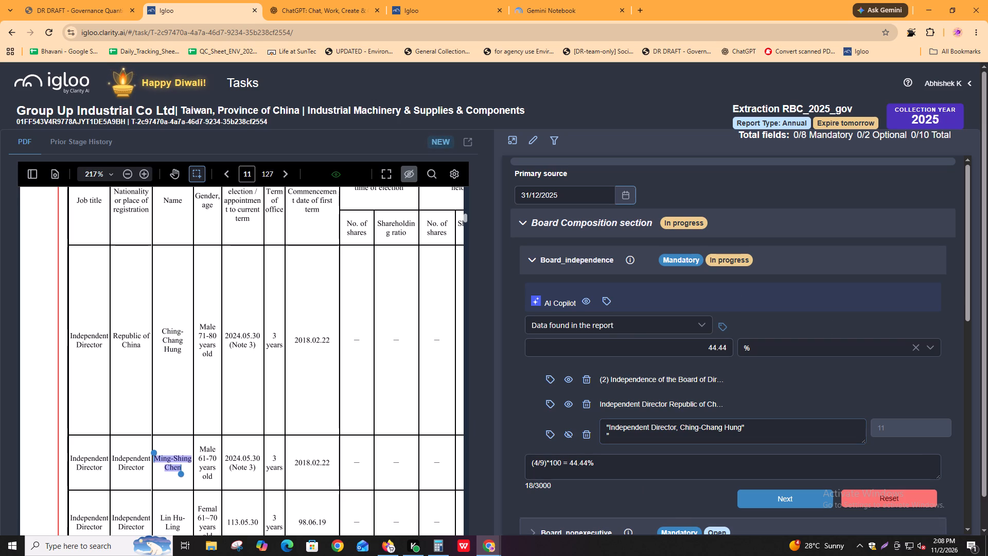
pyautogui.hotkey('ctrl', 'c')
pyautogui.click(635, 443)
pyautogui.hotkey('ctrl', 'v')
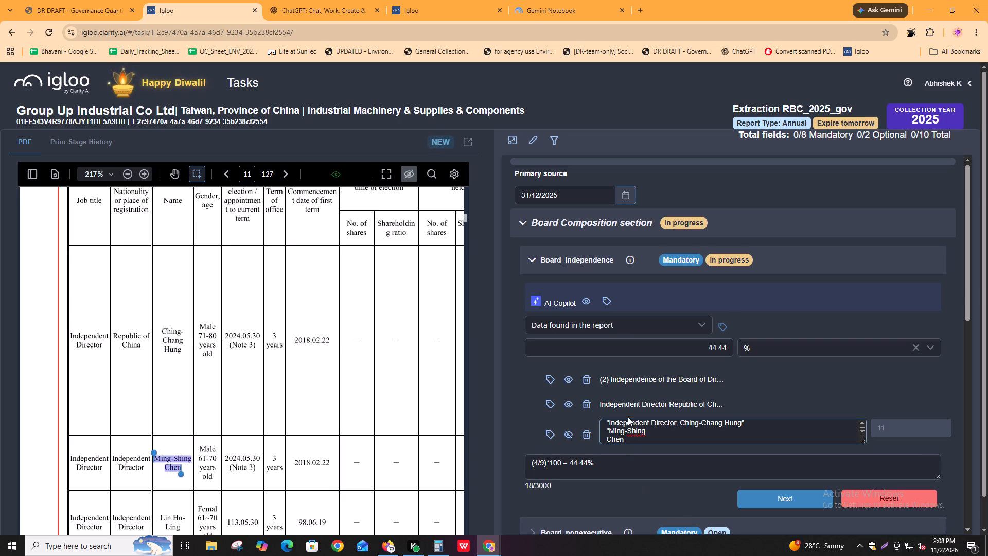
pyautogui.hotkey('ctrl', 'Left')
pyautogui.press('BackSpace')
pyautogui.press('space')
pyautogui.hotkey('ctrl', 'Right')
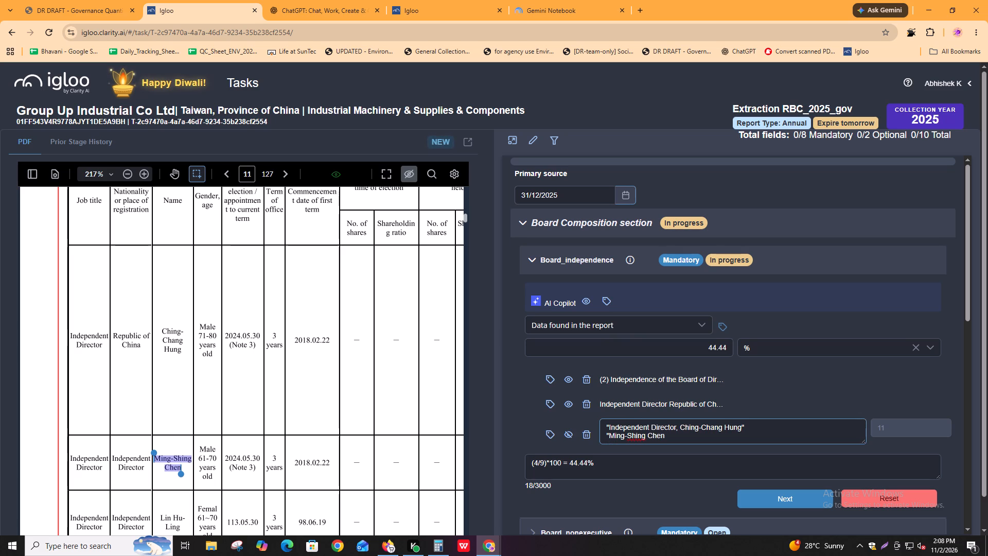
pyautogui.hotkey('shift', '"')
# Add the third independent director's name from the page 11 table as another quoted line of the extract, removing its line break.
pyautogui.press('Return')
pyautogui.hotkey('shift', '"')
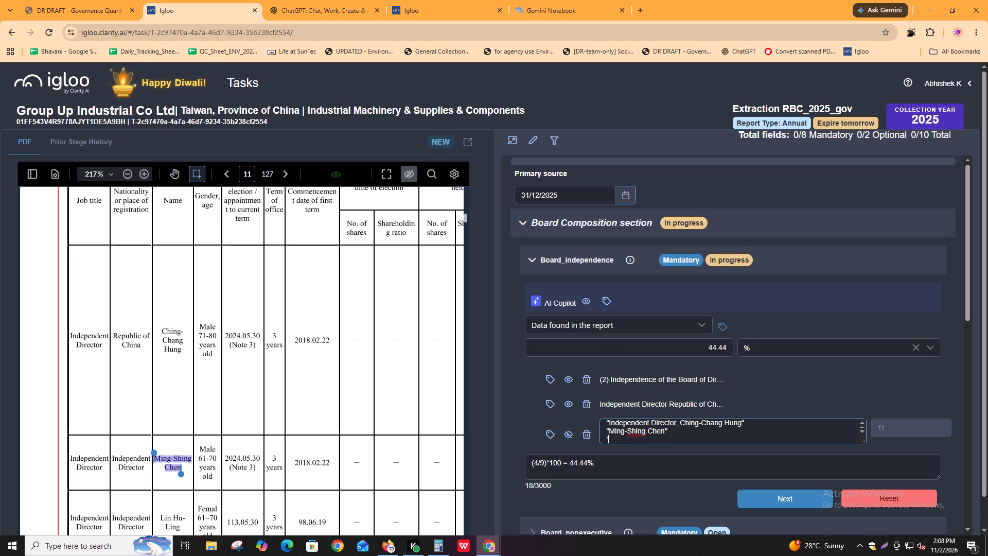
pyautogui.scroll(-4, 162, 423)
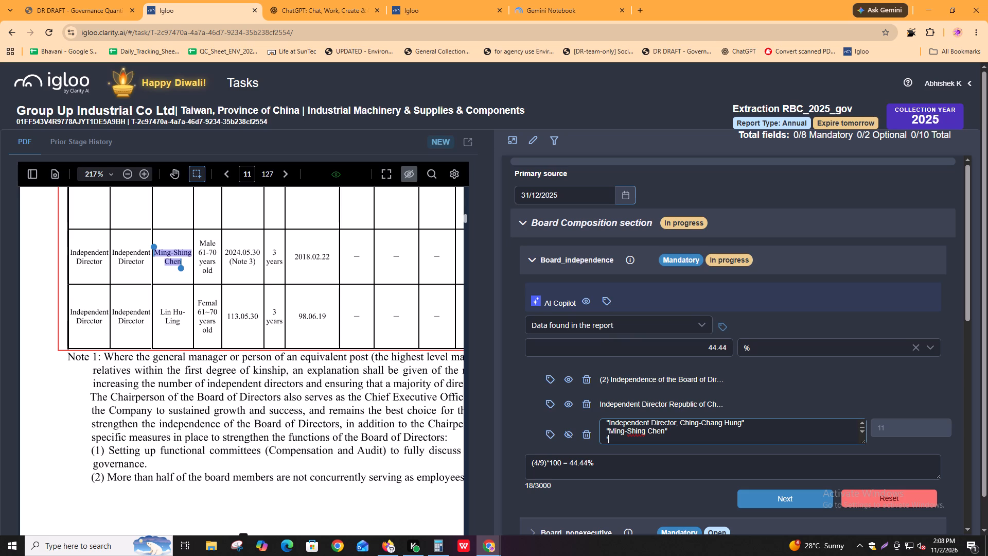
pyautogui.moveTo(160, 310); pyautogui.dragTo(182, 324)
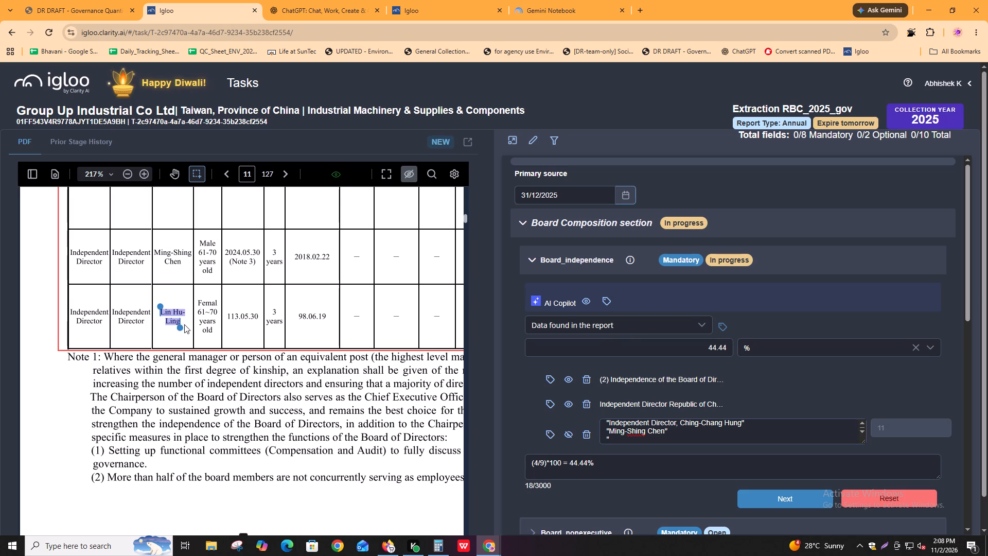
pyautogui.hotkey('ctrl', 'c')
pyautogui.click(621, 440)
pyautogui.hotkey('ctrl', 'v')
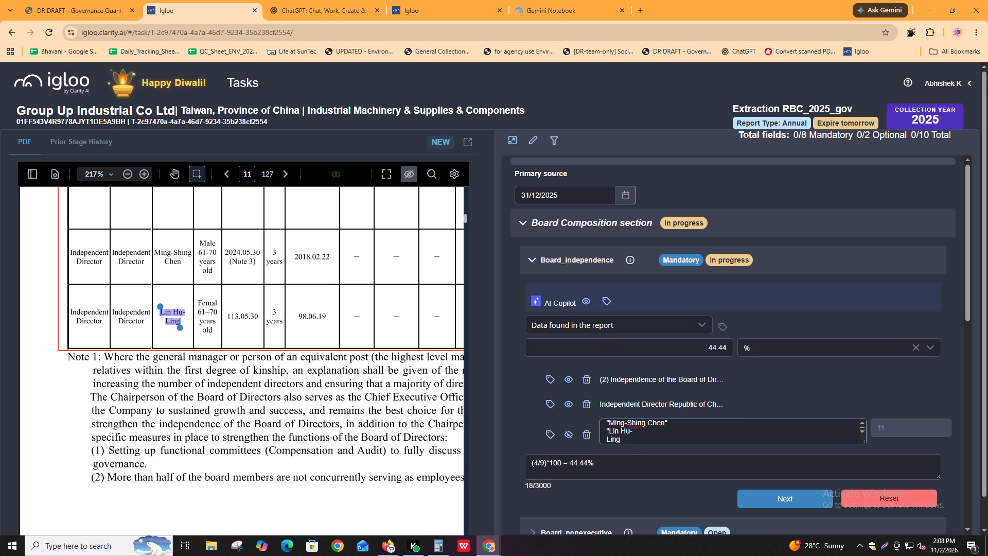
pyautogui.hotkey('ctrl', 'Left')
pyautogui.press('BackSpace')
pyautogui.press('space')
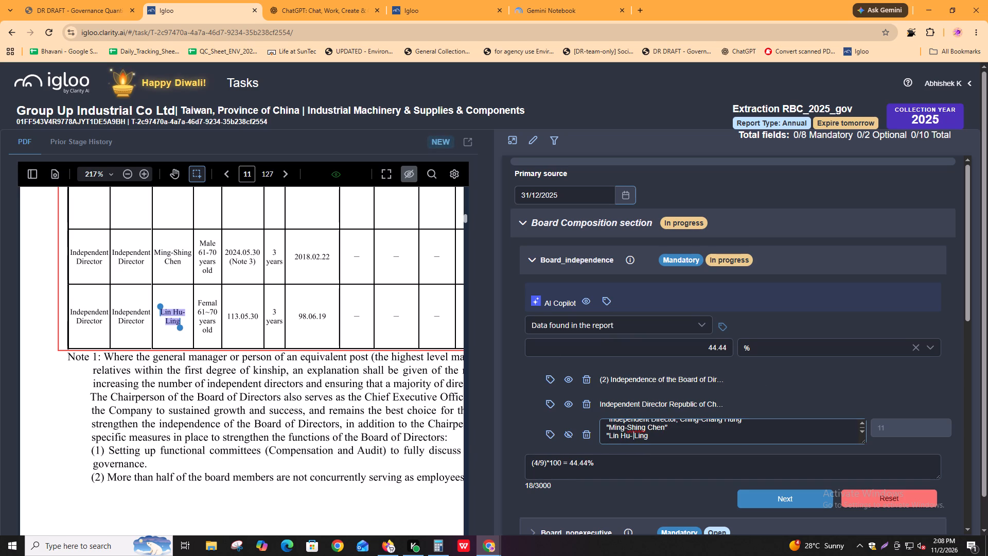
pyautogui.press('BackSpace')
pyautogui.hotkey('ctrl', 'Right')
pyautogui.hotkey('shift', '"')
# Prefix the second and third directors' names in the extract with "Independent Director, " inside their quotation marks, copied from the first line.
pyautogui.scroll(1, 695, 430)
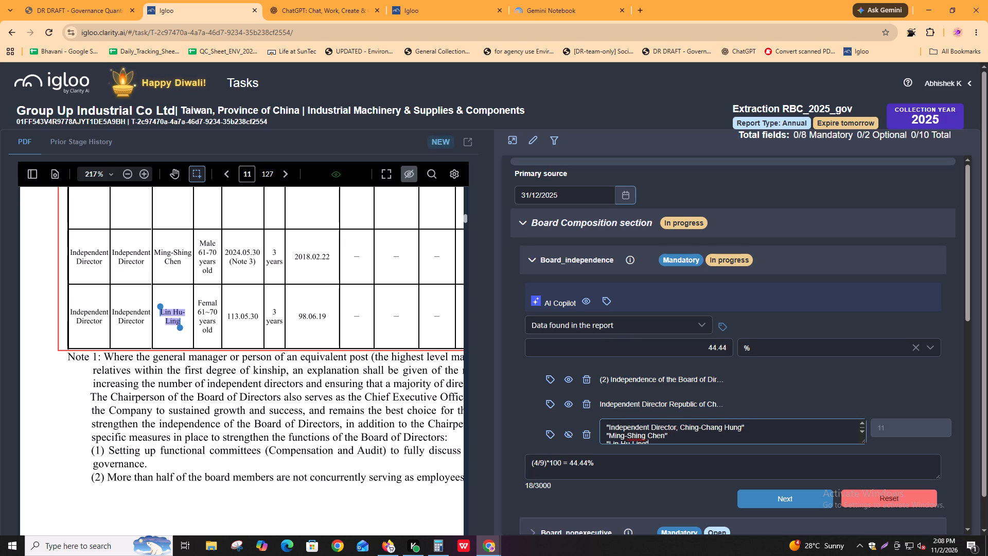
pyautogui.moveTo(608, 426); pyautogui.dragTo(659, 427)
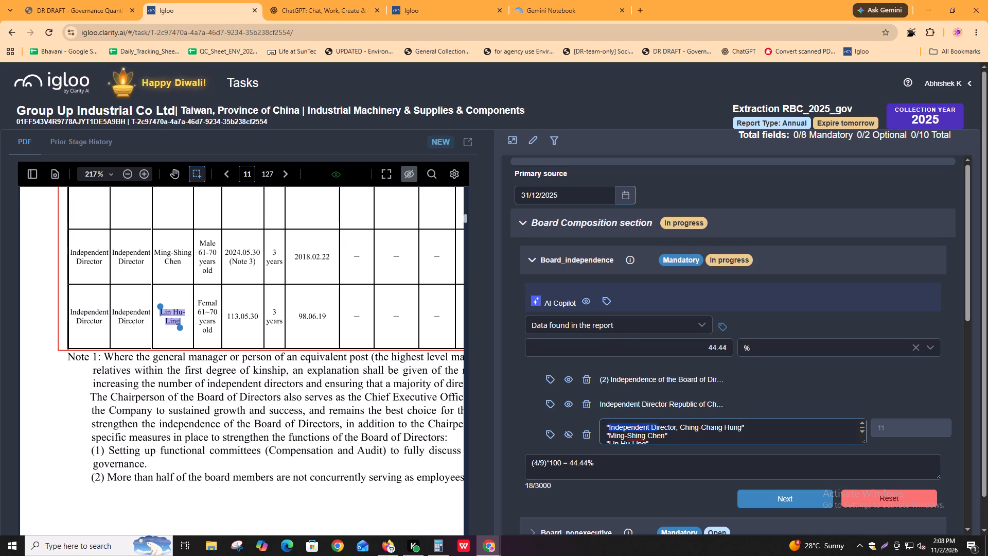
pyautogui.moveTo(659, 427); pyautogui.dragTo(679, 429)
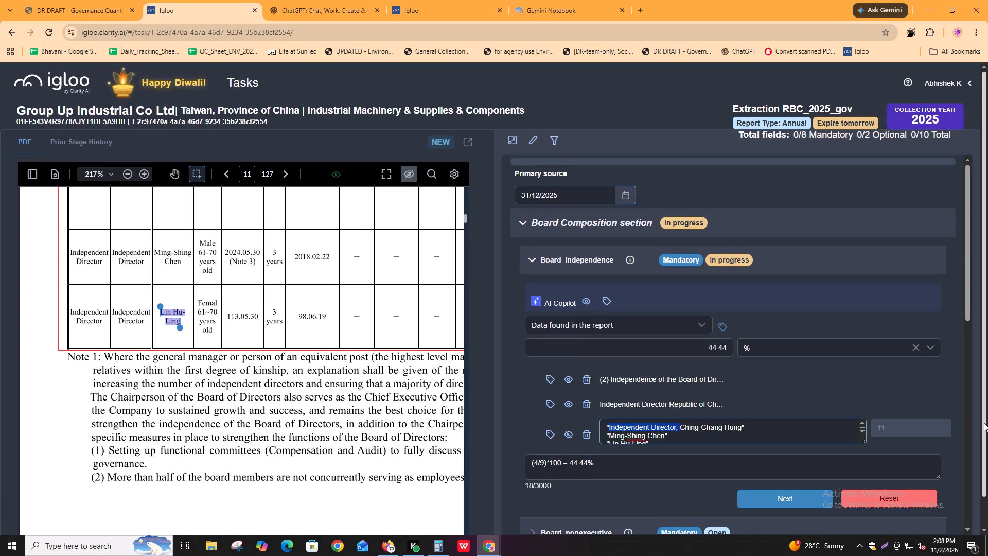
pyautogui.hotkey('ctrl', 'c')
pyautogui.click(609, 437)
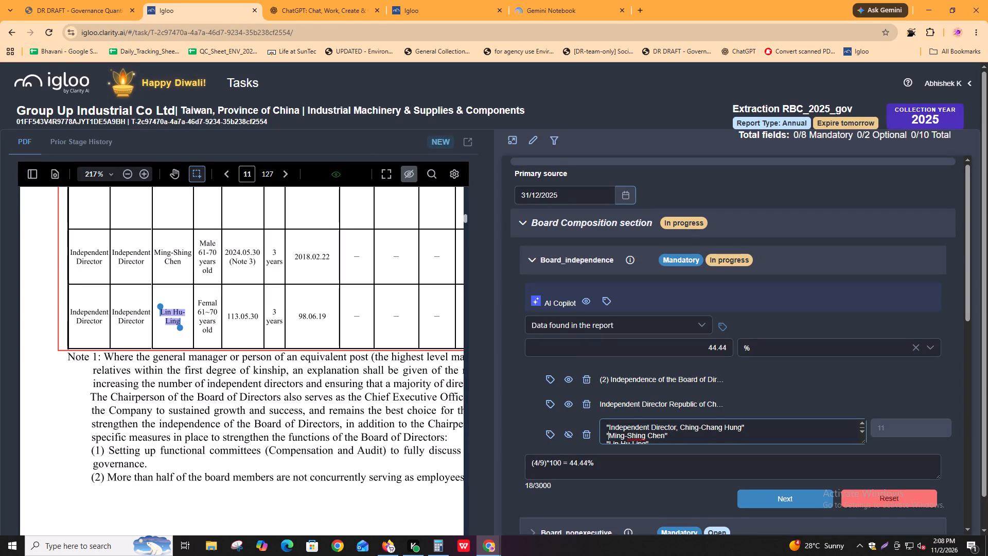
pyautogui.hotkey('ctrl', 'v')
pyautogui.scroll(-2, 639, 439)
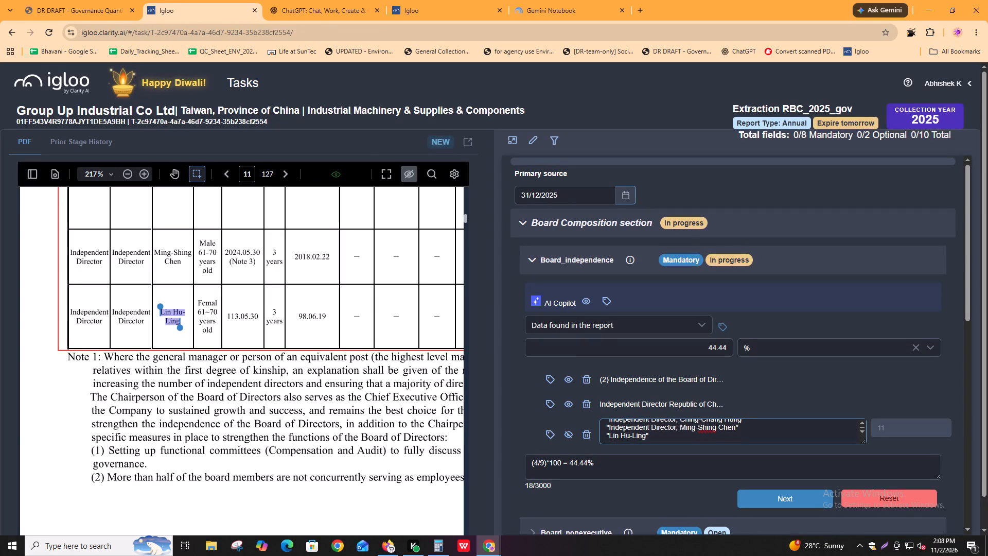
pyautogui.click(610, 433)
pyautogui.hotkey('ctrl', 'v')
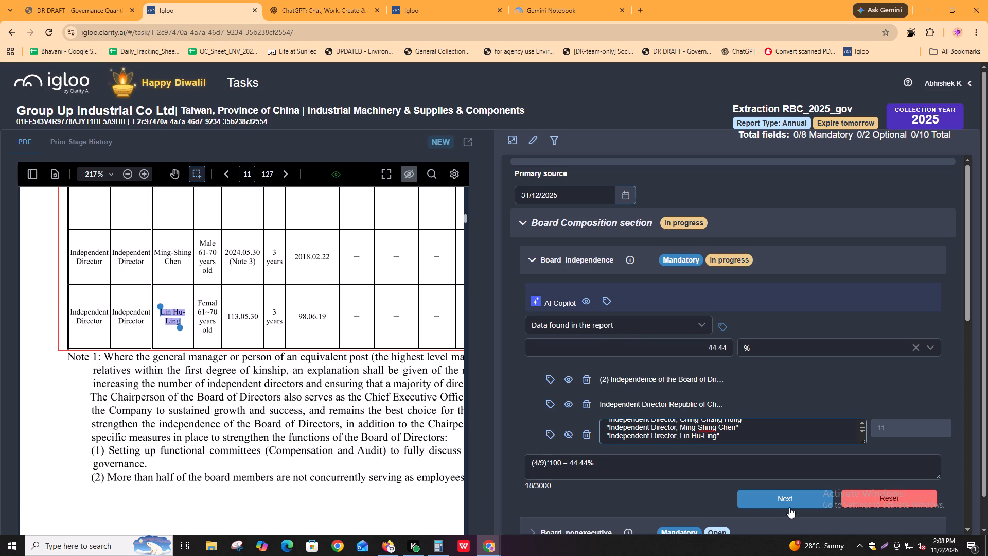
# Close the page 11 extract's text for editing, complete Board_independence and proceed to Board_nonexecutive.
pyautogui.click(570, 438)
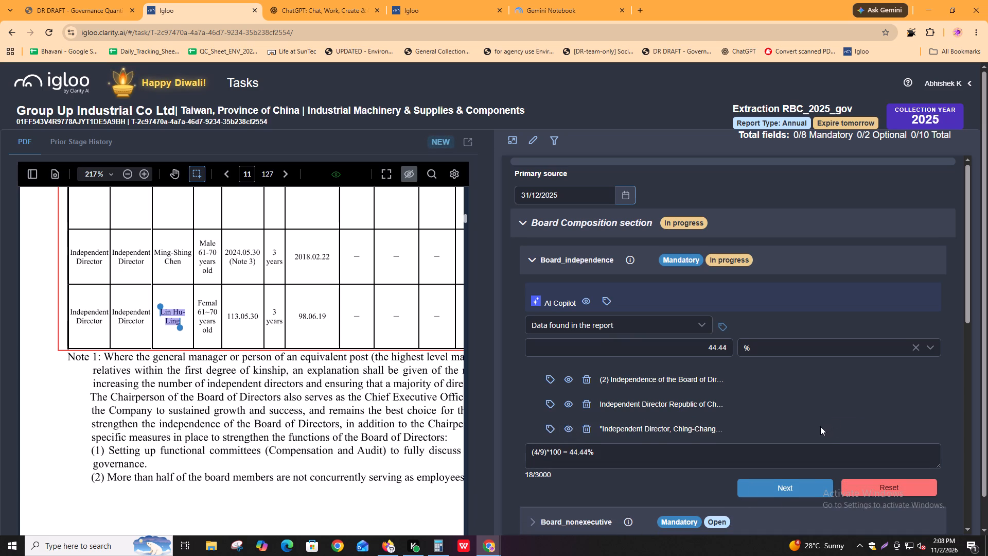
pyautogui.click(777, 488)
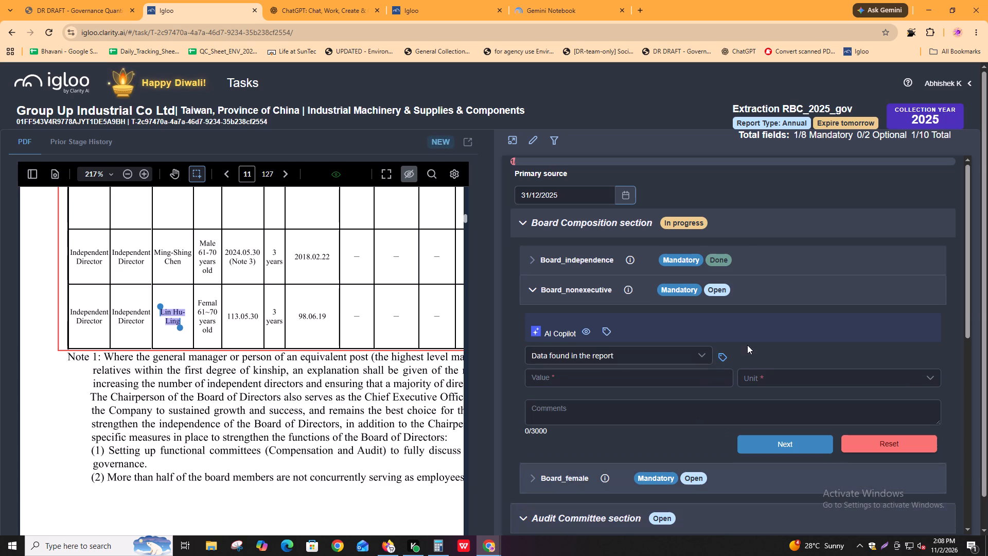
# Review the directors' information table in the task's annual report from page 11 back to page 8 for Board_nonexecutive.
pyautogui.scroll(7, 155, 372)
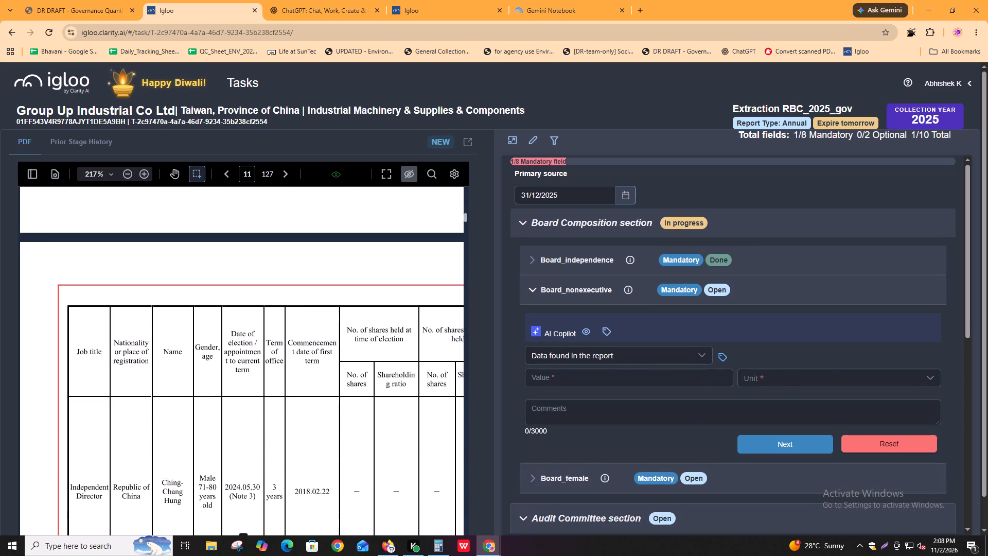
pyautogui.scroll(7, 168, 368)
pyautogui.keyDown('ctrl'); pyautogui.scroll(-1, 168, 369); pyautogui.keyUp('ctrl')
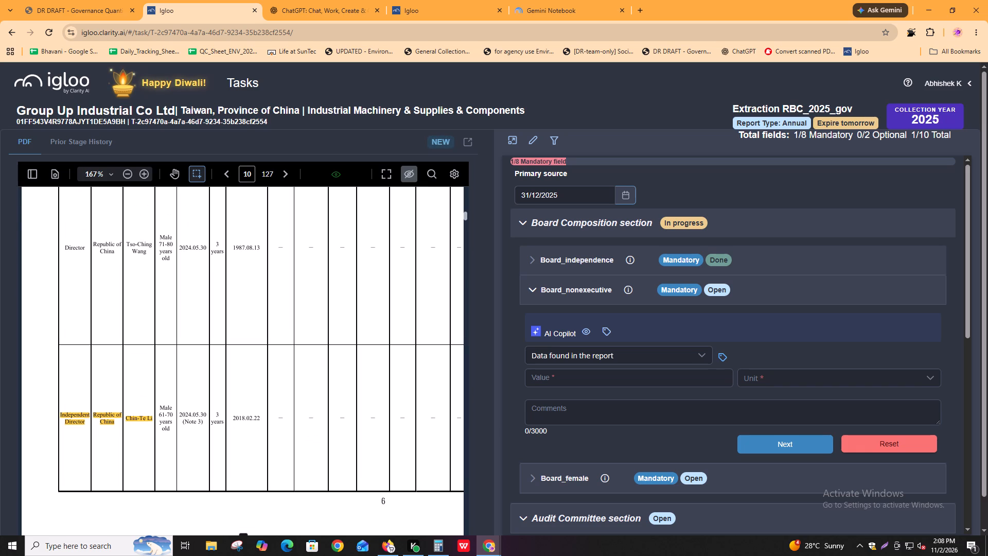
pyautogui.scroll(20, 168, 369)
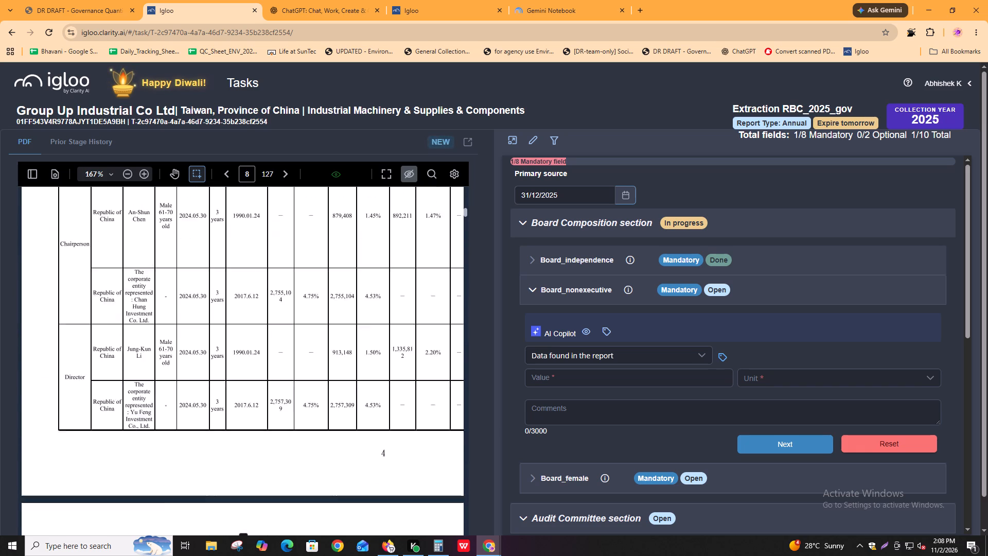
pyautogui.scroll(9, 168, 369)
pyautogui.scroll(-8, 169, 366)
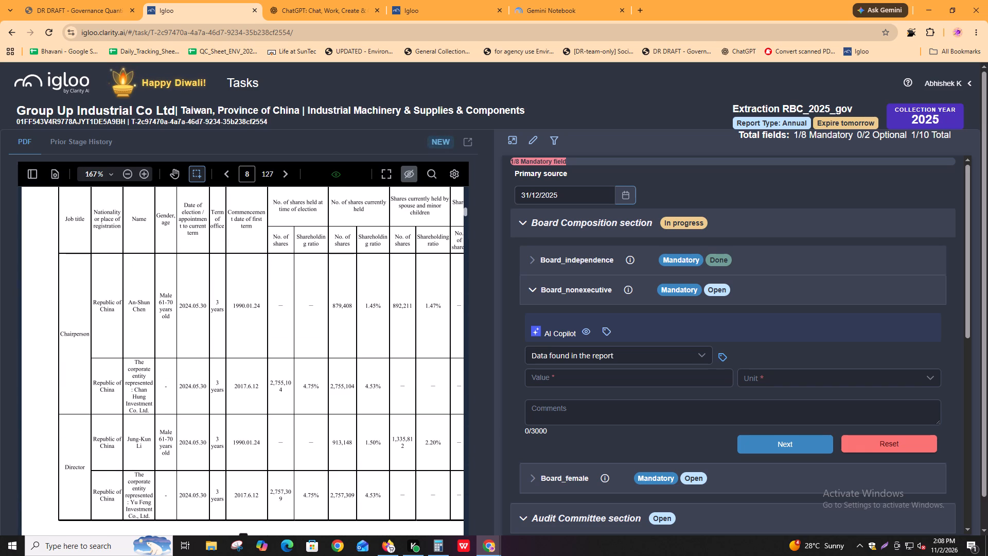
# Compare the directors in the downloaded report's page 17 diversity table with the directors' information table on page 8 in Igloo.
pyautogui.hotkey('alt', 'Tab')
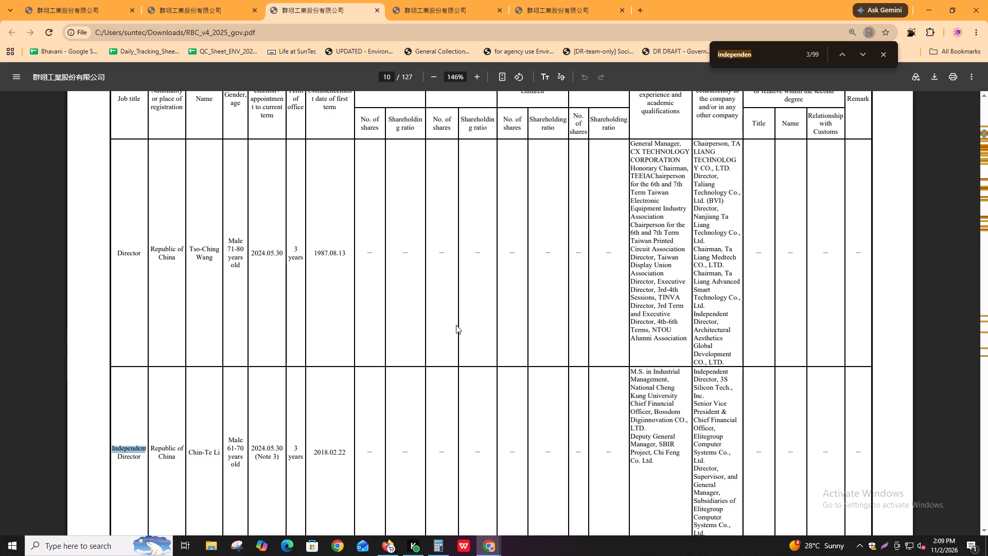
pyautogui.click(119, 0)
pyautogui.scroll(4, 478, 327)
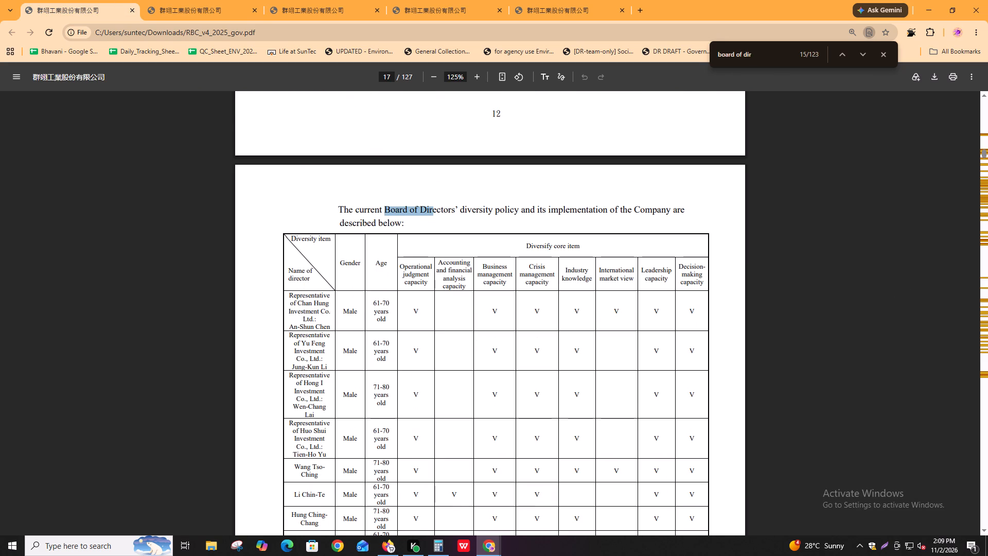
pyautogui.scroll(-1, 317, 345)
pyautogui.scroll(-1, 409, 351)
pyautogui.hotkey('alt', 'Tab')
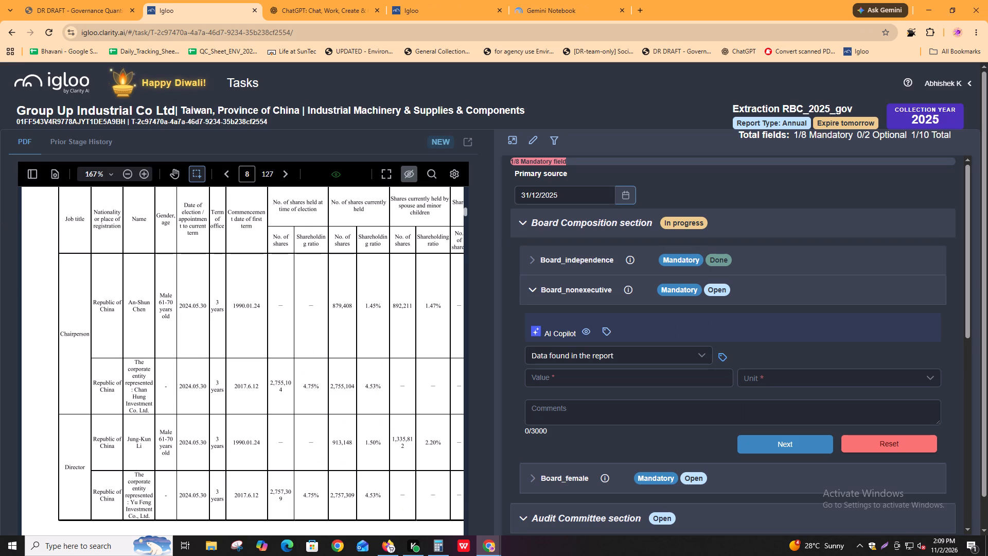
pyautogui.scroll(2, 147, 259)
pyautogui.scroll(-2, 147, 259)
pyautogui.hotkey('alt', 'Tab')
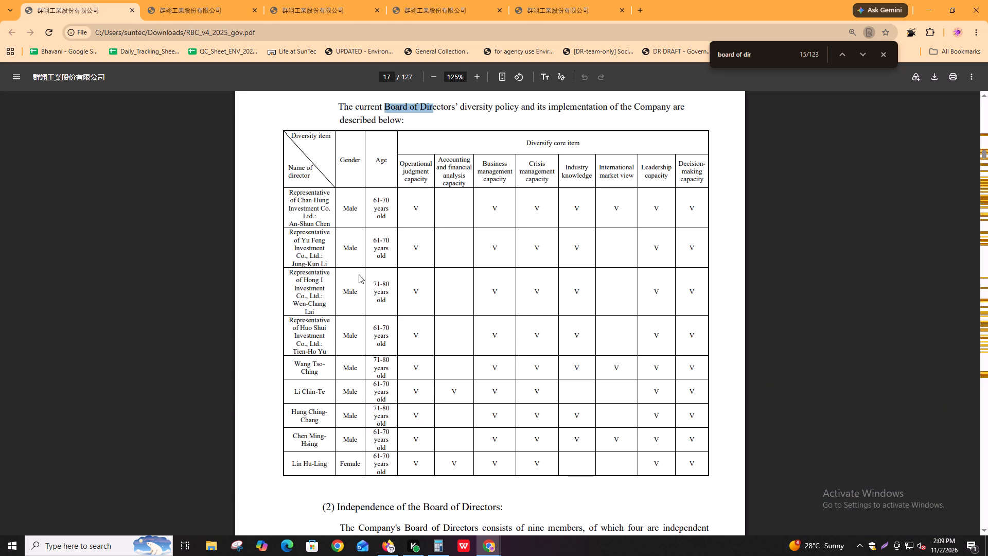
pyautogui.hotkey('alt', 'Tab')
# Check the directors' information on pages 9 to 11 in Igloo against the remaining names in the page 17 diversity table.
pyautogui.scroll(-1, 199, 407)
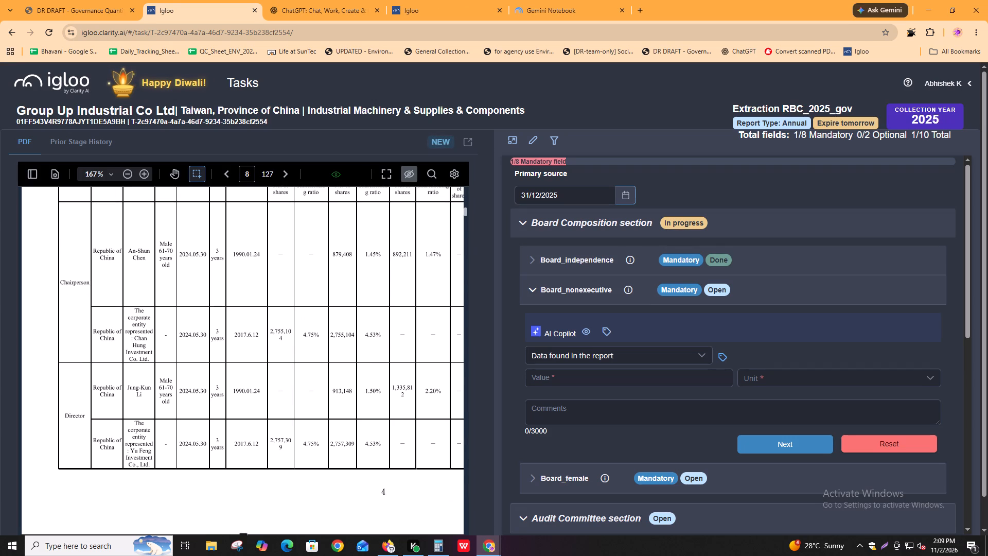
pyautogui.scroll(-7, 156, 387)
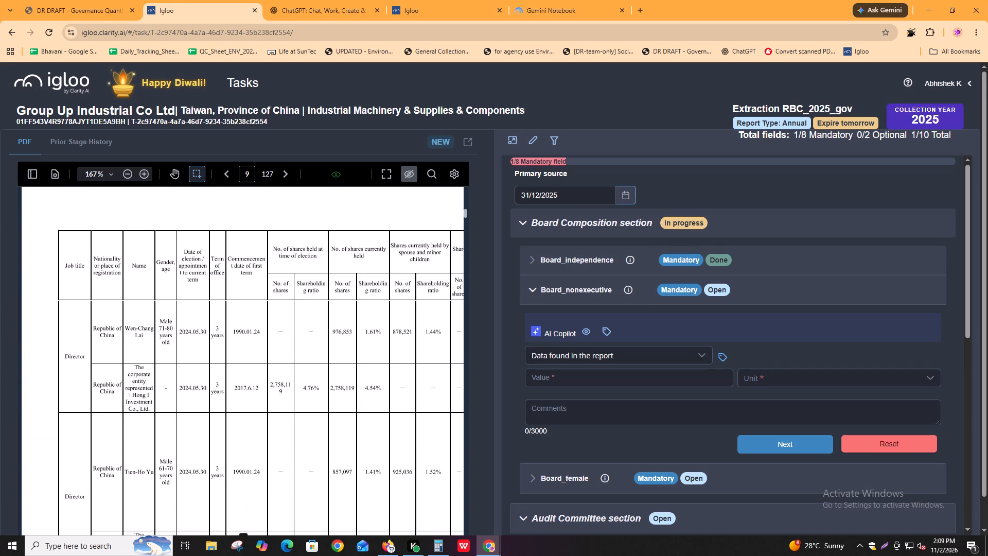
pyautogui.hotkey('alt', 'Tab')
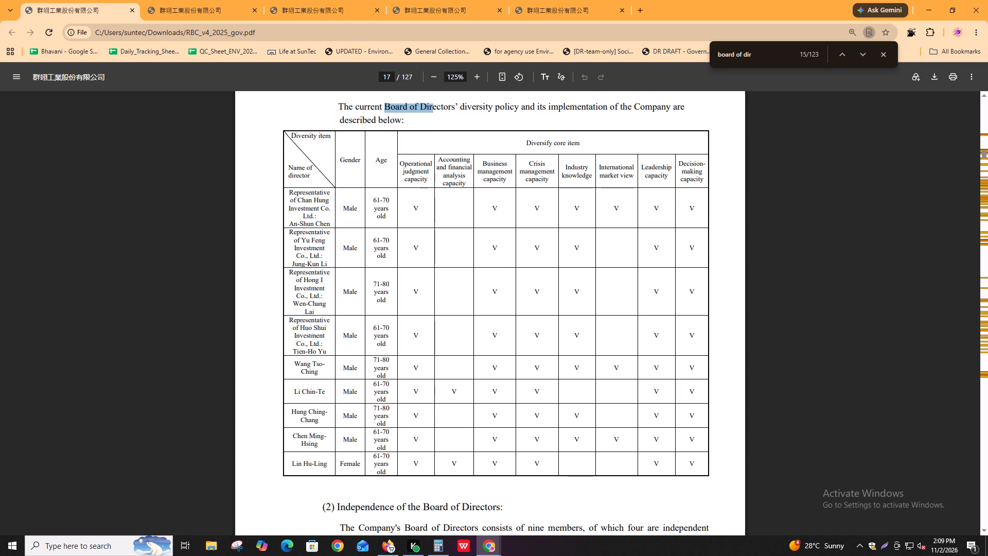
pyautogui.hotkey('alt', 'Tab')
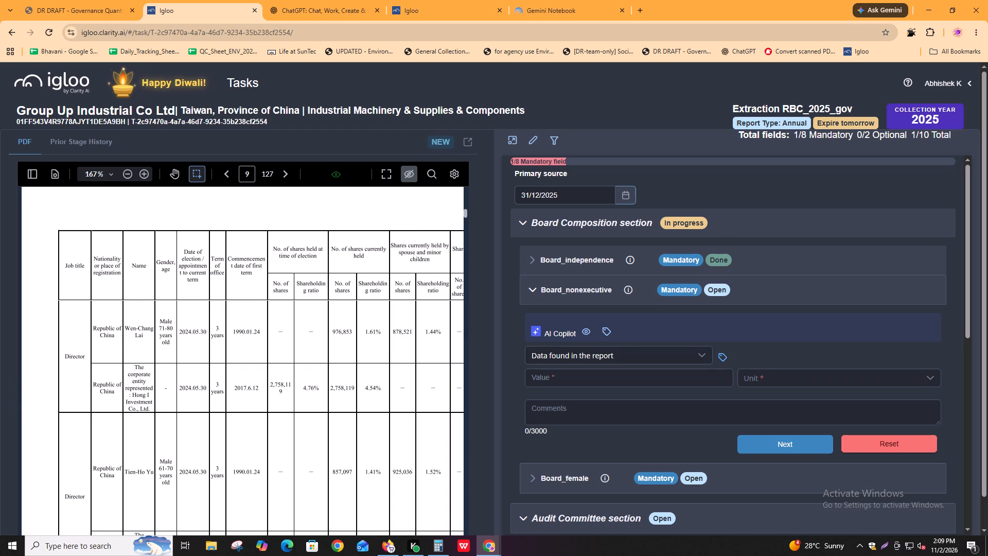
pyautogui.scroll(-2, 90, 448)
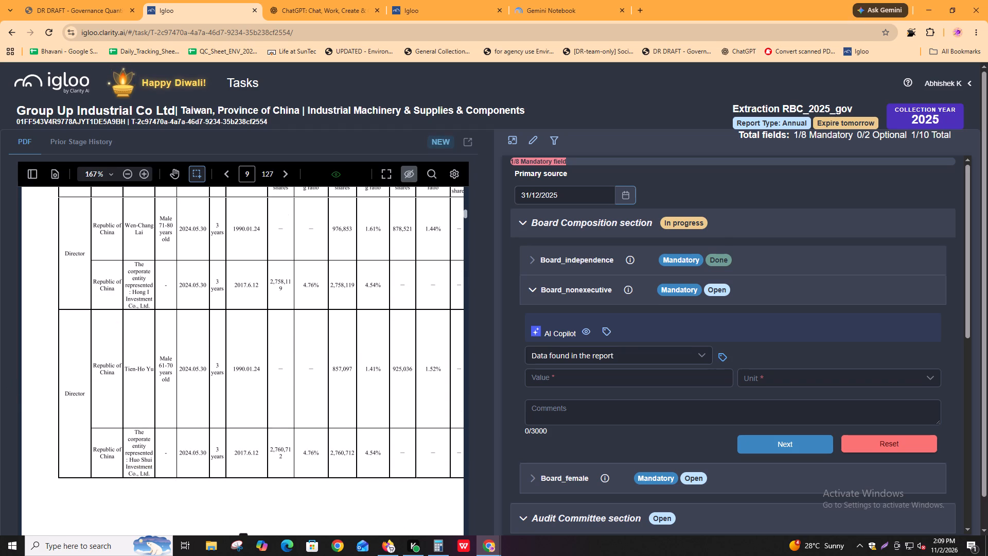
pyautogui.scroll(-6, 129, 408)
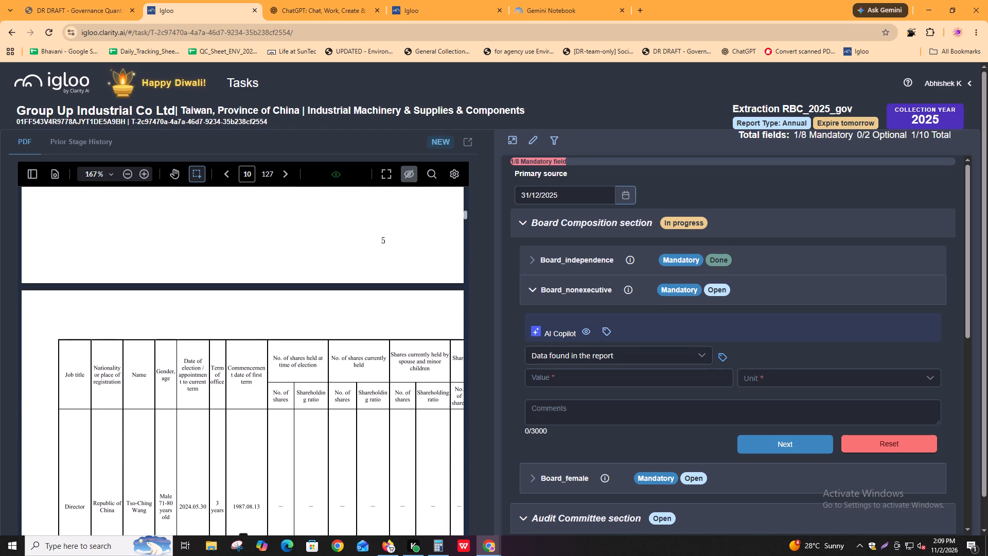
pyautogui.scroll(-2, 129, 410)
pyautogui.hotkey('alt', 'Tab')
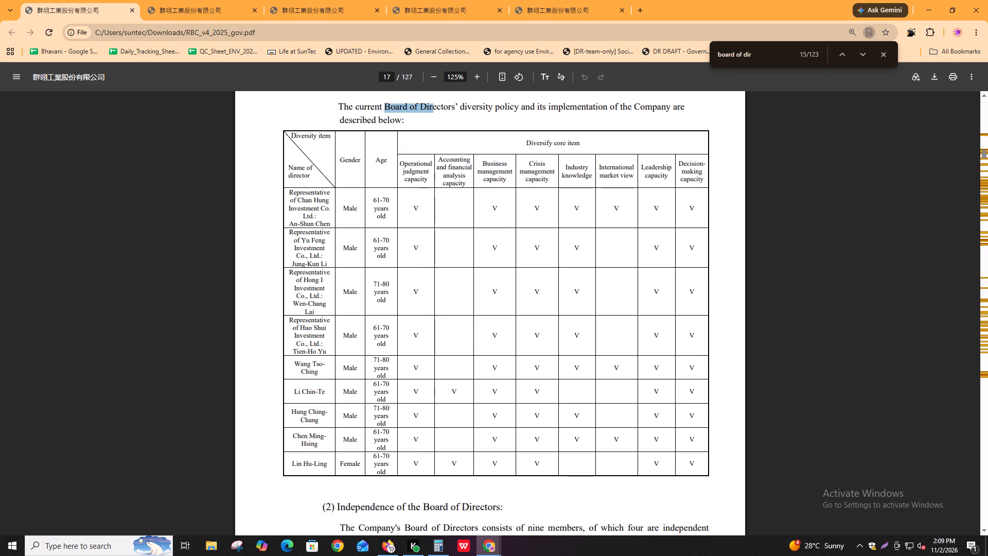
pyautogui.hotkey('alt', 'Tab')
pyautogui.scroll(-4, 181, 441)
pyautogui.hotkey('alt', 'Tab')
pyautogui.hotkey('alt', 'Tab')
pyautogui.scroll(-7, 145, 392)
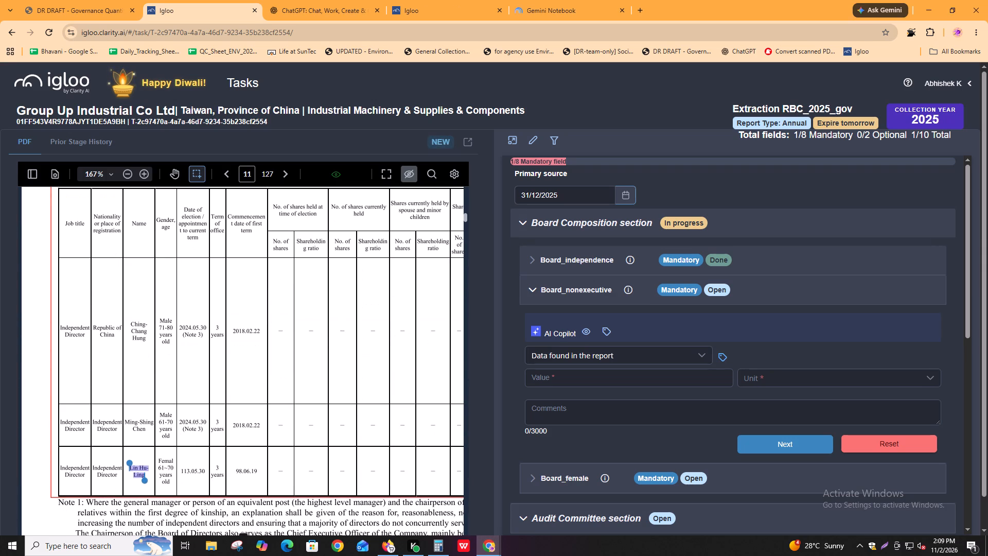
pyautogui.hotkey('alt', 'Tab')
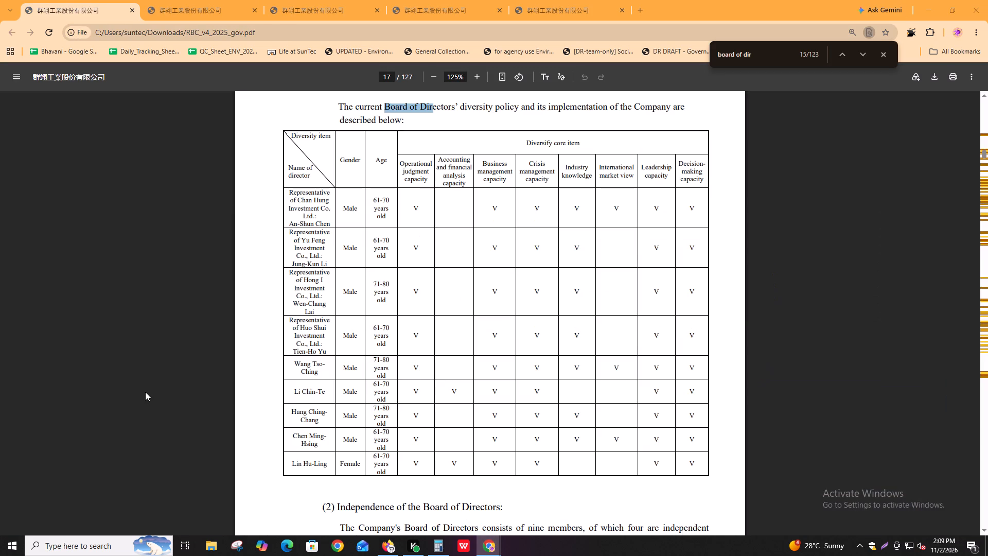
pyautogui.hotkey('alt', 'Tab')
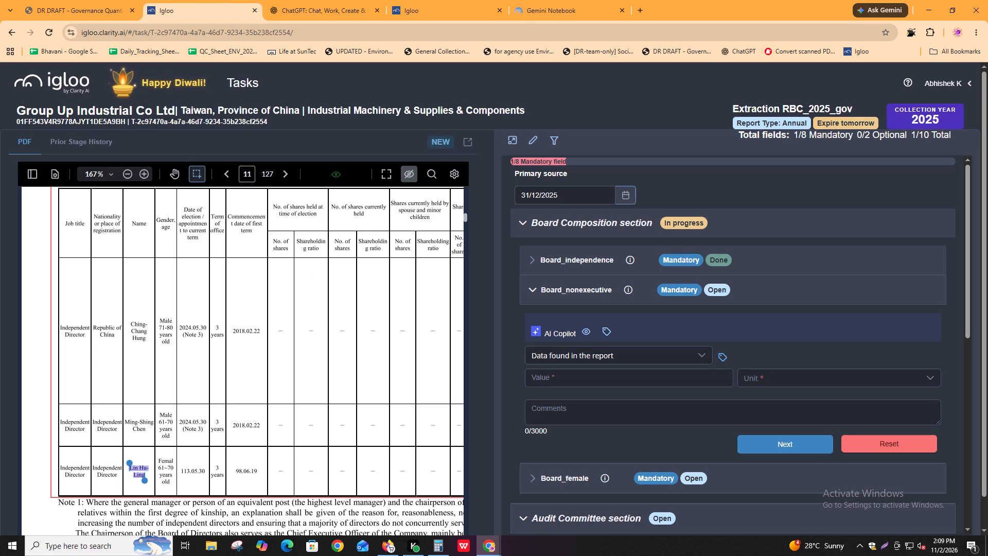
pyautogui.hotkey('alt', 'Tab')
pyautogui.hotkey('alt', 'Tab')
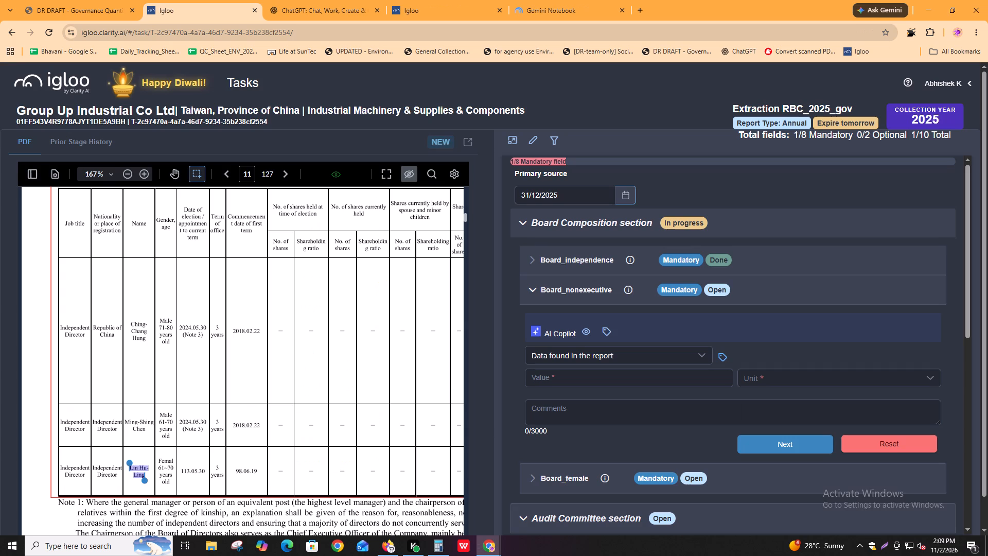
pyautogui.hotkey('alt', 'Tab')
pyautogui.scroll(1, 486, 438)
pyautogui.scroll(-1, 486, 438)
# Recheck the chairperson's entry on page 8, and search the second open copy of the report for the name copied from page 17.
pyautogui.hotkey('ctrl', 'f')
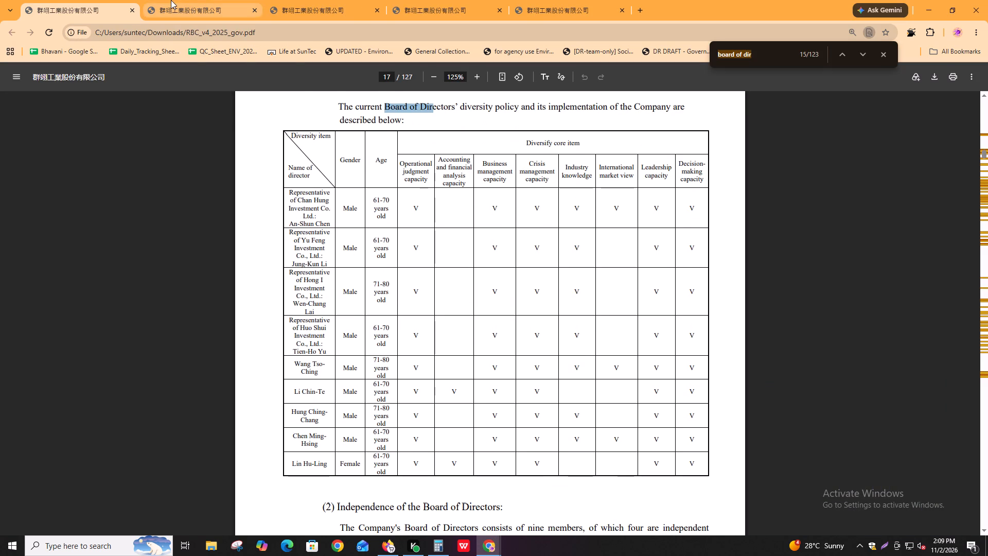
pyautogui.hotkey('alt', 'Tab')
pyautogui.scroll(12, 200, 284)
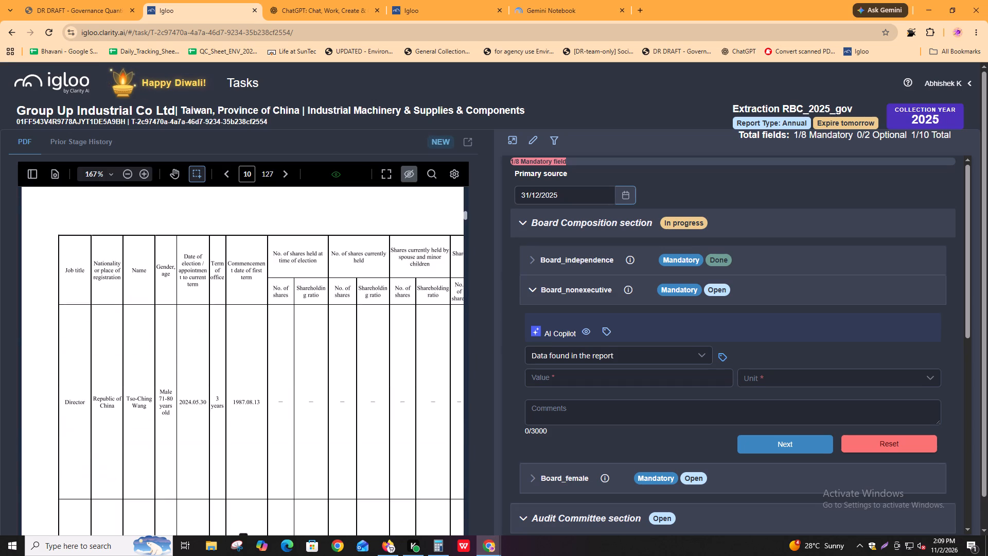
pyautogui.scroll(16, 193, 289)
pyautogui.scroll(10, 188, 279)
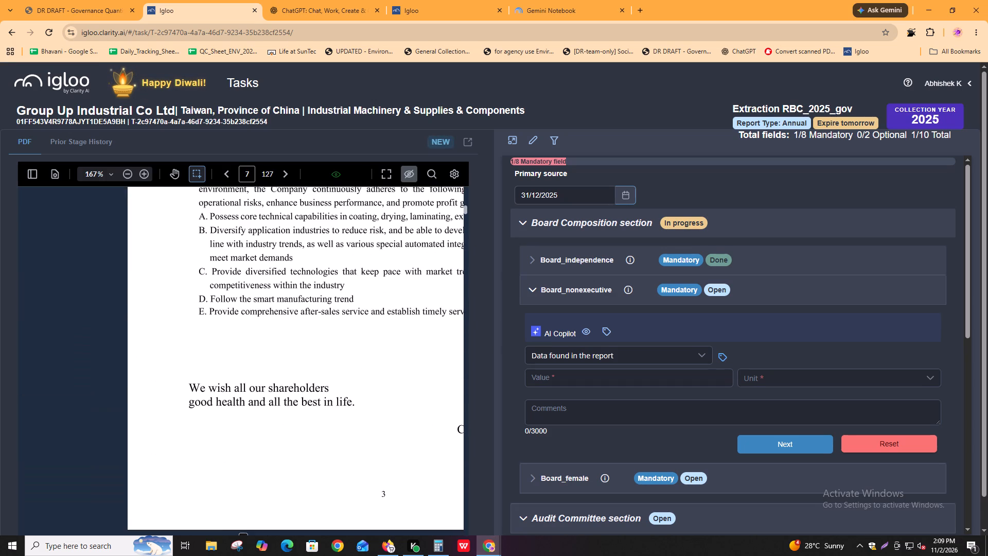
pyautogui.scroll(-10, 188, 279)
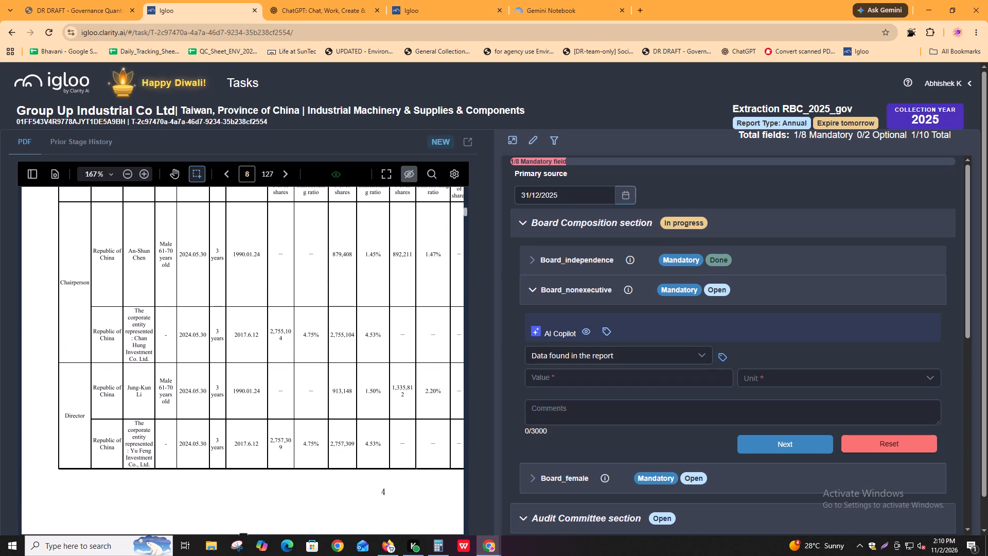
pyautogui.hotkey('alt', 'Tab')
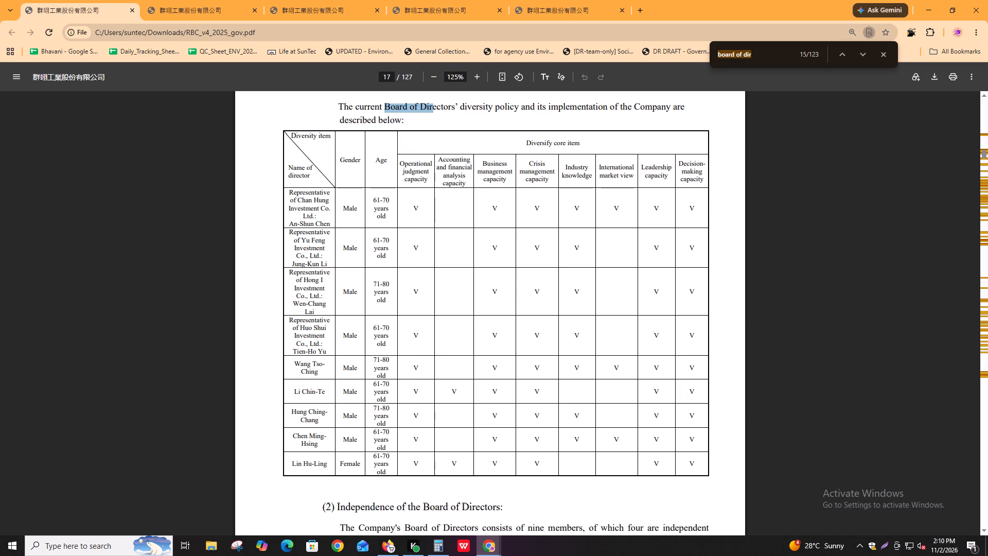
pyautogui.moveTo(290, 223); pyautogui.dragTo(330, 225)
pyautogui.hotkey('ctrl', 'c')
pyautogui.hotkey('ctrl', 'c')
pyautogui.hotkey('ctrl', 'c')
pyautogui.hotkey('ctrl', 'c')
pyautogui.hotkey('ctrl', 'c')
pyautogui.click(172, 0)
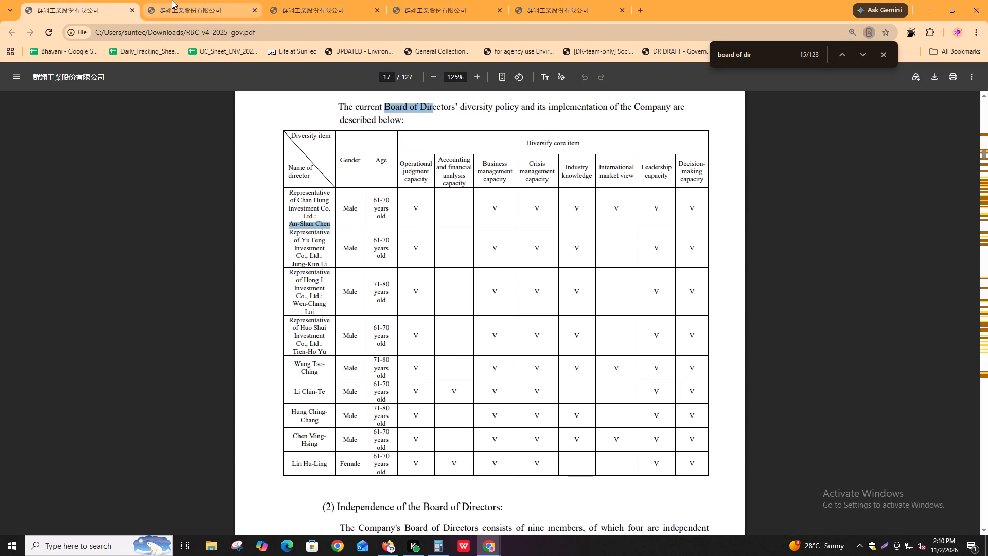
pyautogui.hotkey('ctrl', 'f')
pyautogui.hotkey('ctrl', 'v')
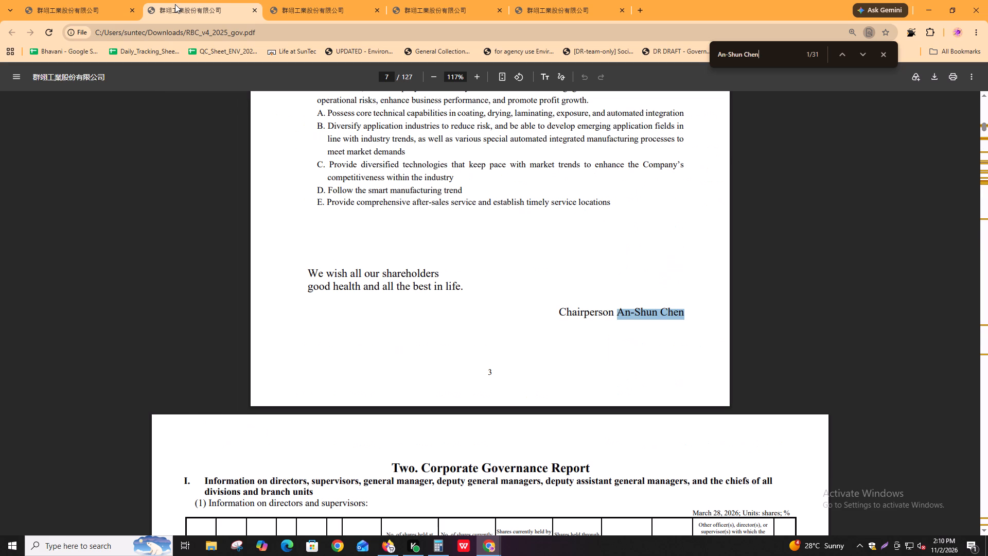
# Go through the occurrences of the chairperson's name up to the page 25 managerial officers table, examining which directors hold executive roles.
pyautogui.press('Return')
pyautogui.press('Return')
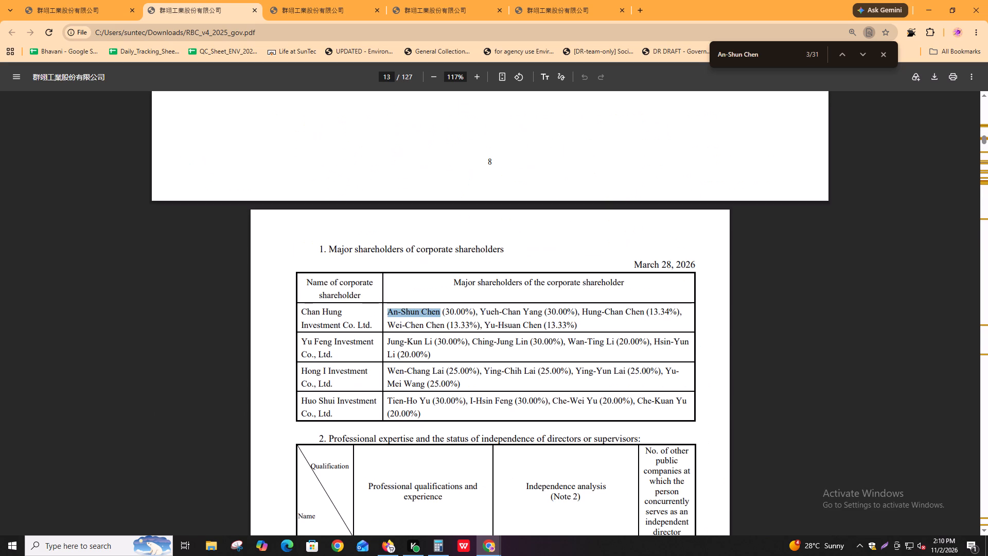
pyautogui.press('Return')
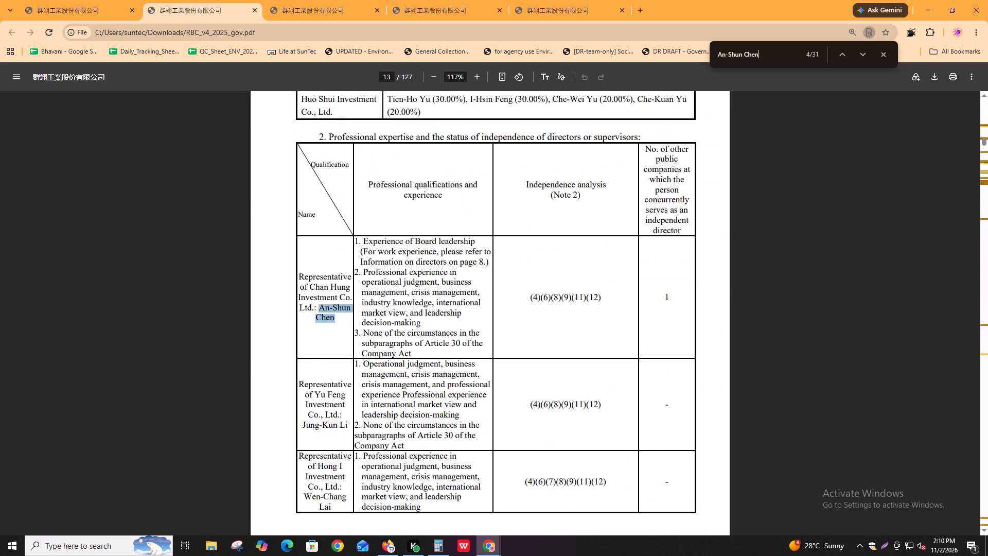
pyautogui.press('Return')
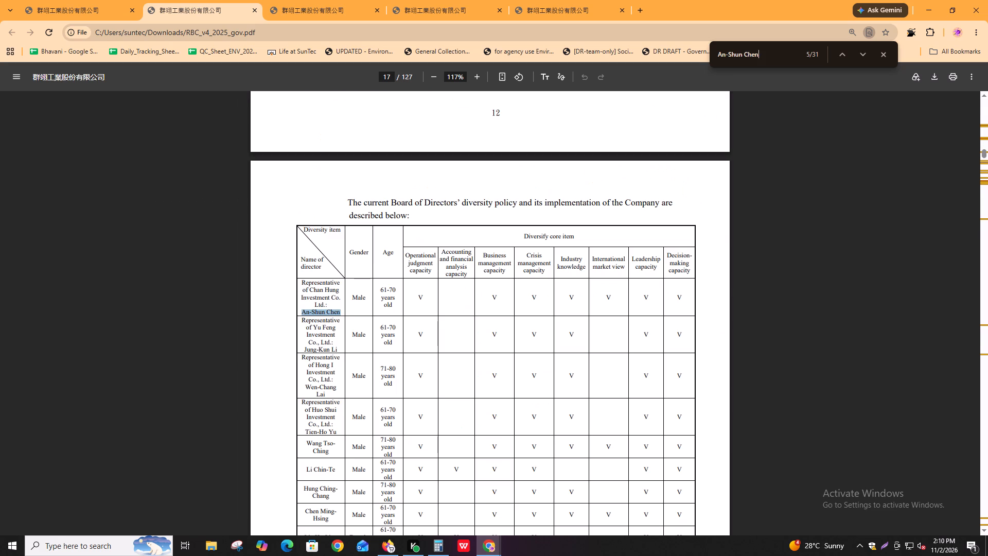
pyautogui.press('Return')
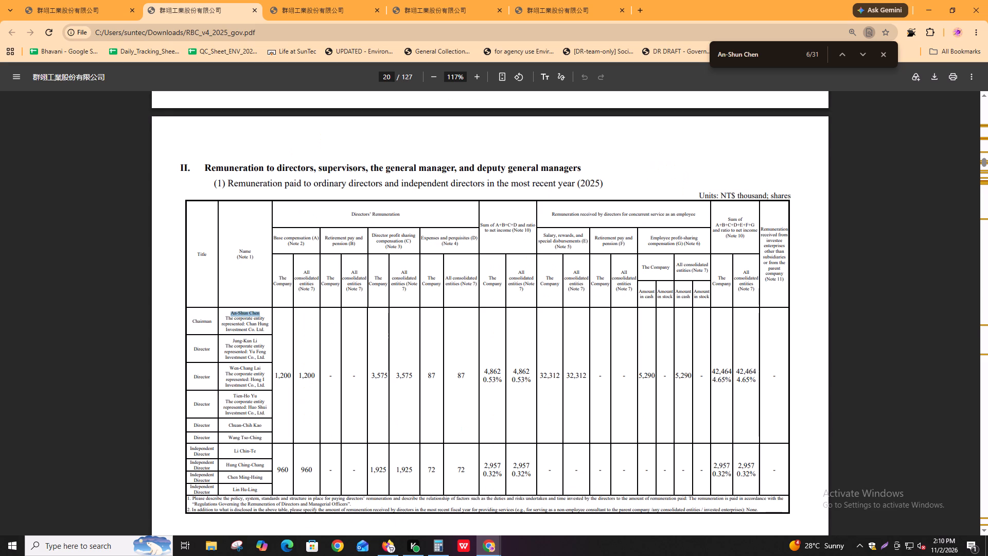
pyautogui.press('Return')
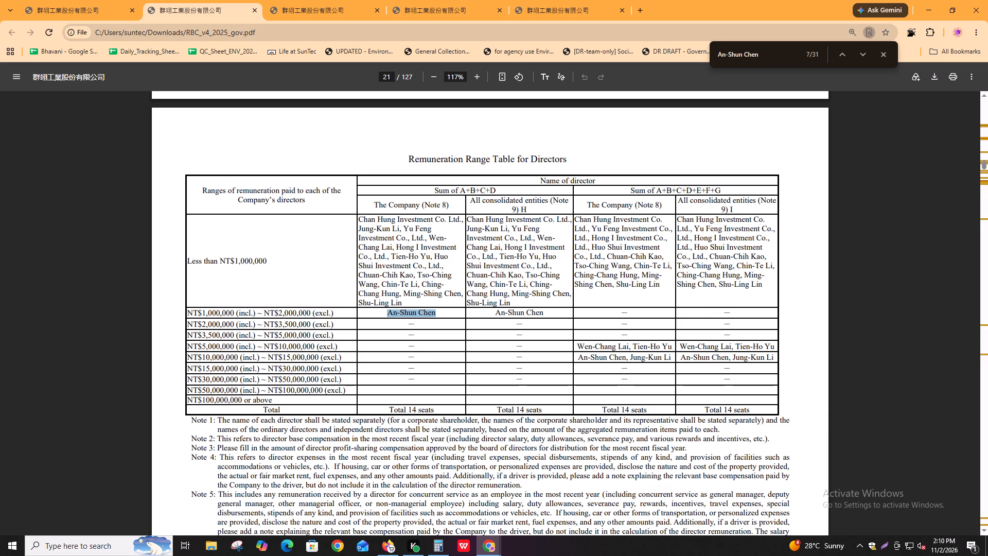
pyautogui.press('Return')
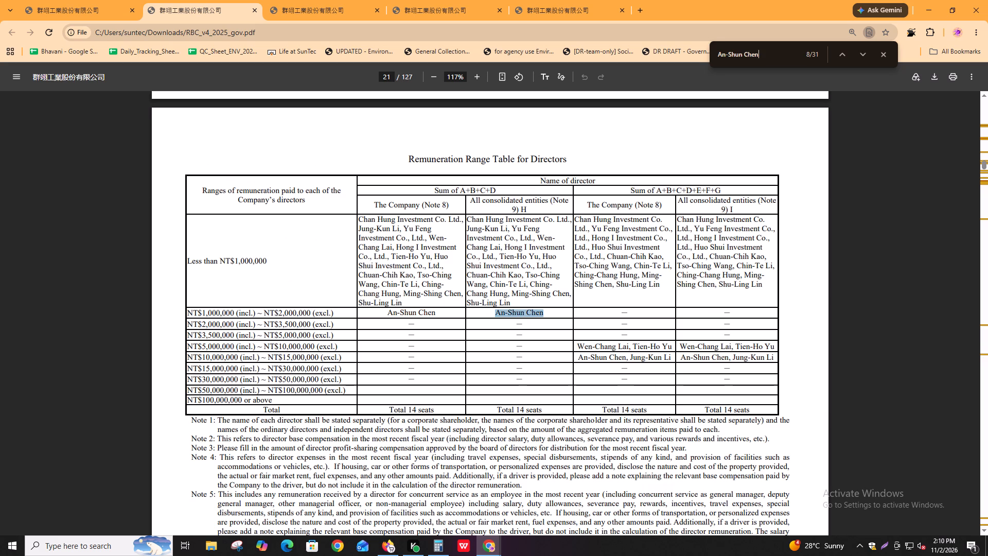
pyautogui.press('Return')
pyautogui.press('Return')
pyautogui.press('Return')
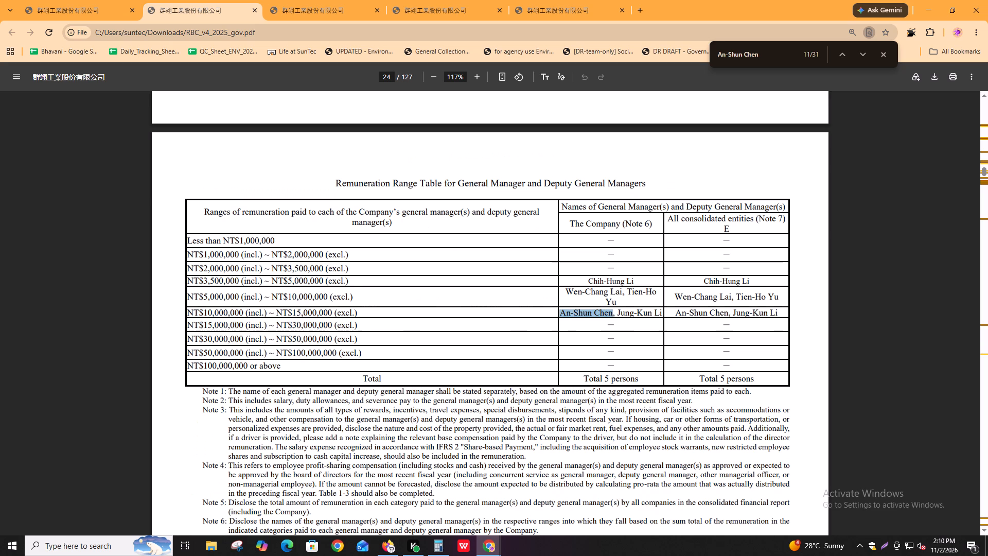
pyautogui.press('Return')
pyautogui.press('Return')
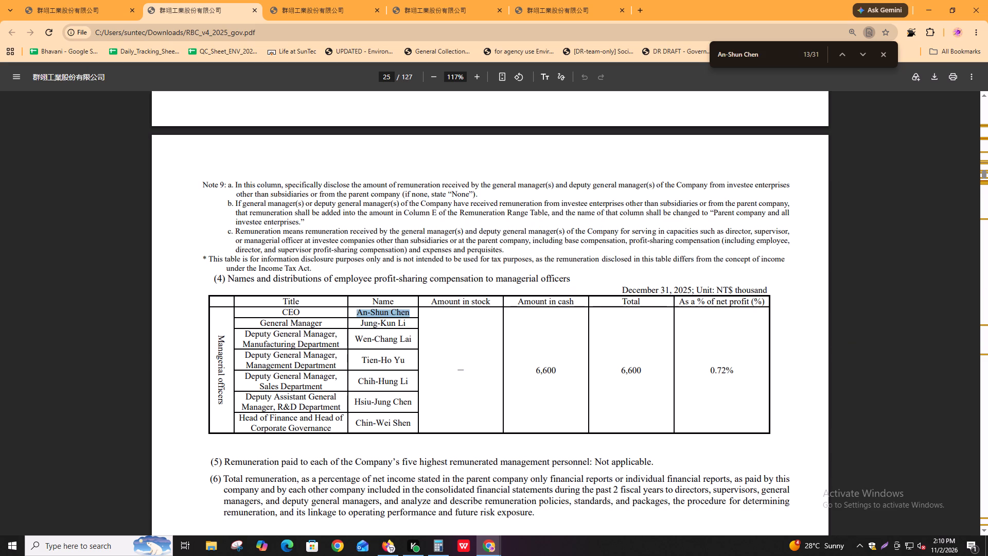
# Compare the titles and names in the report's page 25 managerial officers table with the directors listed on page 8 in Igloo.
pyautogui.hotkey('alt', 'Tab')
pyautogui.scroll(1, 142, 290)
pyautogui.hotkey('alt', 'Tab')
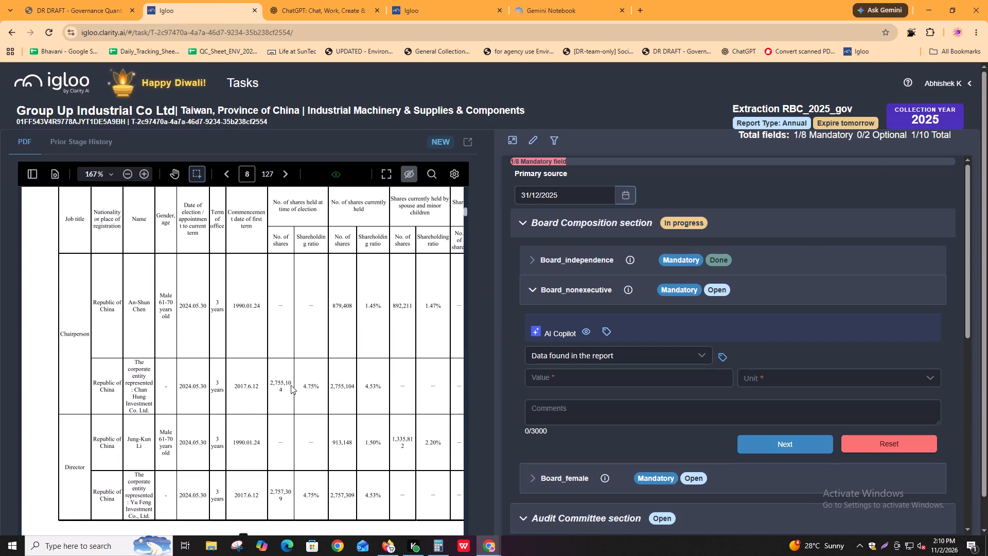
pyautogui.hotkey('alt', 'Tab')
pyautogui.hotkey('alt', 'Tab')
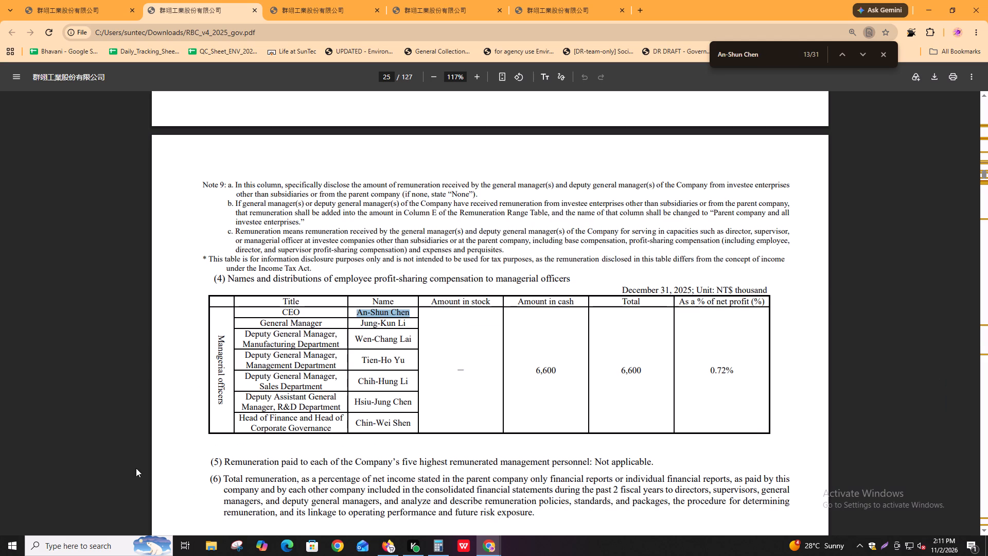
pyautogui.moveTo(244, 333); pyautogui.dragTo(259, 333)
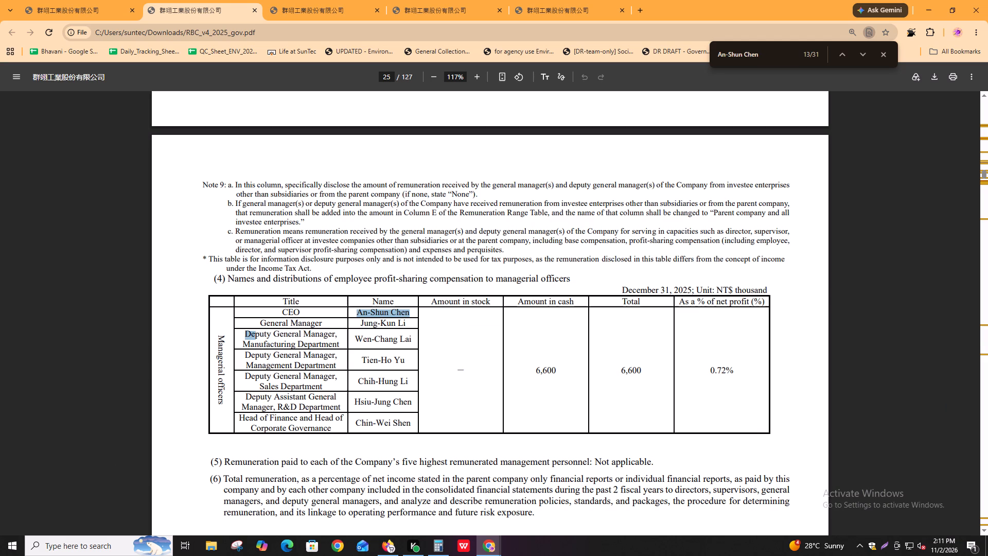
pyautogui.moveTo(259, 333); pyautogui.dragTo(295, 336)
pyautogui.click(295, 336)
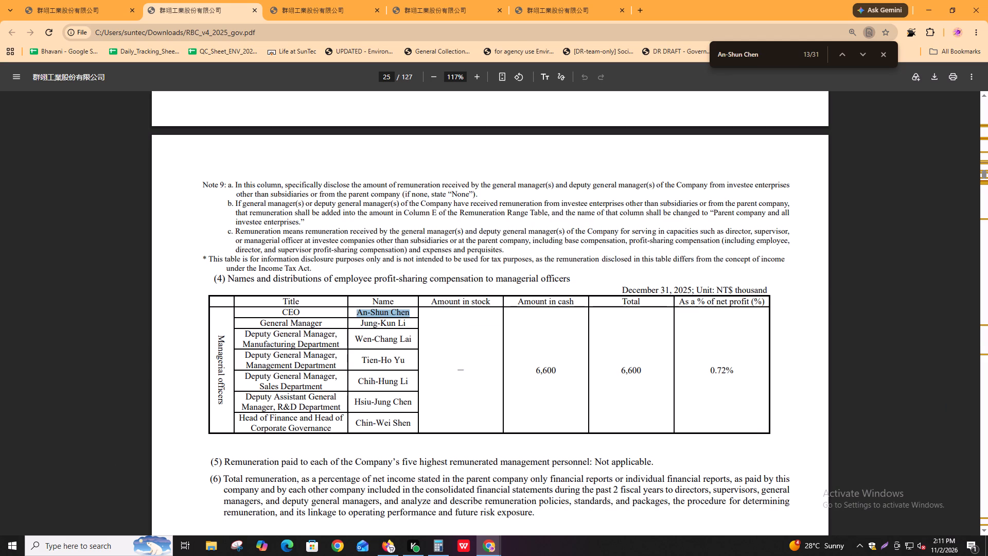
pyautogui.moveTo(277, 332); pyautogui.dragTo(290, 331)
pyautogui.click(290, 331)
pyautogui.hotkey('alt', 'Tab')
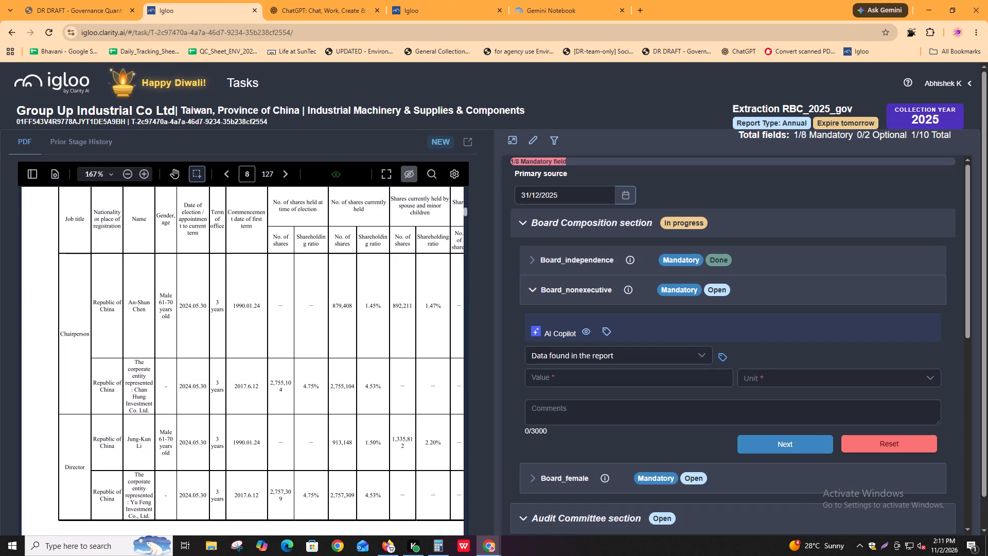
pyautogui.hotkey('alt', 'Tab')
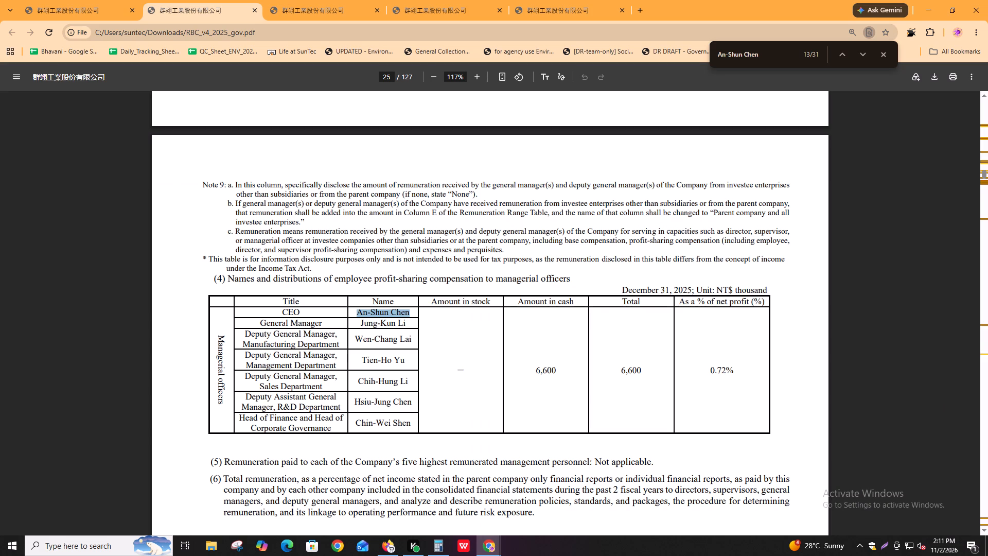
# Copy the title "Deputy General Manager" from the page 25 table and search the Governance Quantitative Metrics Methodology document for it.
pyautogui.moveTo(244, 352); pyautogui.dragTo(332, 358)
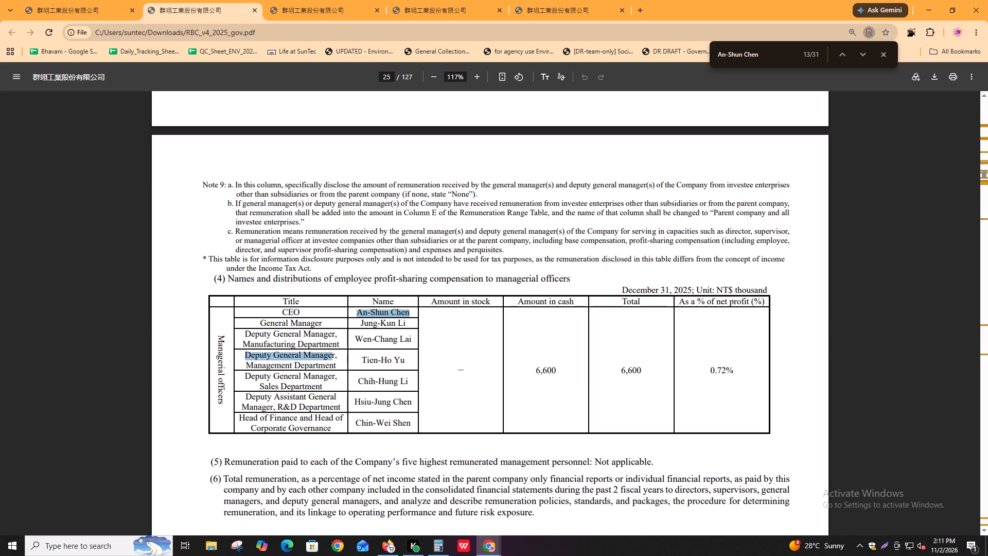
pyautogui.moveTo(332, 358); pyautogui.dragTo(334, 358)
pyautogui.hotkey('ctrl', 'c')
pyautogui.hotkey('ctrl', 'c')
pyautogui.hotkey('alt', 'Tab')
pyautogui.hotkey('alt', 'Tab')
pyautogui.hotkey('alt', 'Tab')
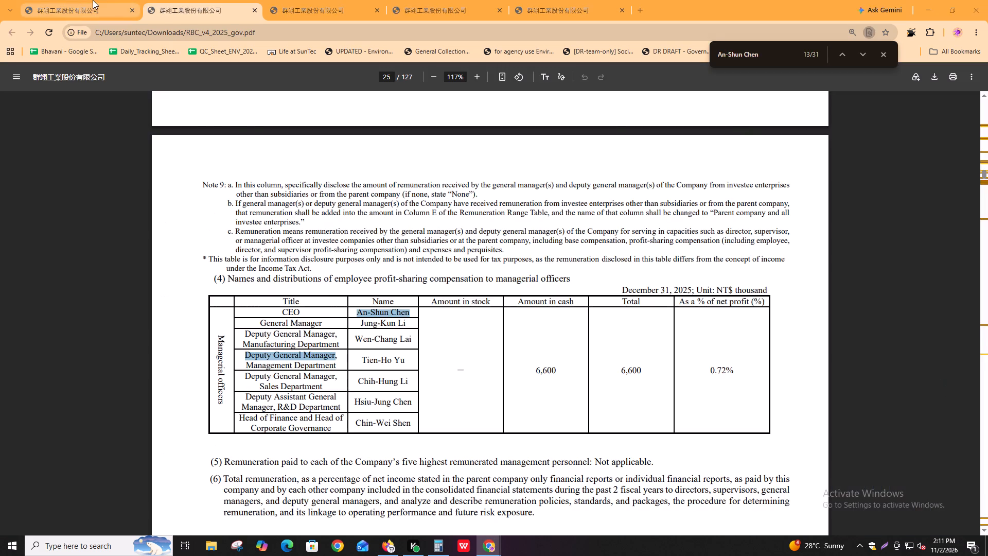
pyautogui.click(93, 0)
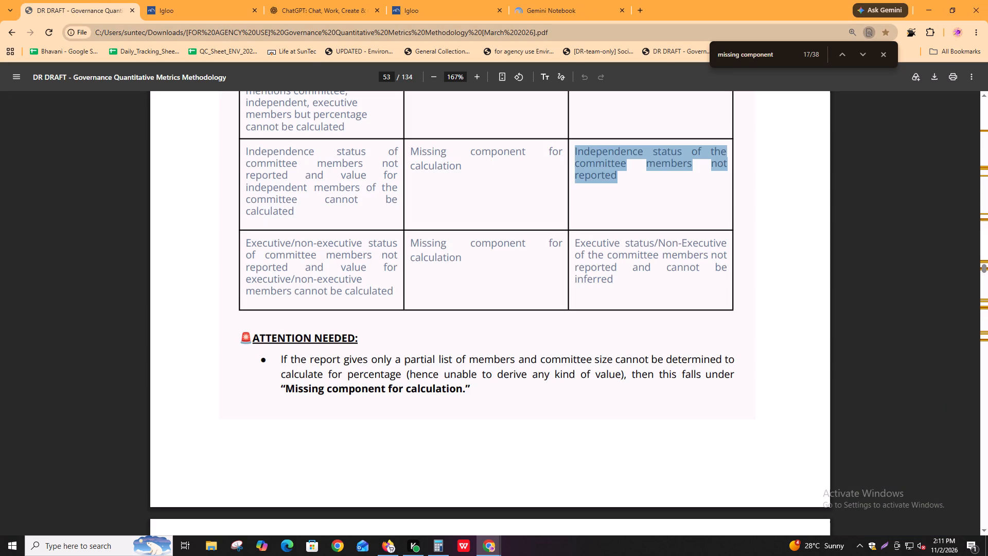
pyautogui.hotkey('ctrl', 'f')
pyautogui.hotkey('ctrl', 'v')
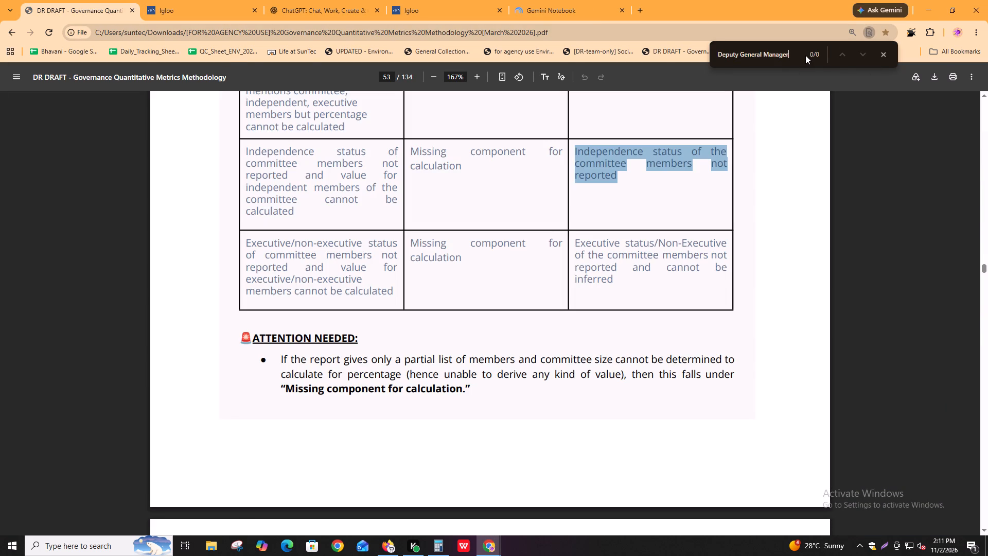
# Search the methodology document for the shortened title "Deputy General".
pyautogui.hotkey('ctrl', 'shift', 'Left')
pyautogui.press('BackSpace')
pyautogui.press('BackSpace')
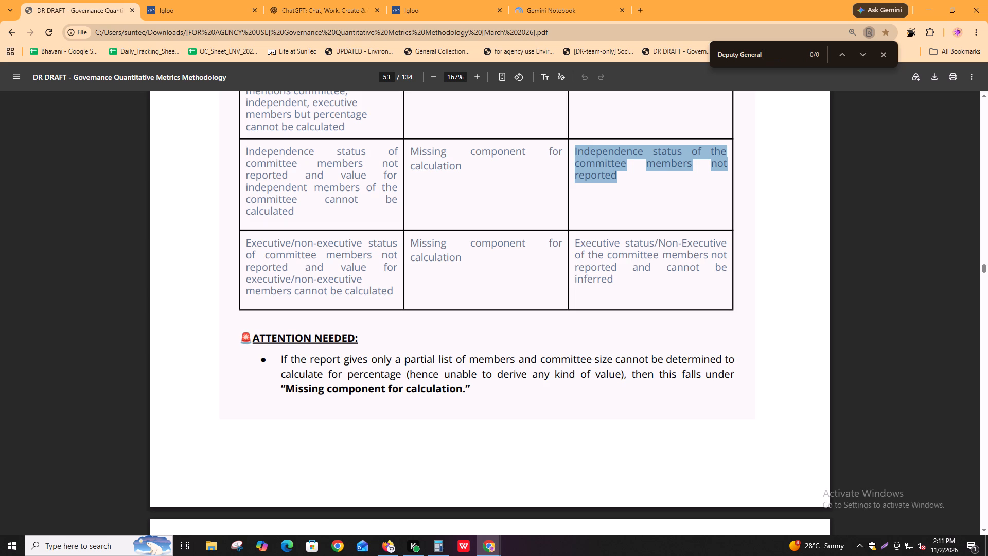
pyautogui.press('Return')
pyautogui.press('Return')
pyautogui.press('Return')
# Restore the full search title and shorten it to "Deputy Manager" to search the methodology document for that.
pyautogui.hotkey('ctrl', 'z')
pyautogui.hotkey('ctrl', 'z')
pyautogui.press('Left')
pyautogui.press('Left')
pyautogui.hotkey('ctrl', 'shift', 'Left')
pyautogui.press('BackSpace')
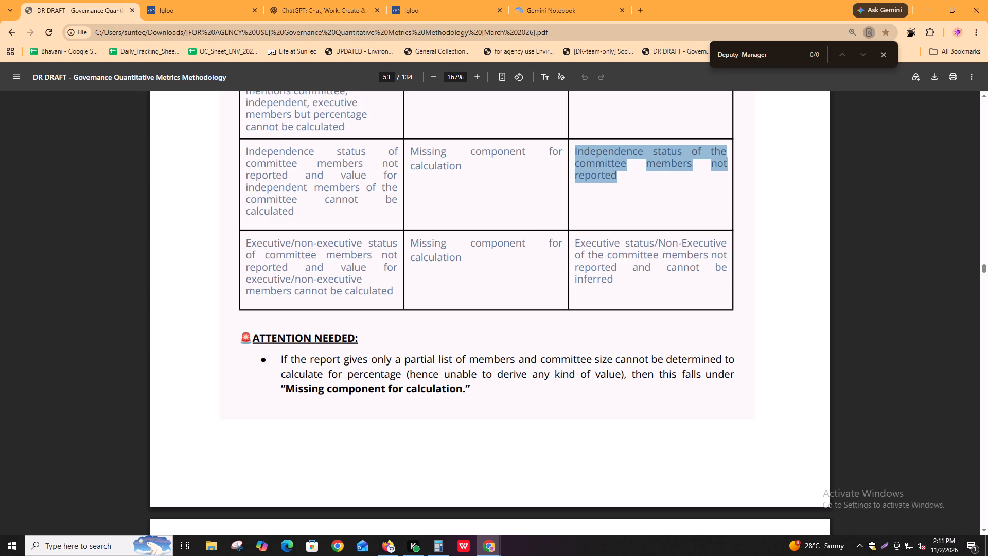
pyautogui.press('BackSpace')
pyautogui.press('Return')
pyautogui.press('Return')
pyautogui.press('Return')
pyautogui.hotkey('ctrl', 'f')
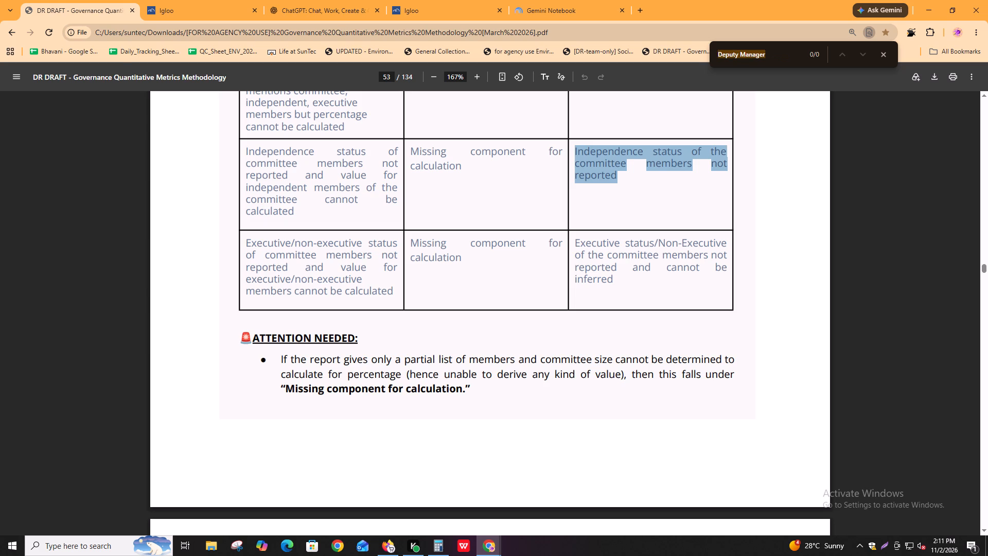
# Check the General Manager's name in the page 25 managerial officers table against the directors on page 8 in Igloo.
pyautogui.click(218, 0)
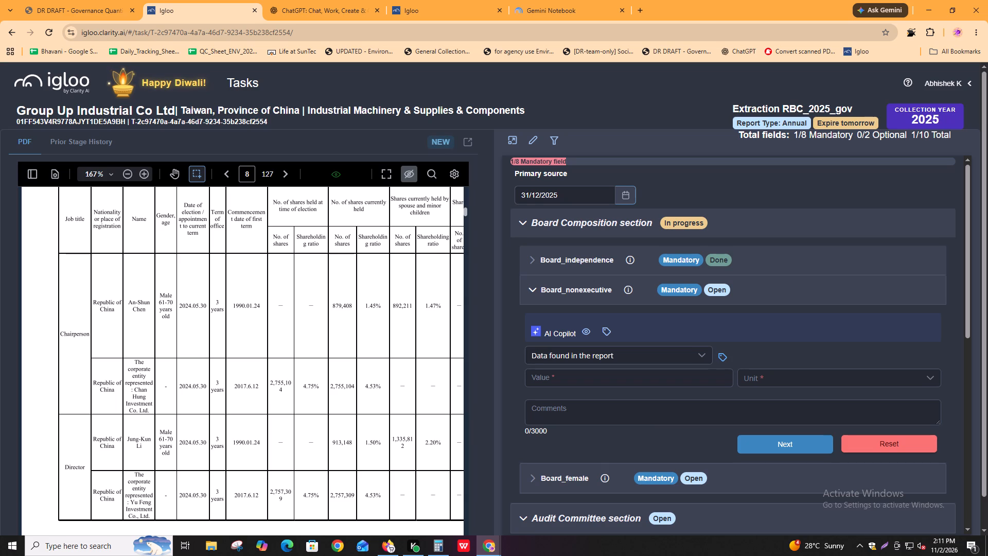
pyautogui.hotkey('alt', 'Tab')
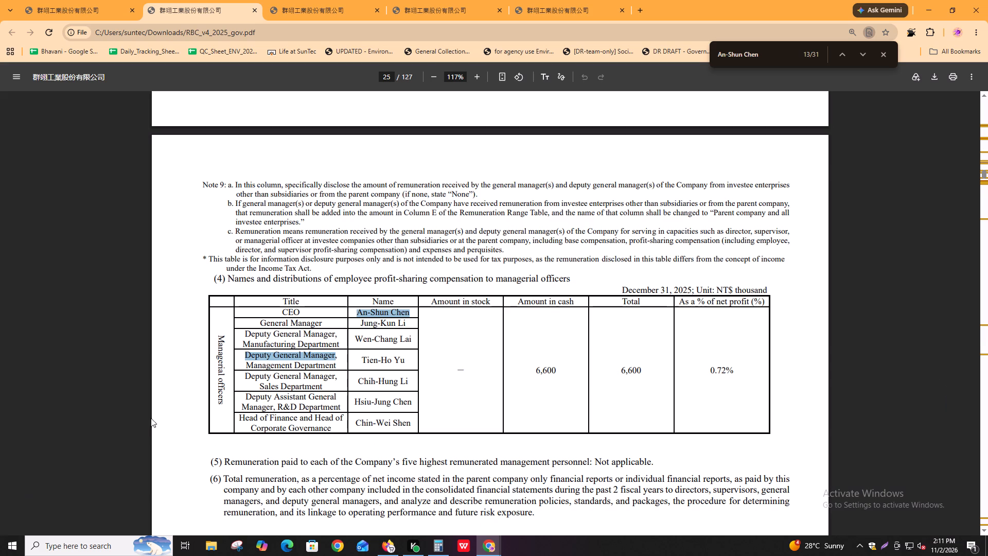
pyautogui.moveTo(354, 325); pyautogui.dragTo(410, 325)
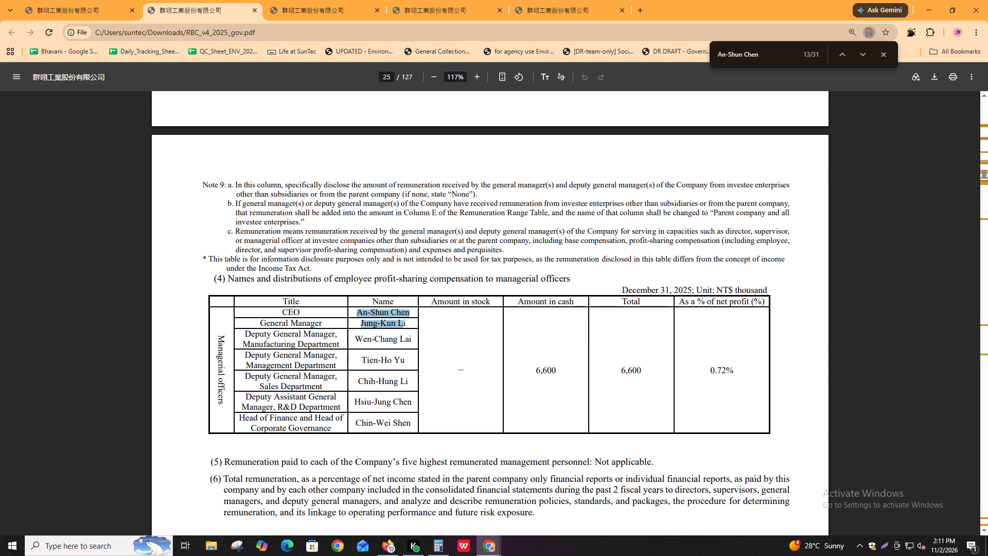
pyautogui.moveTo(410, 325); pyautogui.dragTo(411, 325)
pyautogui.click(411, 325)
pyautogui.hotkey('alt', 'Tab')
# Check the directors listed on page 9 in Igloo against the deputy general managers in the report's page 25 table.
pyautogui.scroll(-2, 142, 477)
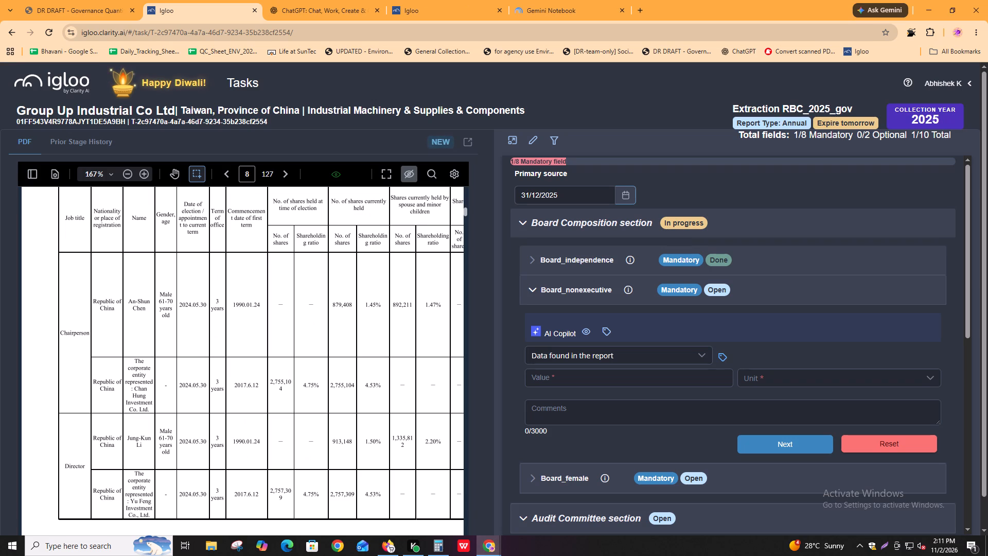
pyautogui.scroll(-4, 142, 477)
pyautogui.hotkey('alt', 'Tab')
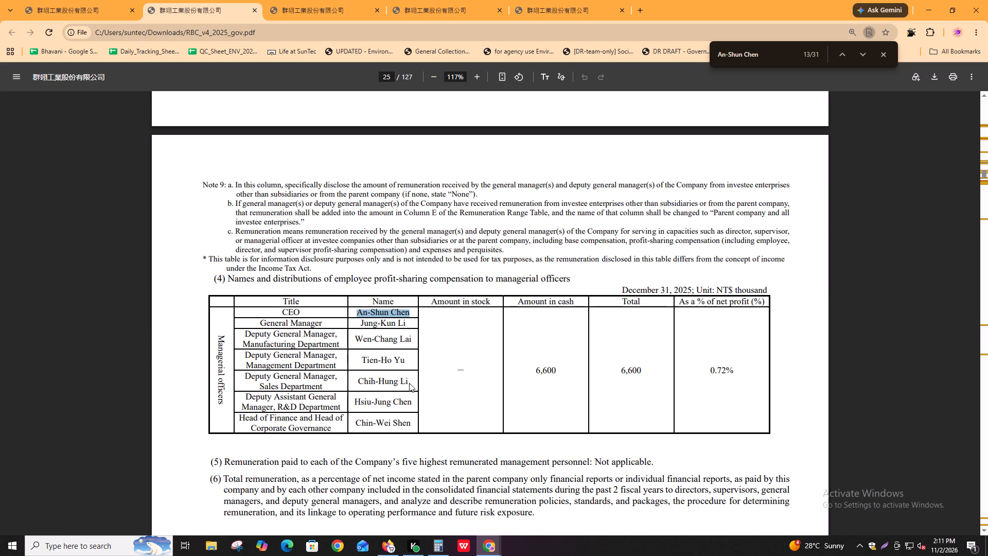
pyautogui.hotkey('alt', 'Tab')
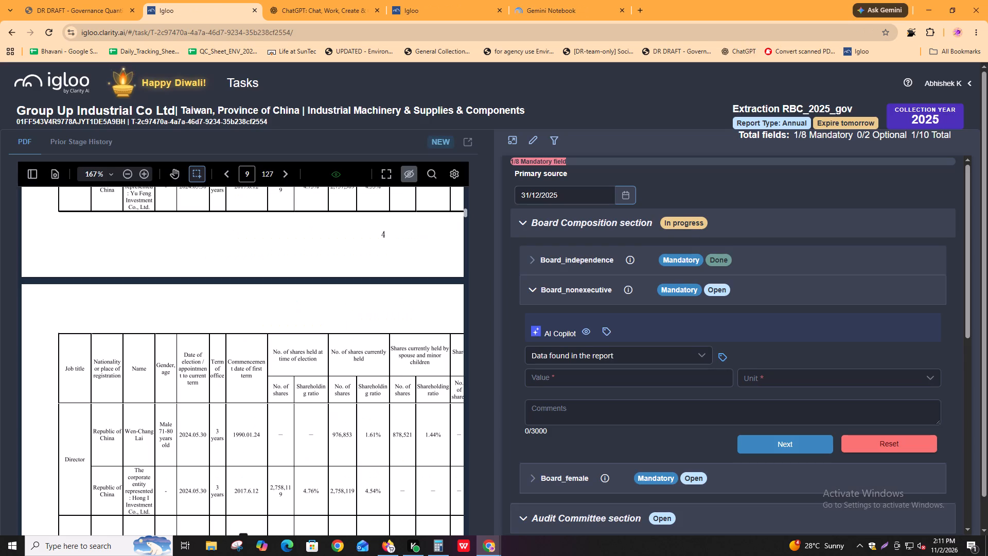
pyautogui.scroll(-4, 140, 457)
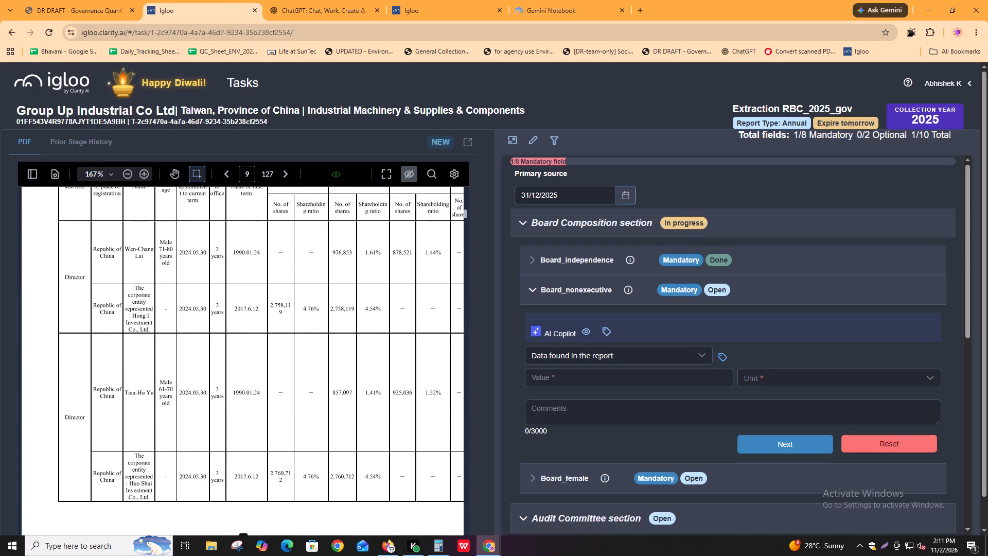
pyautogui.scroll(-9, 140, 446)
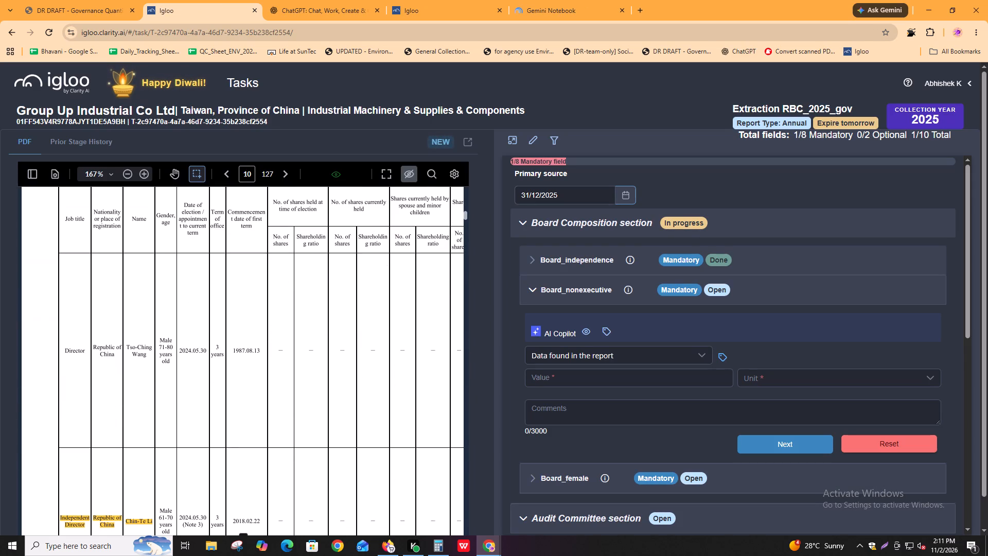
pyautogui.hotkey('alt', 'Tab')
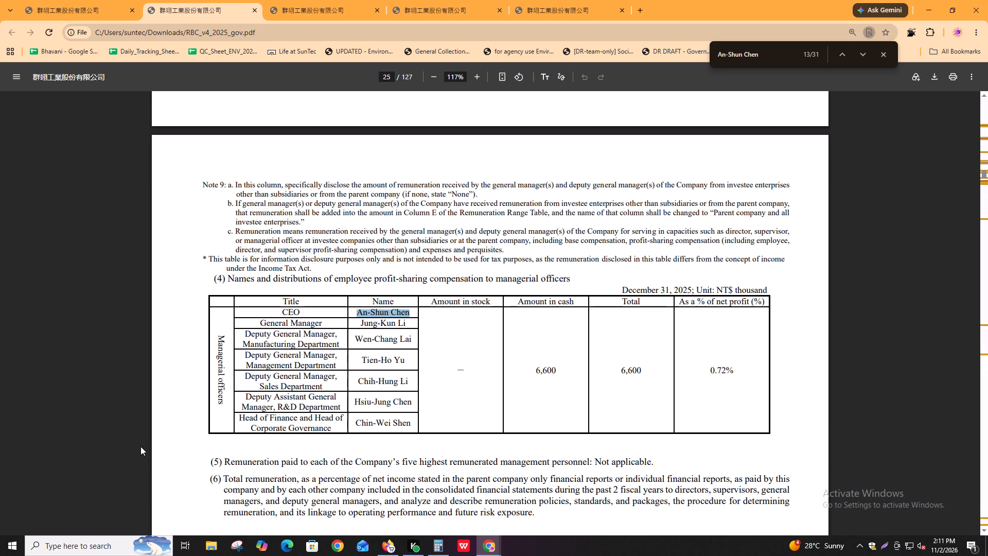
pyautogui.hotkey('alt', 'Tab')
pyautogui.scroll(8, 140, 446)
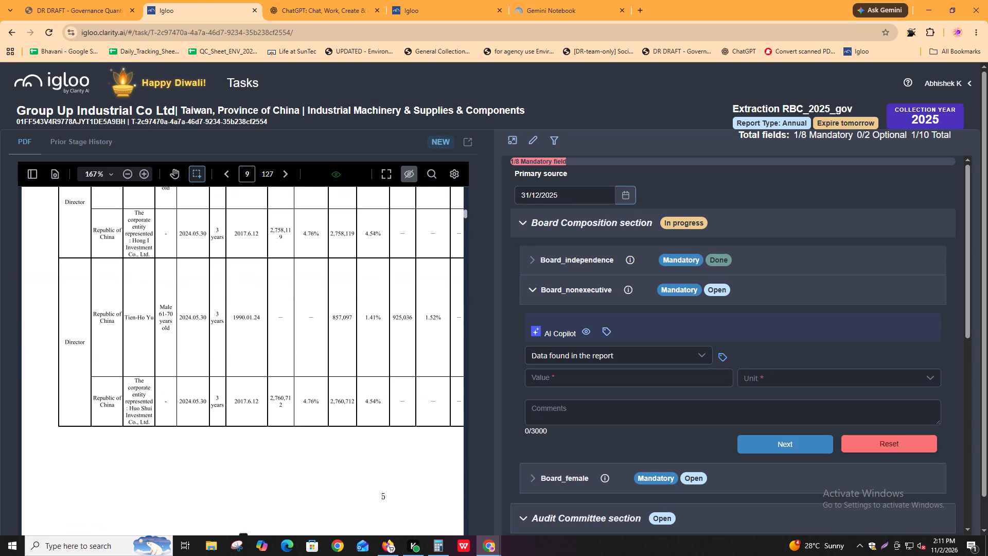
pyautogui.hotkey('alt', 'Tab')
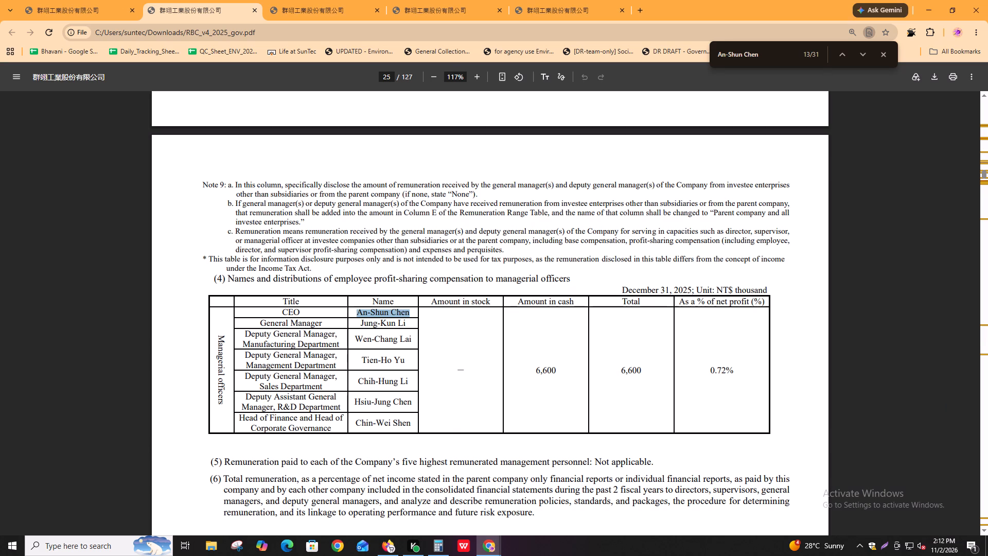
pyautogui.hotkey('alt', 'Tab')
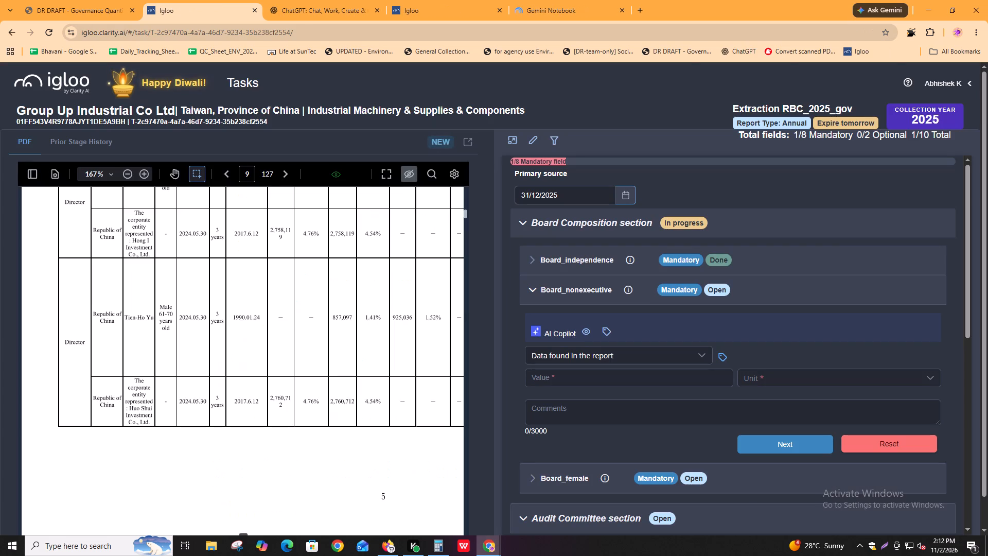
pyautogui.hotkey('alt', 'Tab')
pyautogui.hotkey('alt', 'Tab')
# Compare the director and independent director on page 10 in Igloo with the names in the page 25 managerial officers table.
pyautogui.scroll(-3, 258, 442)
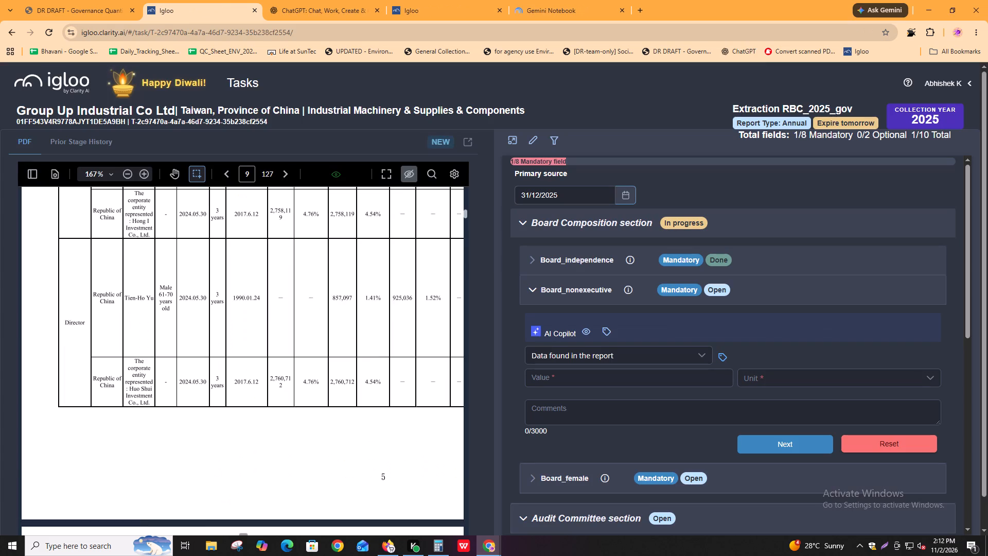
pyautogui.scroll(-1, 256, 442)
pyautogui.scroll(-4, 163, 432)
pyautogui.scroll(-2, 119, 471)
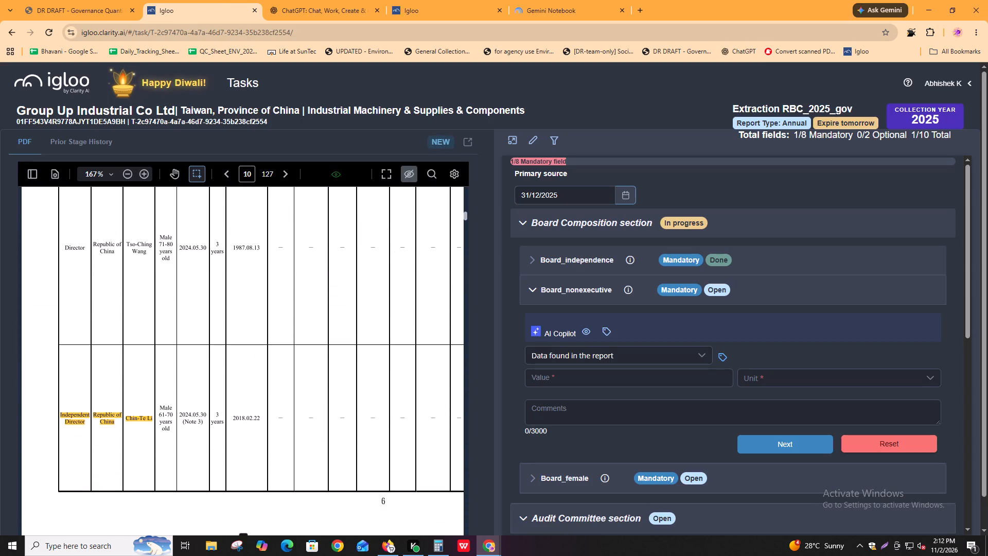
pyautogui.scroll(1, 143, 414)
pyautogui.hotkey('alt', 'Tab')
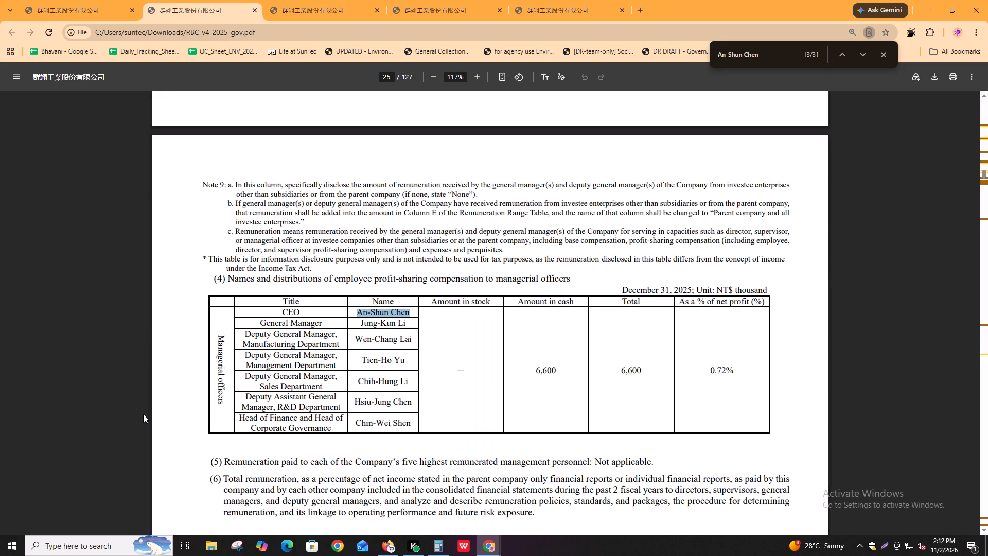
pyautogui.hotkey('alt', 'Tab')
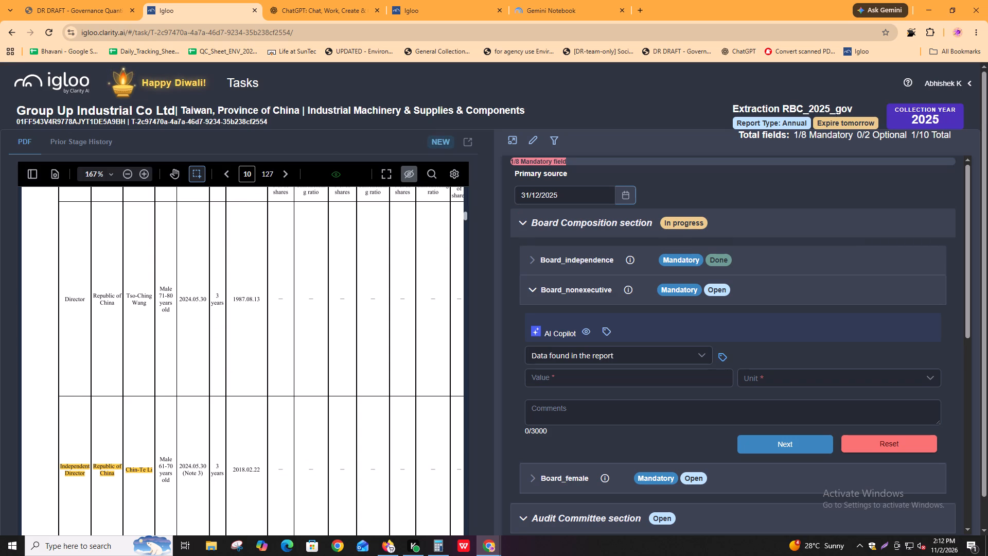
pyautogui.scroll(-2, 136, 489)
pyautogui.hotkey('alt', 'Tab')
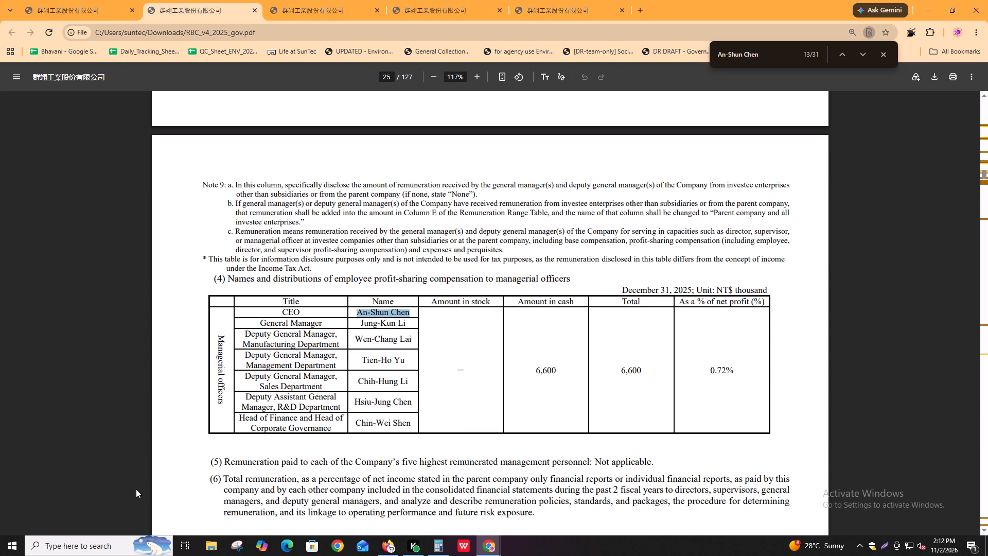
pyautogui.hotkey('alt', 'Tab')
# Check the independent directors on pages 10 and 11 in Igloo against the report's page 25 managerial officers table.
pyautogui.scroll(-5, 136, 489)
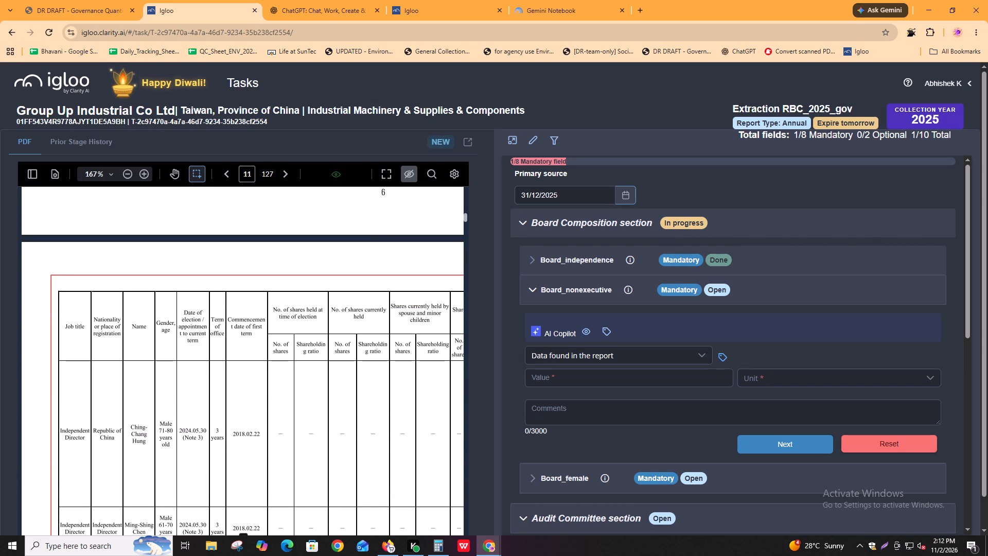
pyautogui.scroll(7, 129, 489)
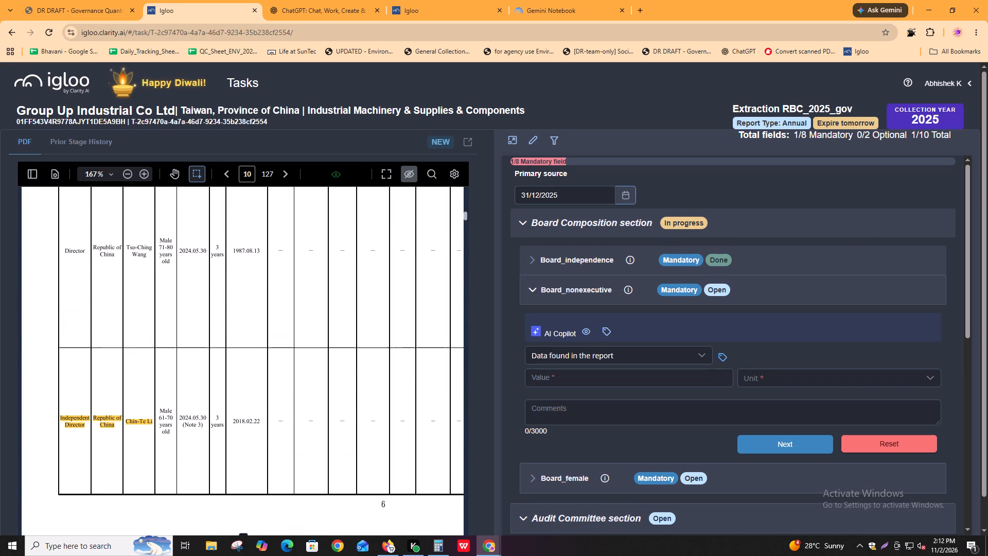
pyautogui.scroll(5, 135, 461)
pyautogui.hotkey('alt', 'Tab')
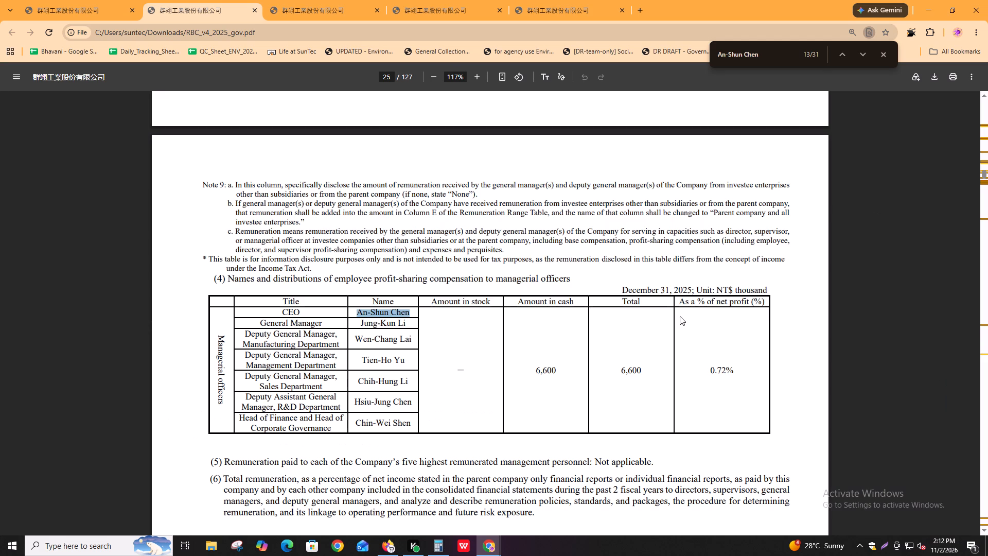
# Find the next mention of the chairperson's name and examine the board attendance table and the director recusal table that follows it.
pyautogui.hotkey('ctrl', 'f')
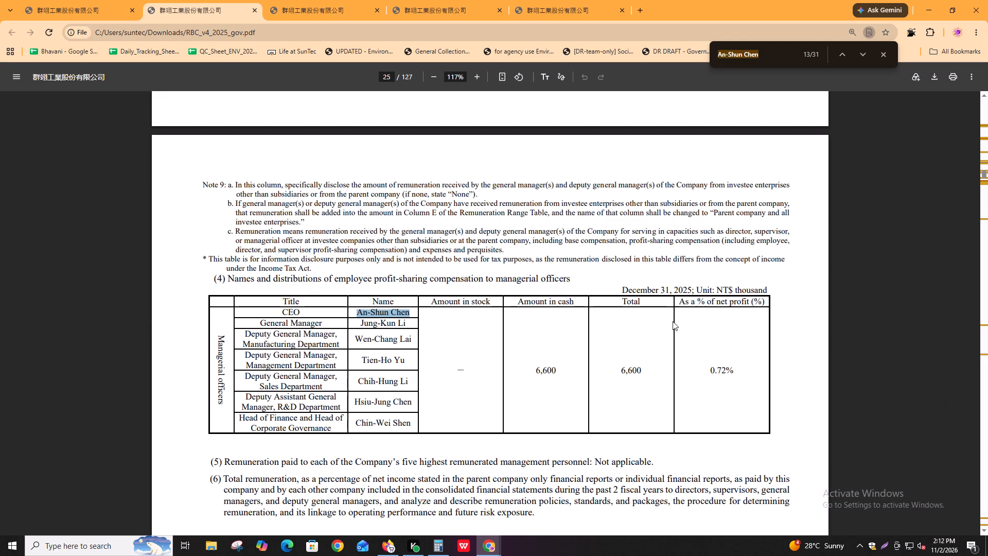
pyautogui.press('Return')
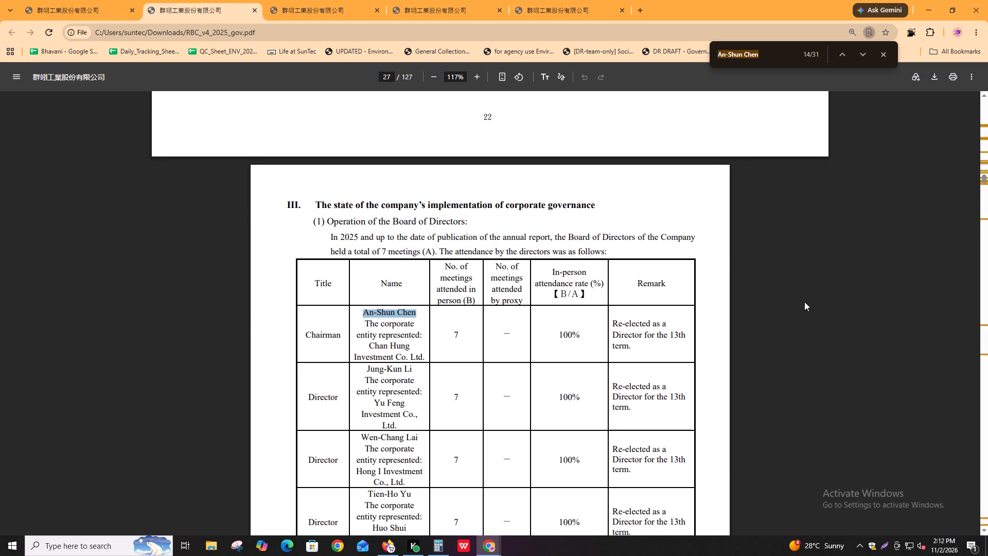
pyautogui.scroll(-9, 607, 333)
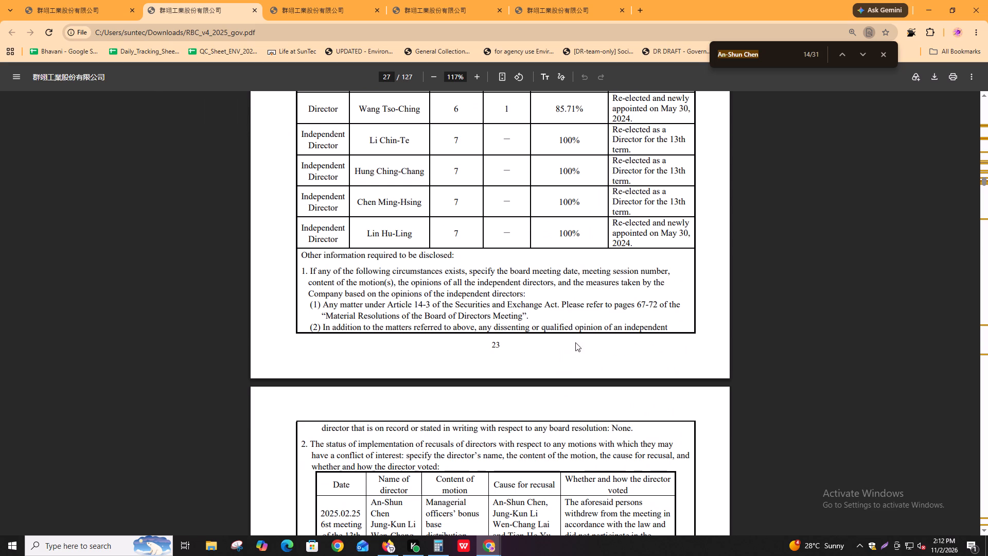
pyautogui.scroll(-5, 624, 395)
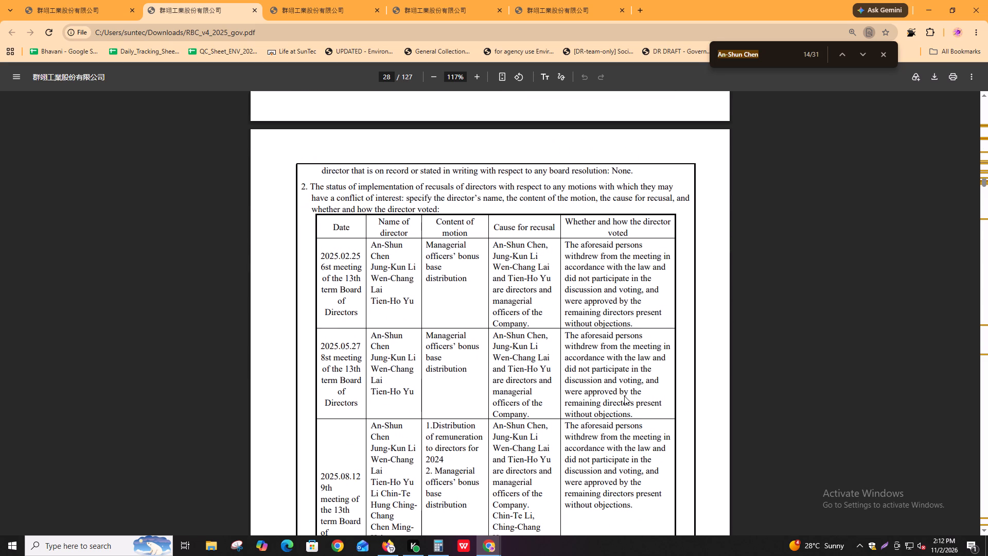
# Go through the chairperson's mentions in the recusal table to examine which directors are also managerial officers.
pyautogui.press('Return')
pyautogui.press('Return')
pyautogui.press('Return')
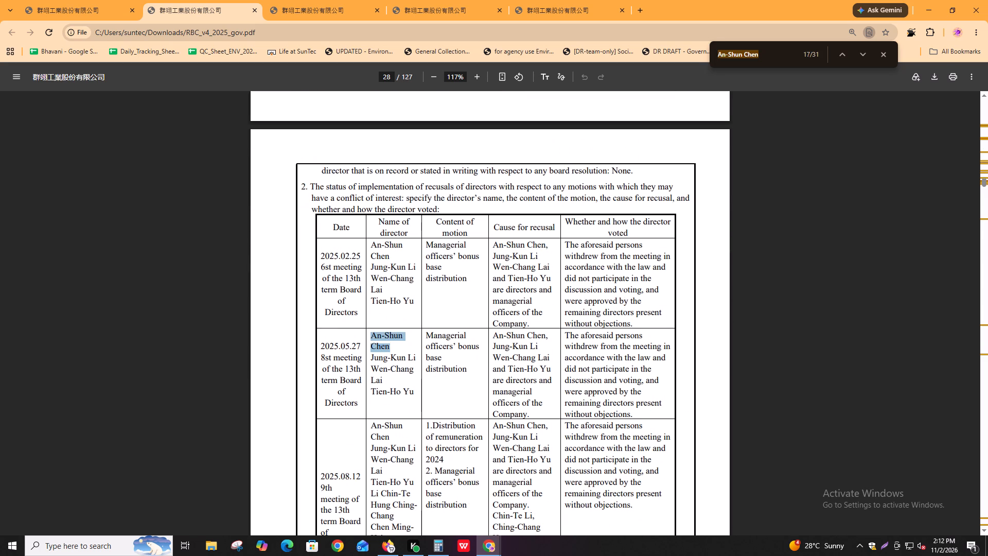
pyautogui.press('Return')
pyautogui.press('Return')
pyautogui.press('Return')
pyautogui.press('Return')
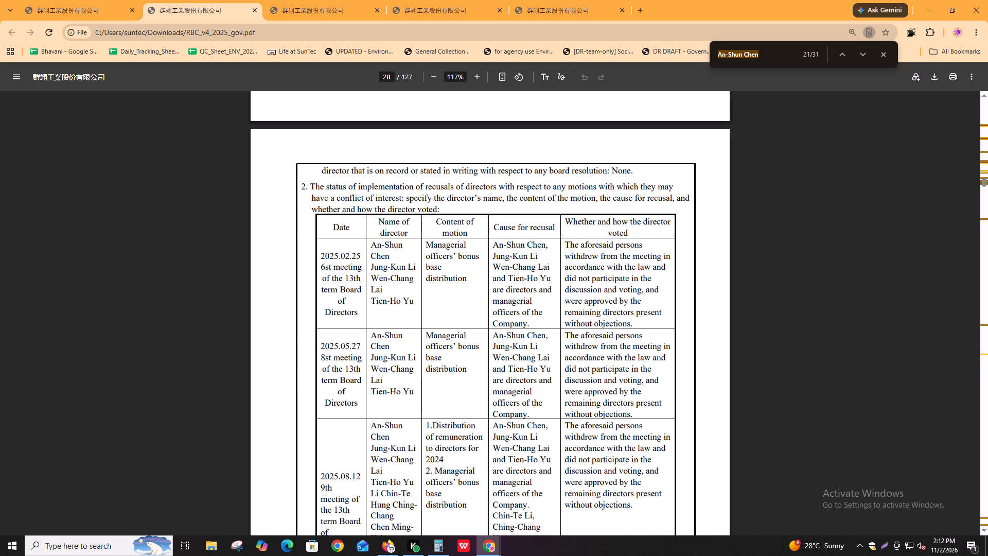
pyautogui.press('Return')
pyautogui.press('Return')
pyautogui.press('Return')
pyautogui.press('Return')
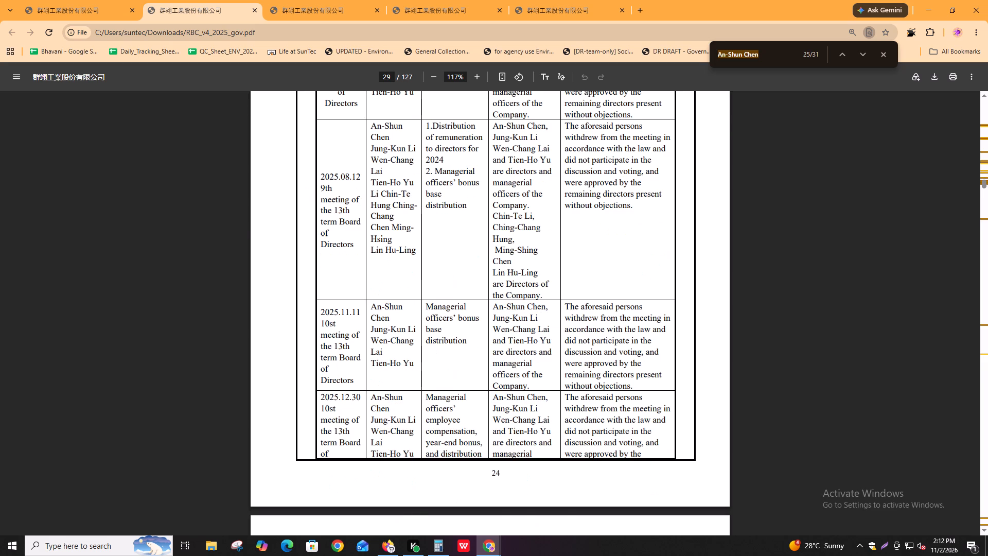
# Review the remaining mentions of the chairperson's name through the end of the report and back to the page 8 directors table.
pyautogui.press('Return')
pyautogui.press('Return')
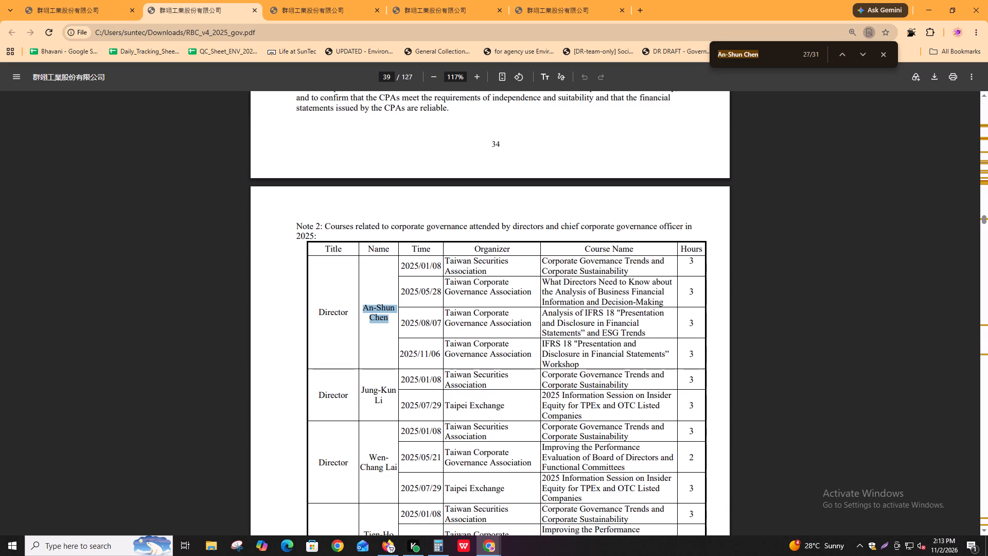
pyautogui.press('Return')
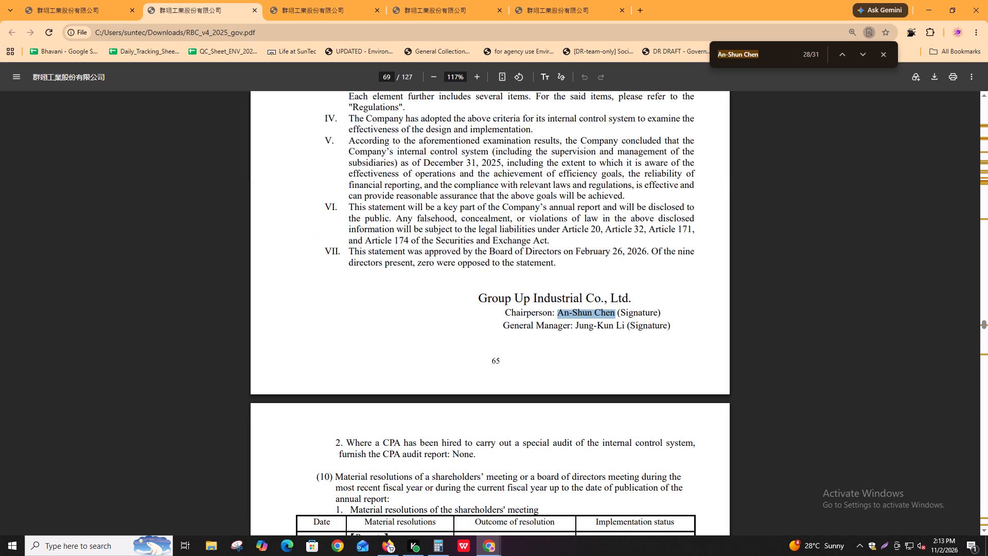
pyautogui.press('Return')
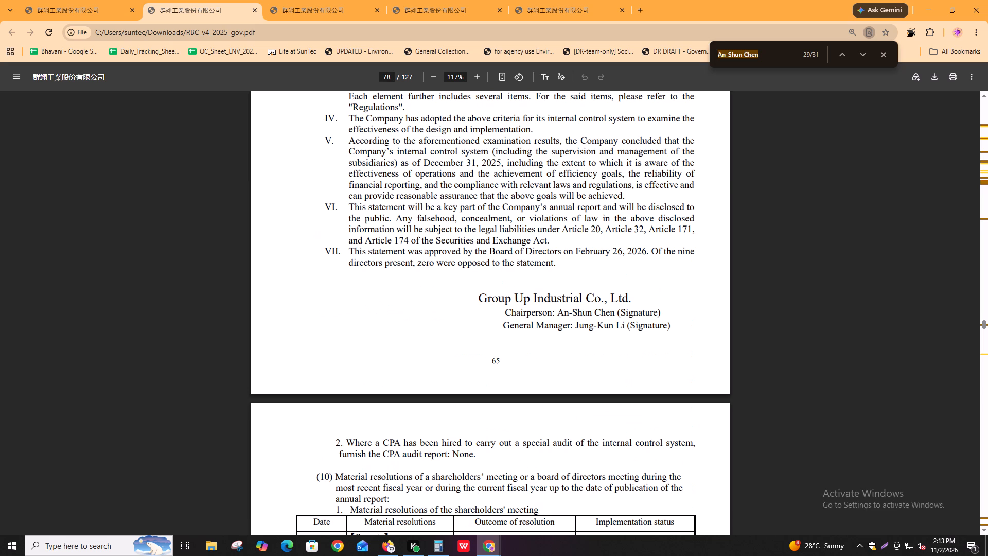
pyautogui.press('Return')
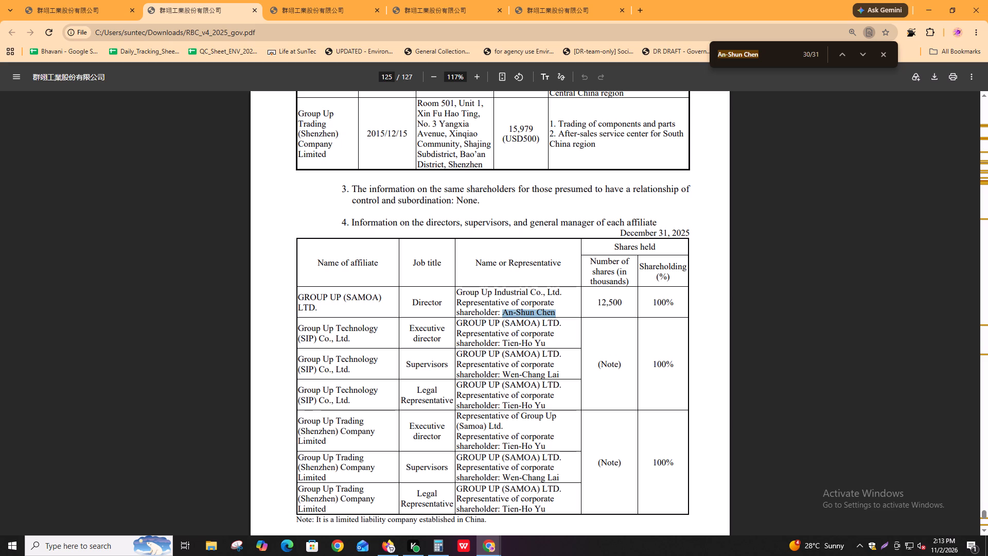
pyautogui.press('Return')
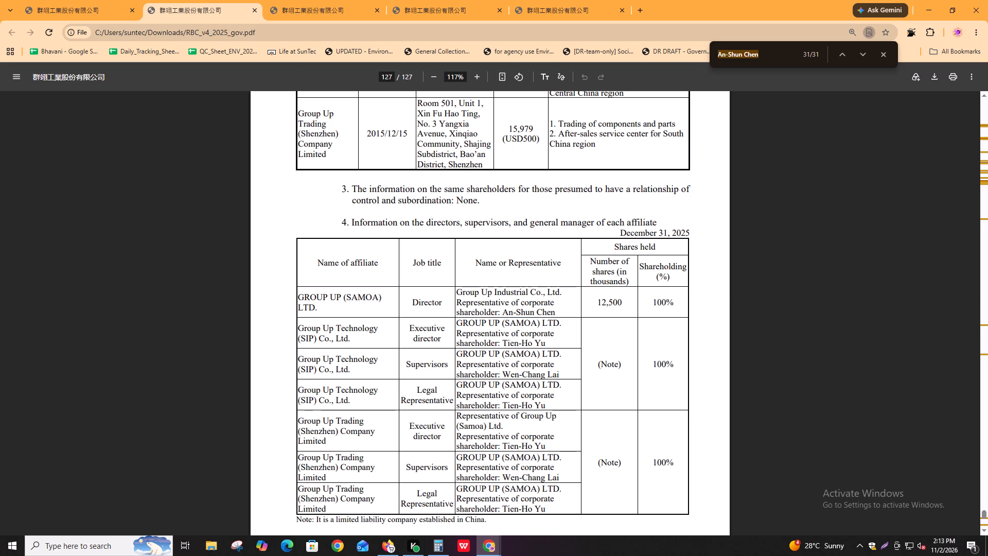
pyautogui.press('Return')
pyautogui.press('Return')
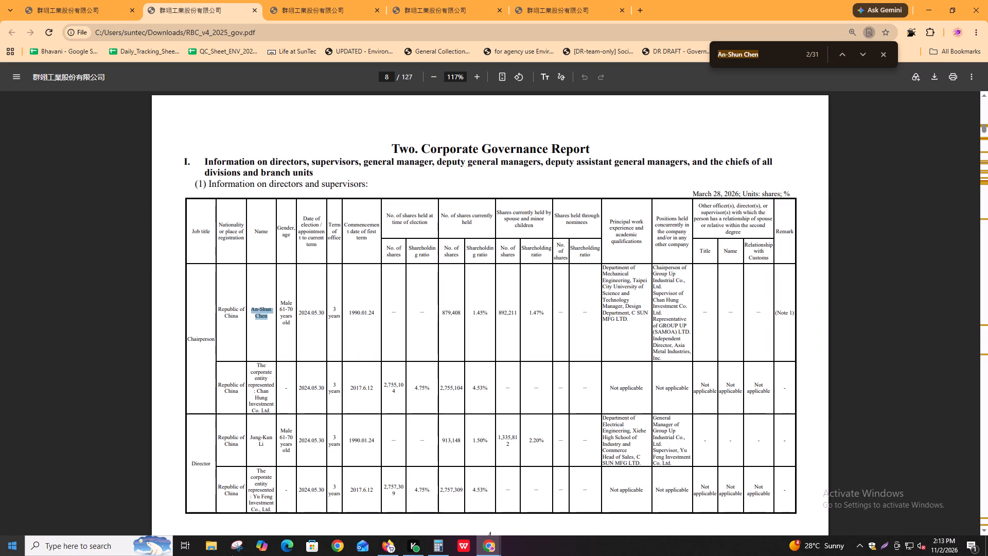
pyautogui.scroll(-5, 462, 267)
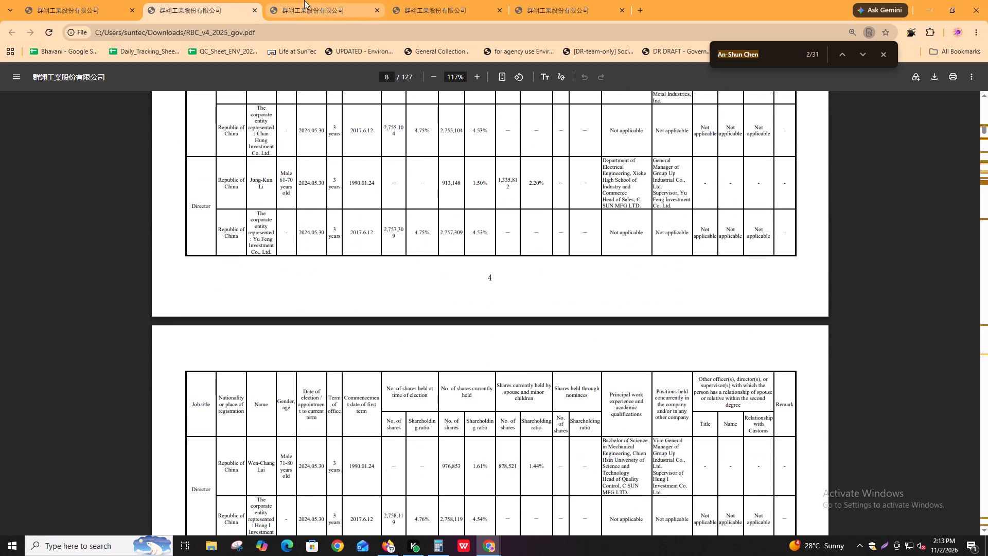
# Search the report for "executive" and examine the mentions in the director tables and Note 1 on pages 10 and 11.
pyautogui.hotkey('ctrl', 'f')
pyautogui.write('executive')
pyautogui.press('Return')
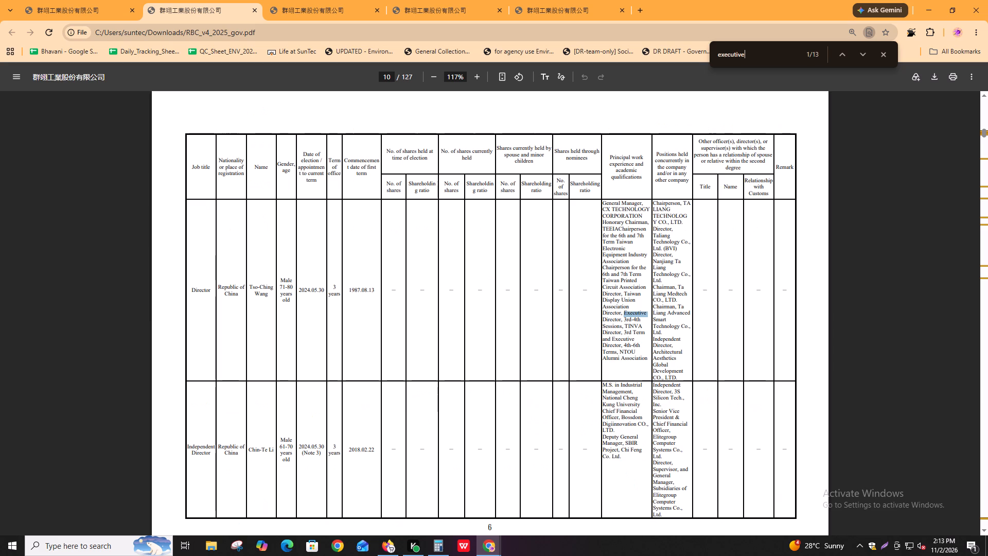
pyautogui.press('Return')
pyautogui.hotkey('shift', 'Return')
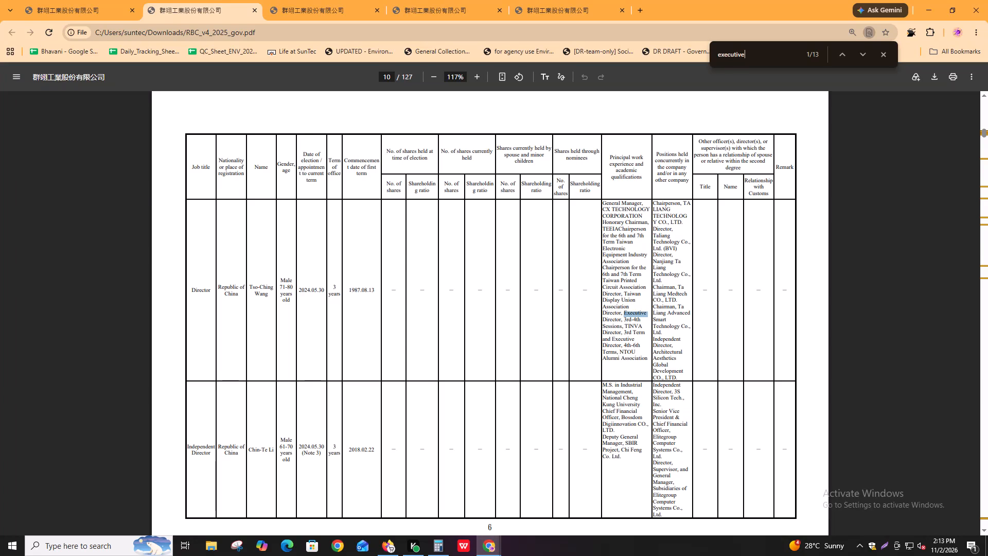
pyautogui.press('Return')
pyautogui.press('Return')
pyautogui.press('Return')
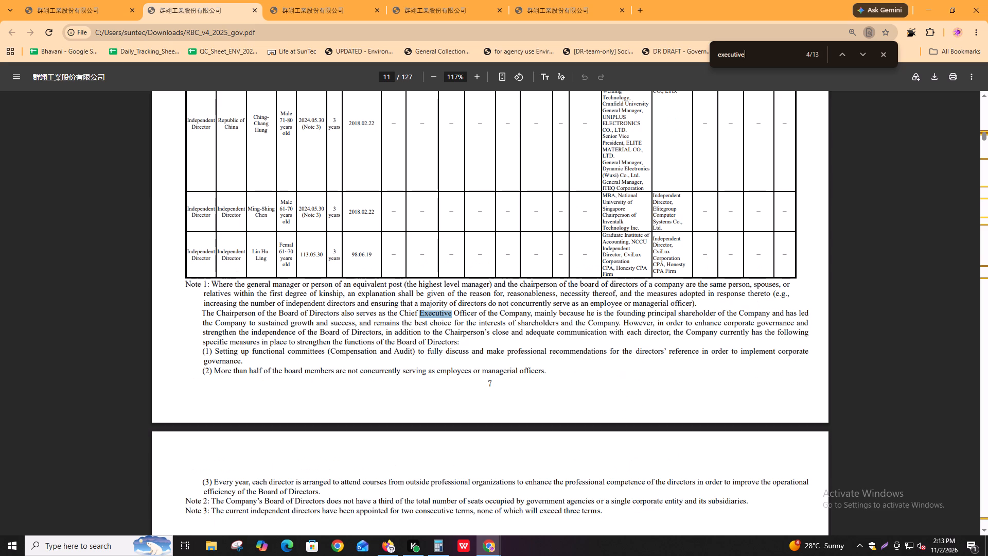
pyautogui.press('Return')
pyautogui.hotkey('shift', 'Return')
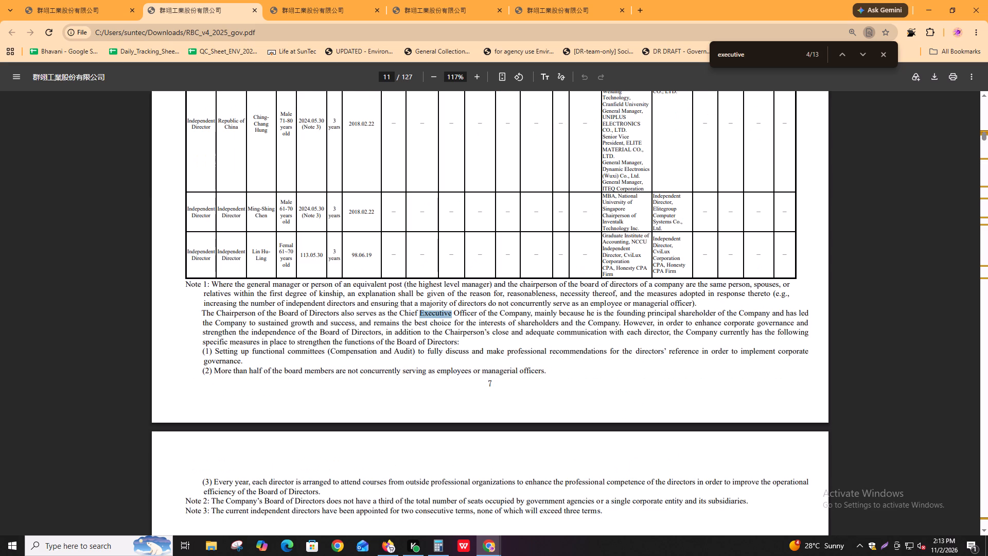
pyautogui.press('Return')
pyautogui.hotkey('shift', 'Return')
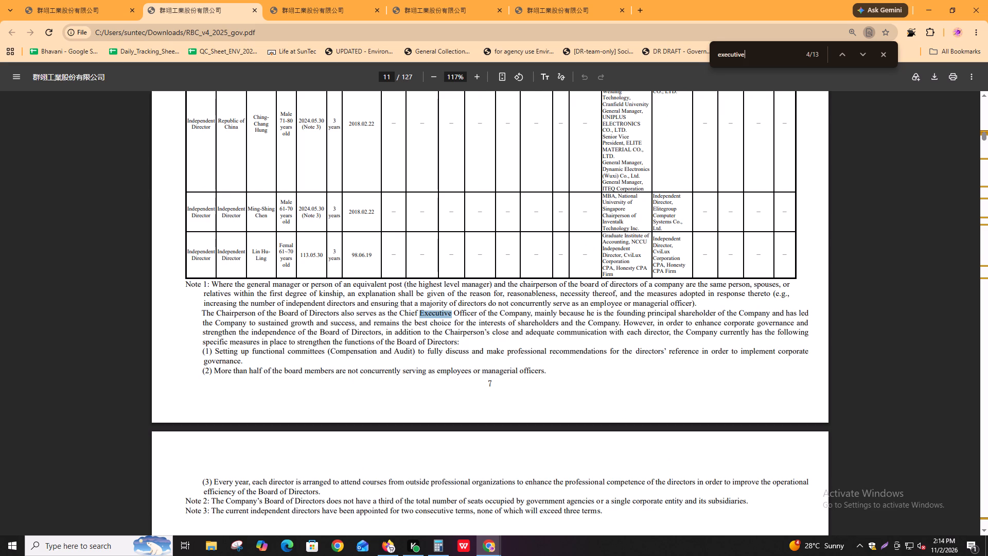
# Review the remaining "executive" mentions from page 19 through the affiliates table on page 125, ending back on page 10.
pyautogui.press('Return')
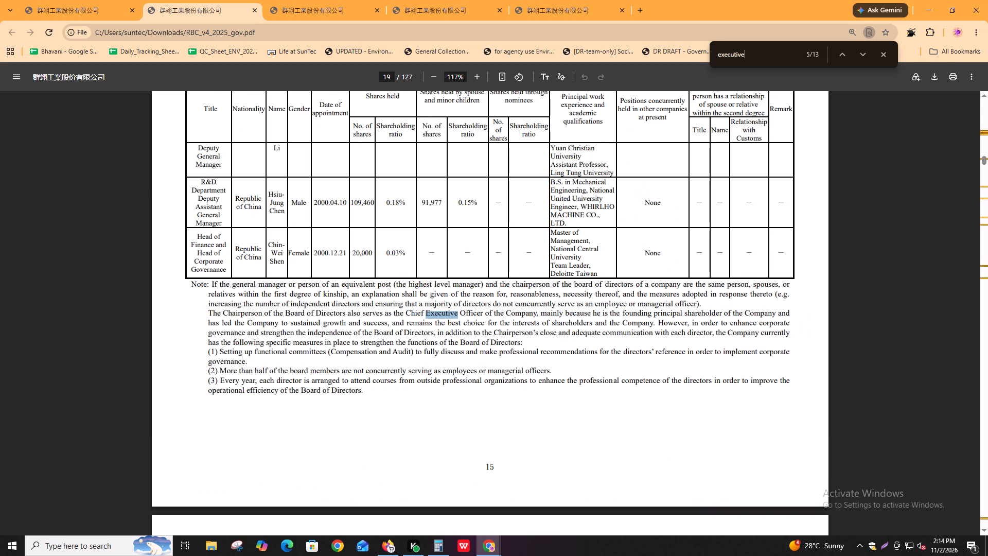
pyautogui.press('Return')
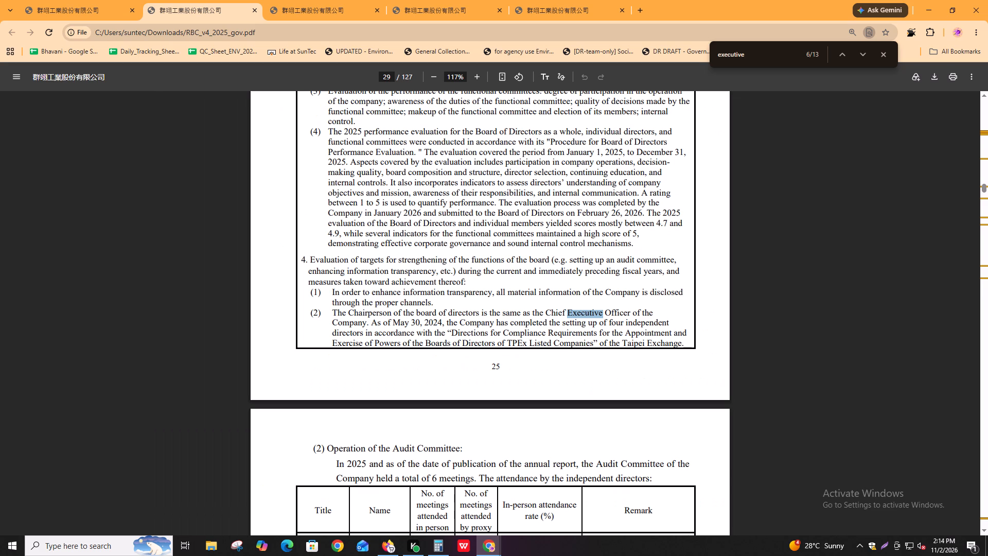
pyautogui.press('Return')
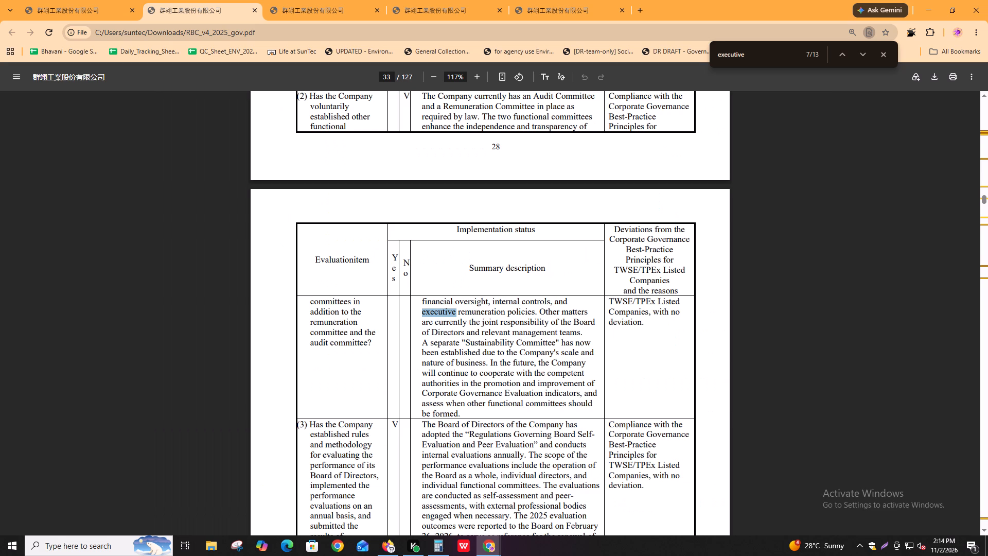
pyautogui.press('Return')
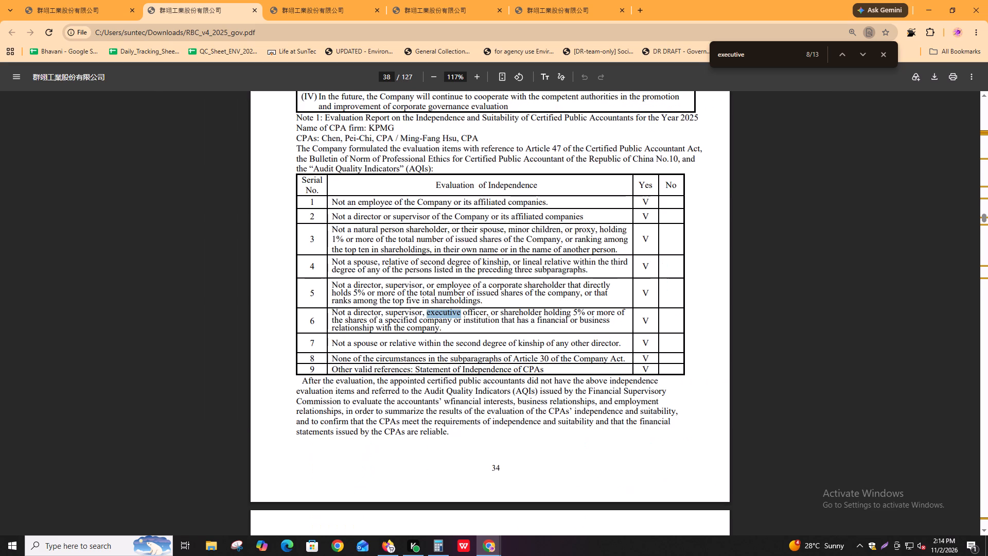
pyautogui.hotkey('shift', 'Return')
pyautogui.press('Return')
pyautogui.press('Return')
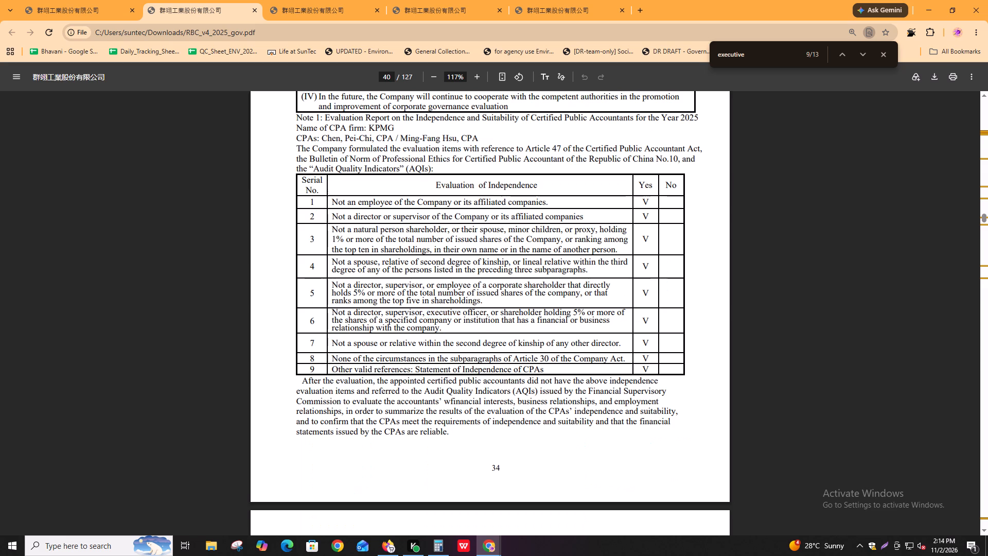
pyautogui.press('Return')
pyautogui.press('Return')
pyautogui.press('Return')
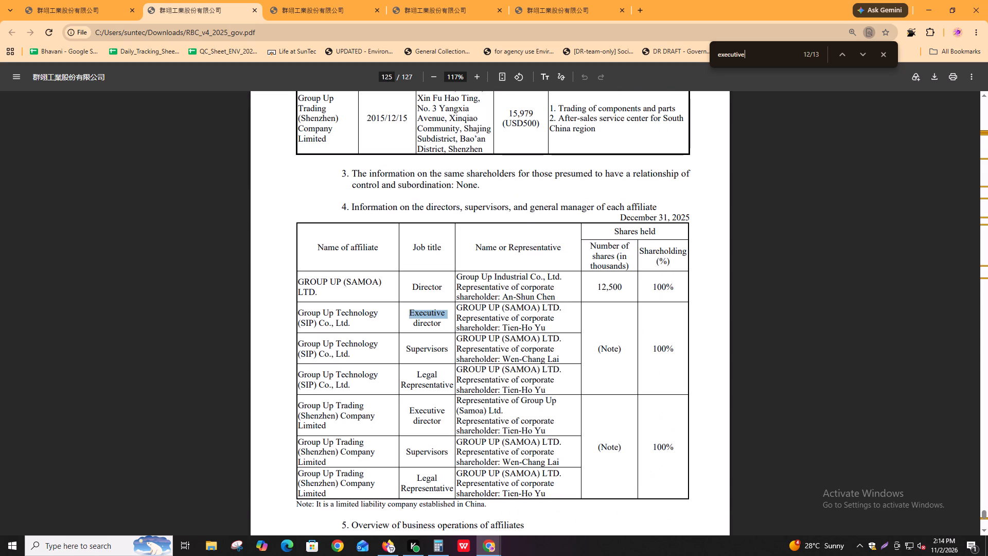
pyautogui.press('Return')
pyautogui.press('Return')
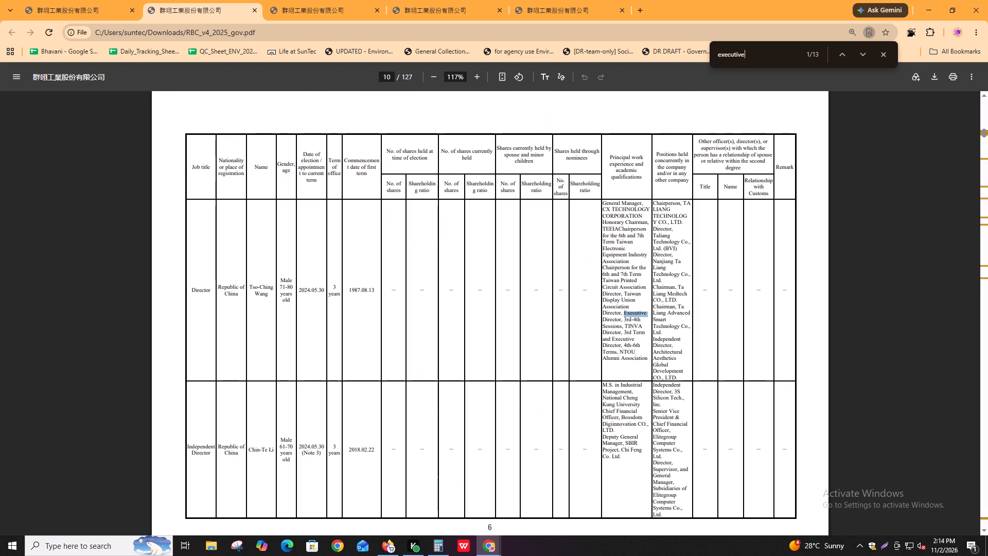
pyautogui.press('Return')
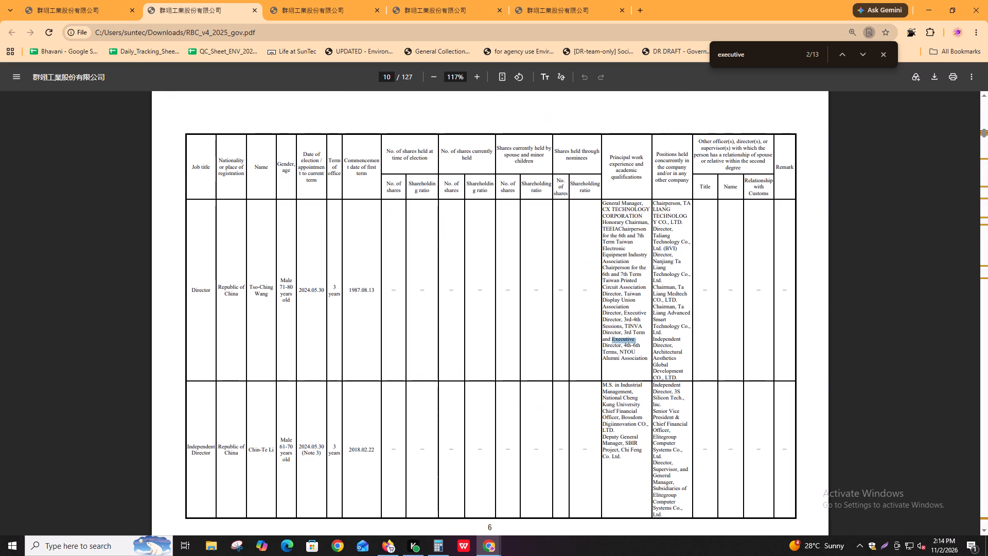
pyautogui.press('Return')
pyautogui.hotkey('shift', 'Return')
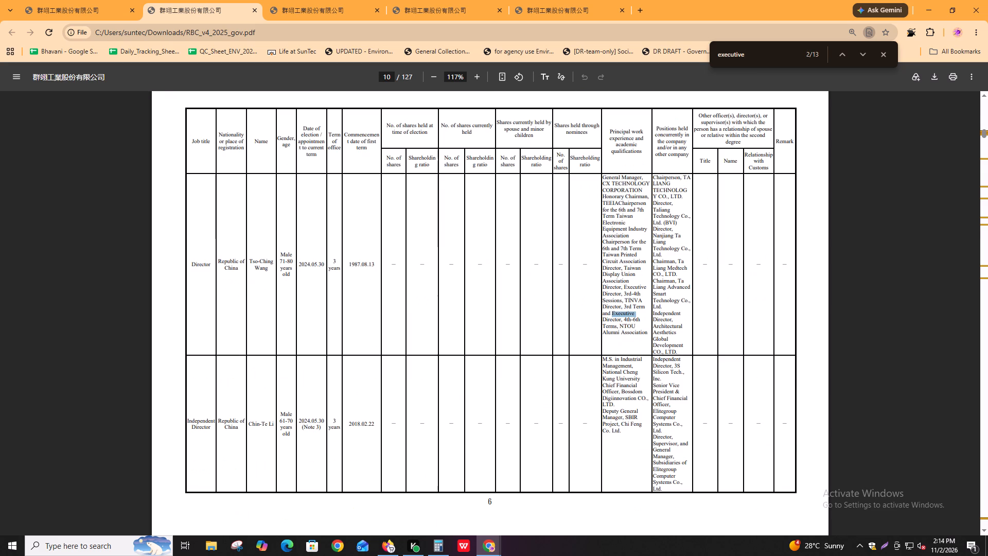
# Return to the Igloo task and go through the directors table on pages 8 to 11 to identify the non-executive directors.
pyautogui.hotkey('alt', 'Tab')
pyautogui.scroll(2, 162, 401)
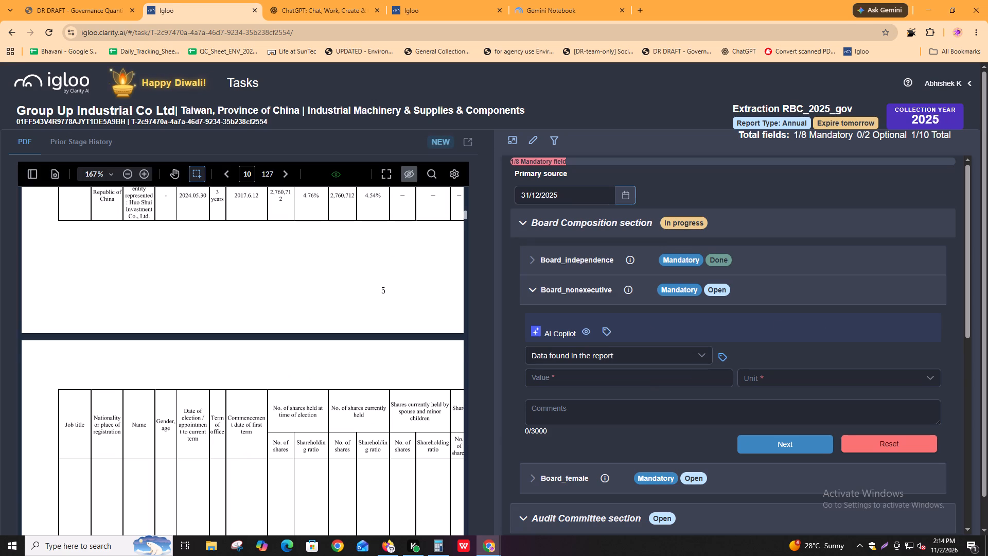
pyautogui.scroll(16, 162, 399)
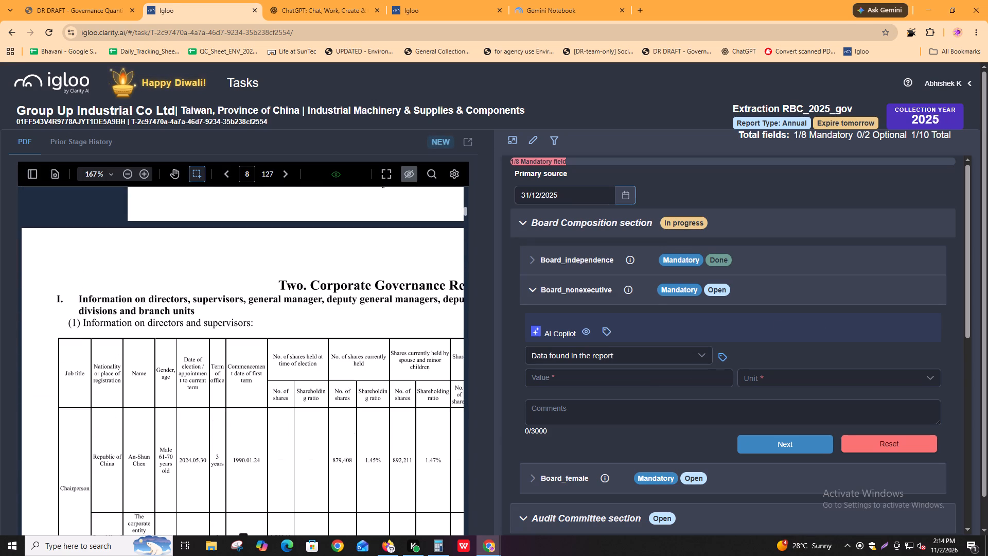
pyautogui.scroll(-4, 155, 380)
pyautogui.moveTo(133, 254); pyautogui.dragTo(145, 255)
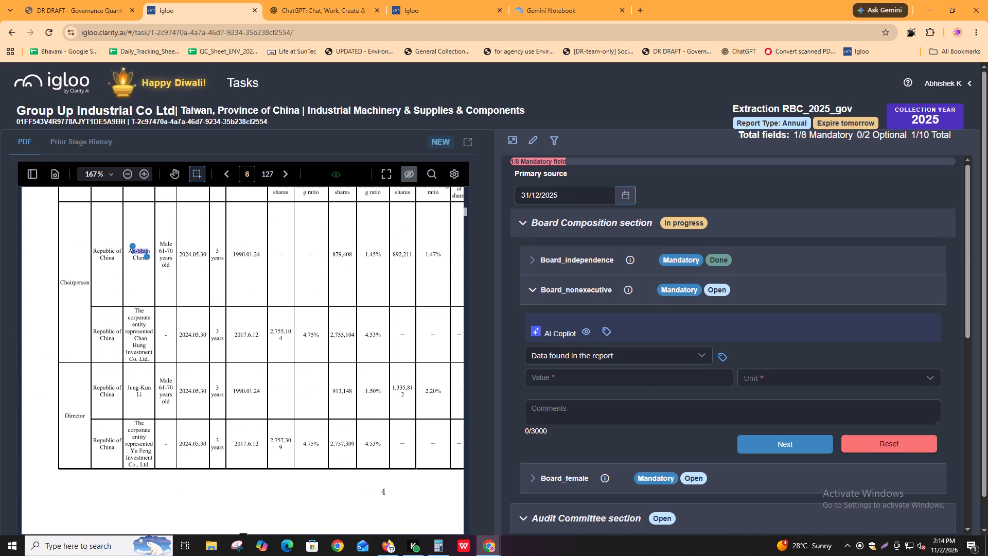
pyautogui.moveTo(129, 392); pyautogui.dragTo(144, 390)
pyautogui.scroll(-8, 144, 390)
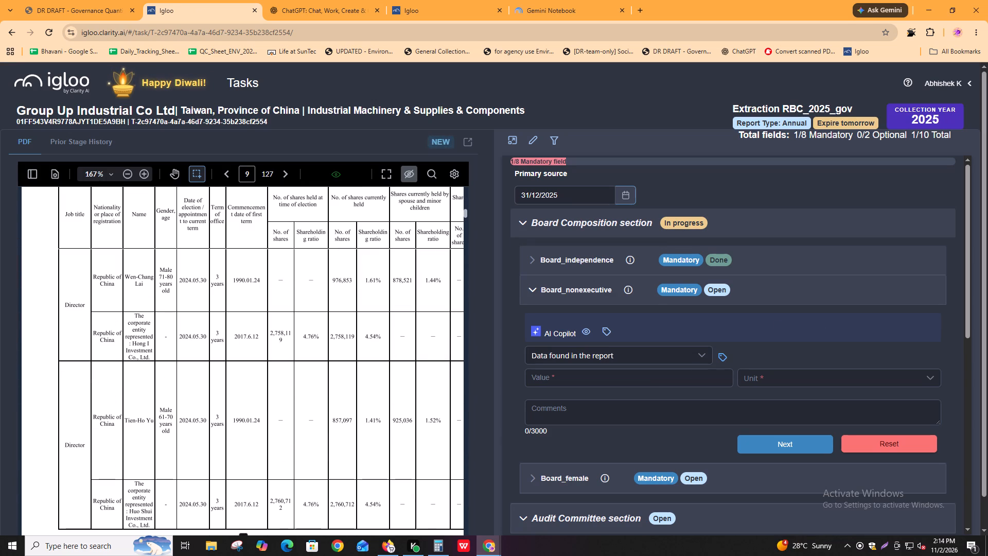
pyautogui.moveTo(131, 280); pyautogui.dragTo(150, 287)
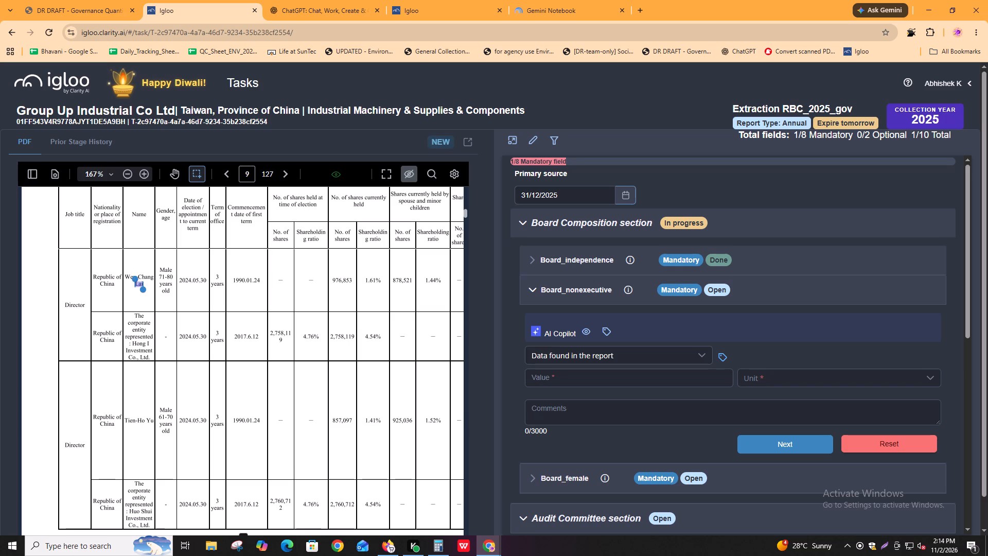
pyautogui.moveTo(132, 418); pyautogui.dragTo(144, 418)
pyautogui.click(144, 418)
pyautogui.scroll(-10, 144, 418)
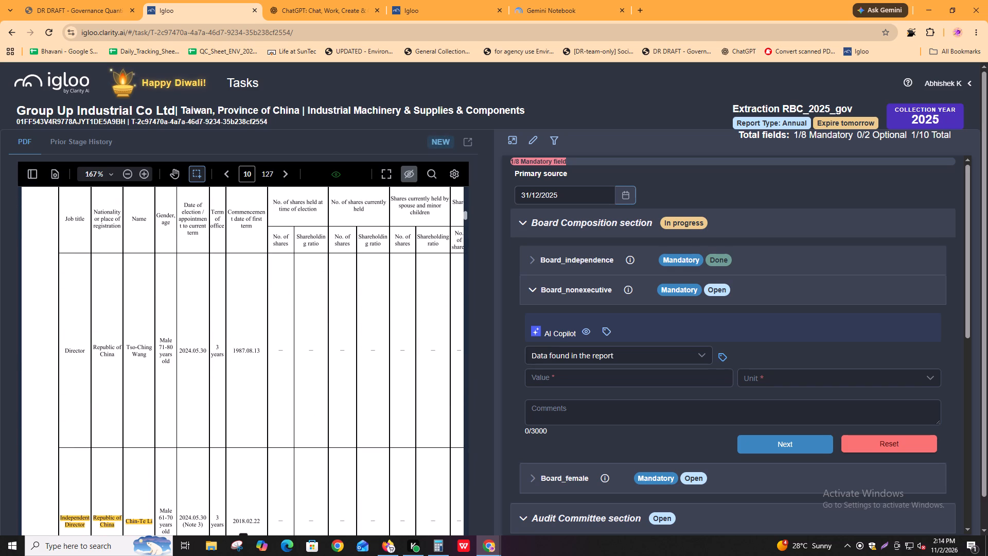
pyautogui.moveTo(134, 353); pyautogui.dragTo(149, 355)
pyautogui.scroll(-6, 150, 359)
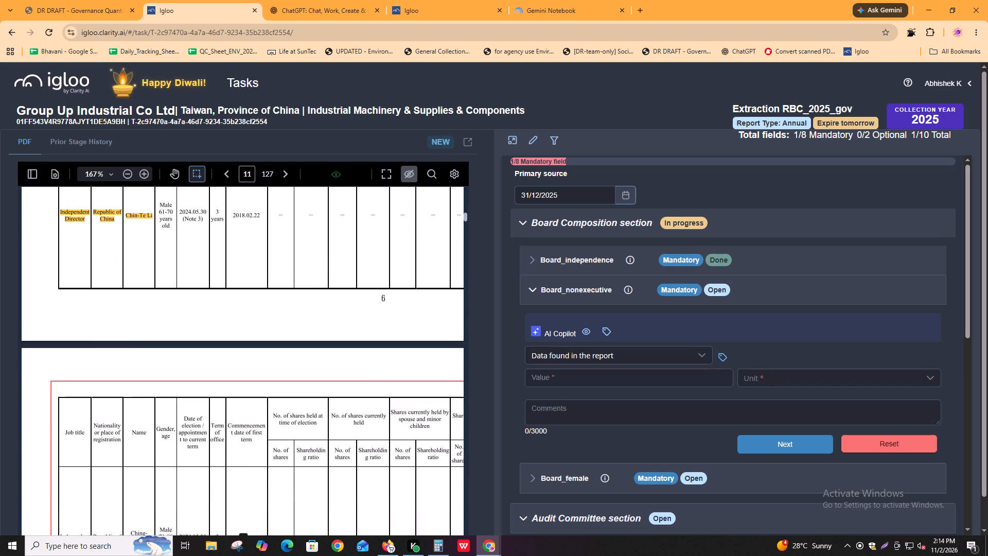
pyautogui.scroll(-3, 150, 360)
# Begin the Board_nonexecutive comment with the formula "(5/9)*100 =".
pyautogui.click(613, 418)
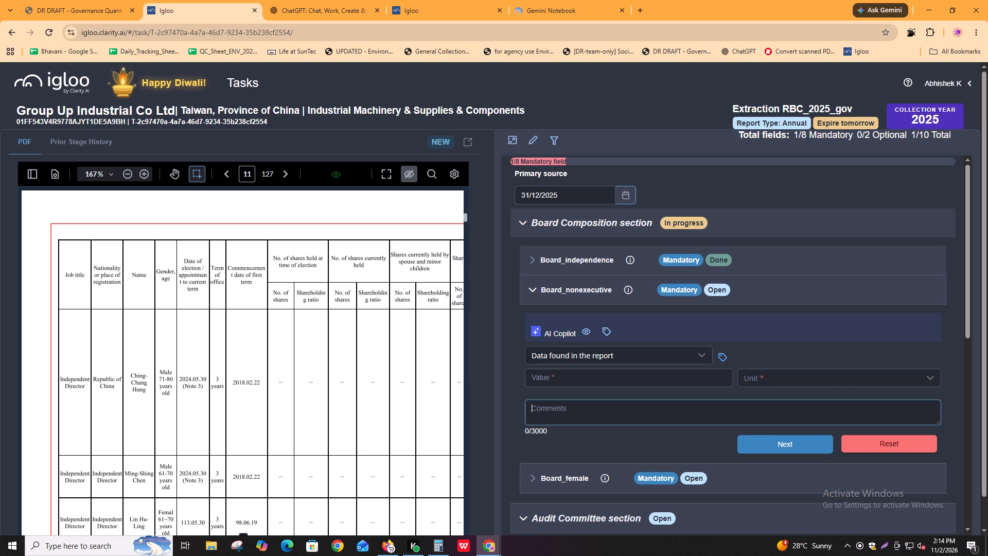
pyautogui.write('(5/9)*100 =')
pyautogui.press('space')
# Switch to Calculator, compute 5/9*100 and copy the leading digits of the result.
pyautogui.hotkey('alt', 'Tab')
pyautogui.hotkey('alt', 'Tab')
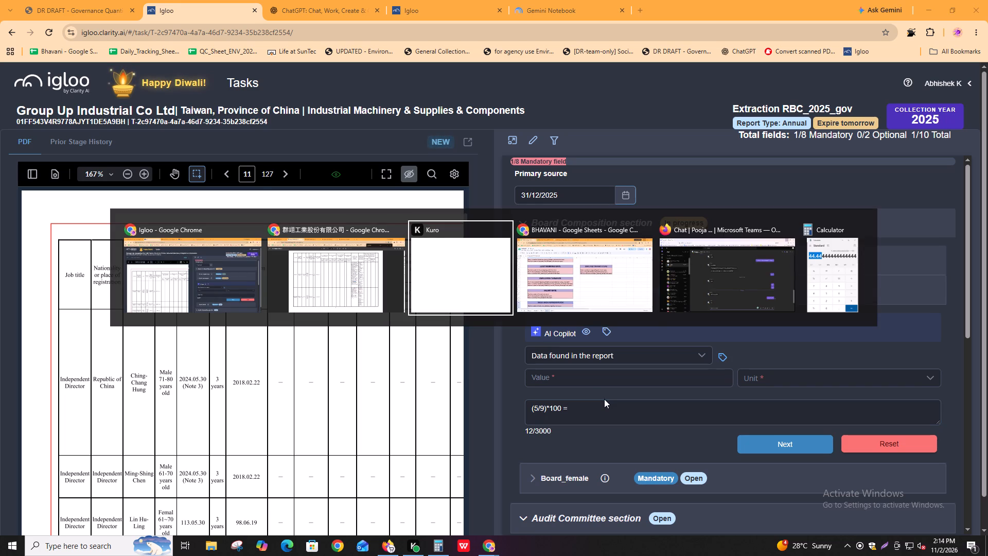
pyautogui.hotkey('alt', 'Tab')
pyautogui.hotkey('alt', 'Tab')
pyautogui.hotkey('alt', 'Tab')
pyautogui.click(874, 290)
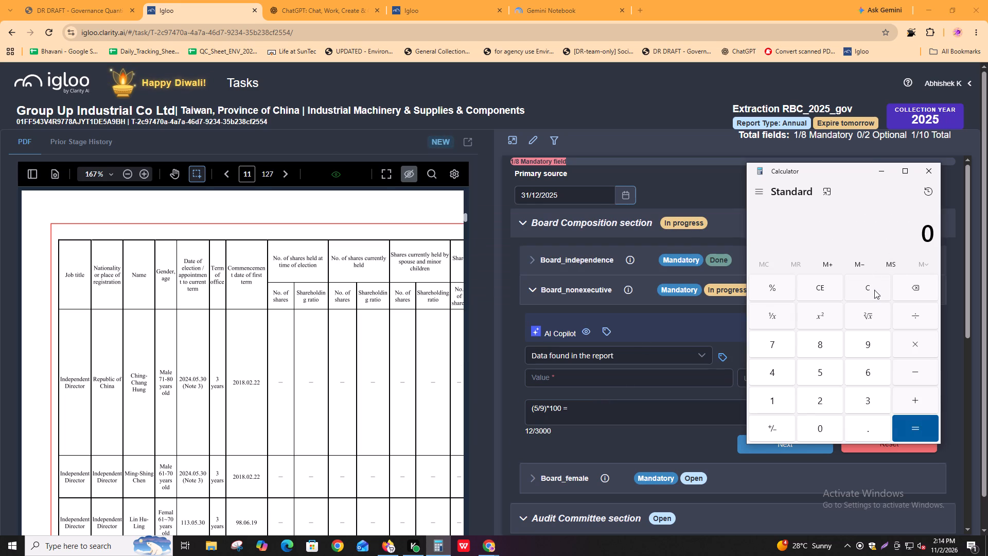
pyautogui.write('5/9*100')
pyautogui.press('Return')
pyautogui.moveTo(757, 233); pyautogui.dragTo(758, 233)
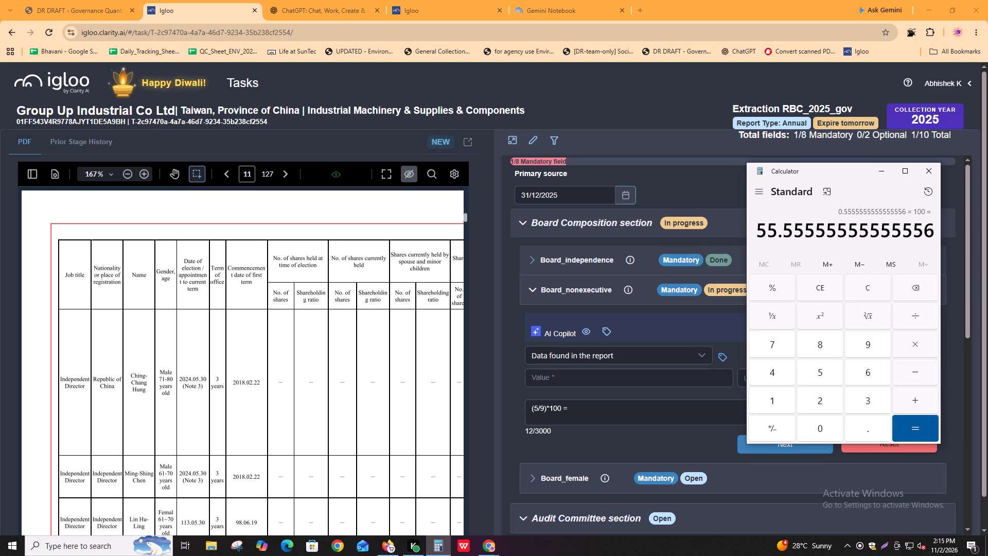
pyautogui.moveTo(758, 233); pyautogui.dragTo(791, 230)
pyautogui.hotkey('ctrl', 'c')
# Back in Igloo, complete the Board_nonexecutive comment so it reads "(5/9)*100 = 55.56%".
pyautogui.click(570, 397)
pyautogui.click(579, 408)
pyautogui.hotkey('ctrl', 'v')
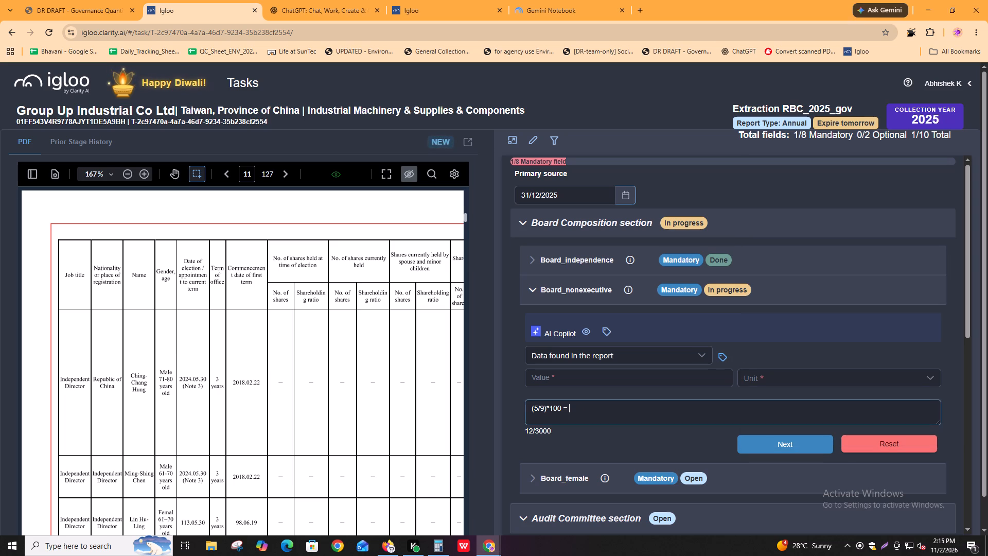
pyautogui.press('6')
pyautogui.hotkey('shift', '%')
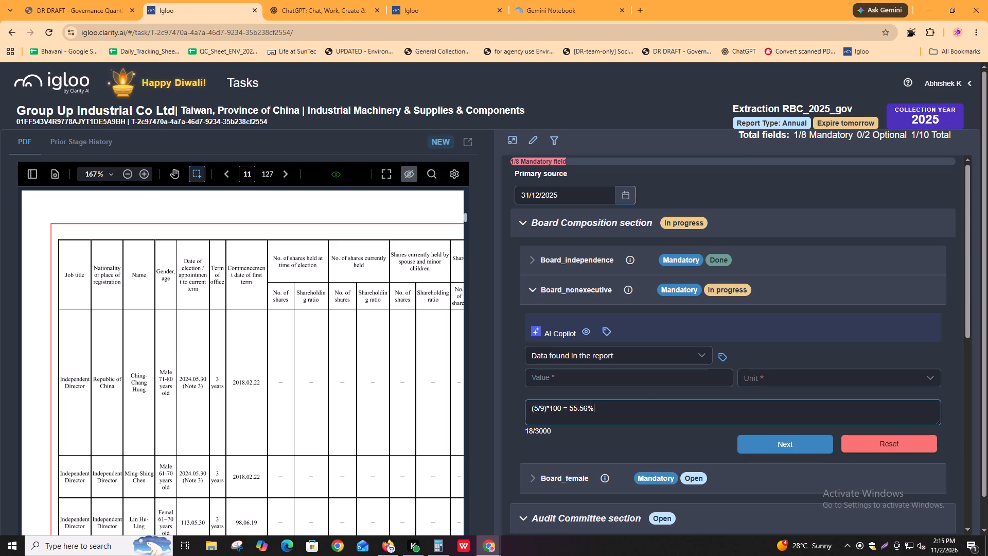
# Set the Board_nonexecutive value to 55.56 with % as the unit.
pyautogui.click(643, 374)
pyautogui.hotkey('ctrl', 'v')
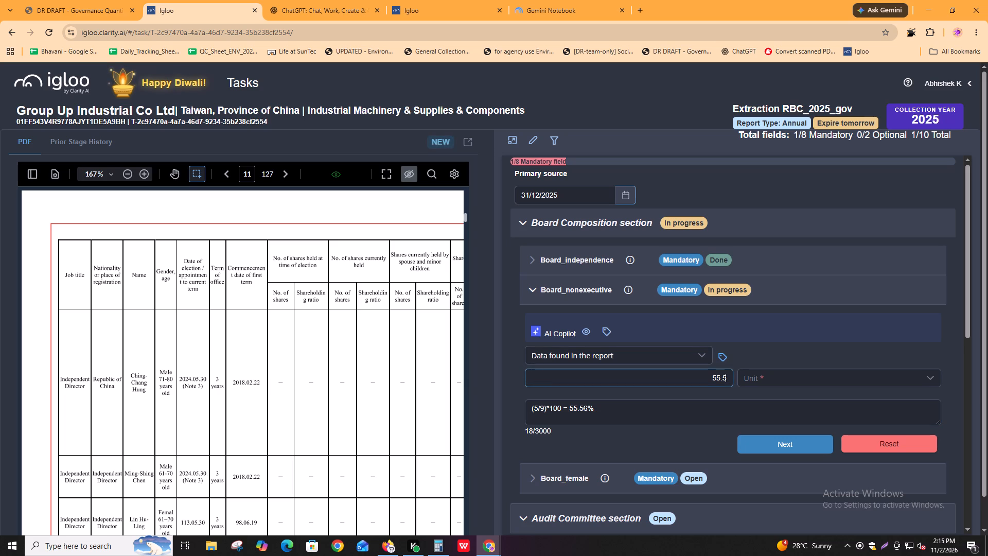
pyautogui.press('6')
pyautogui.click(758, 378)
pyautogui.click(756, 391)
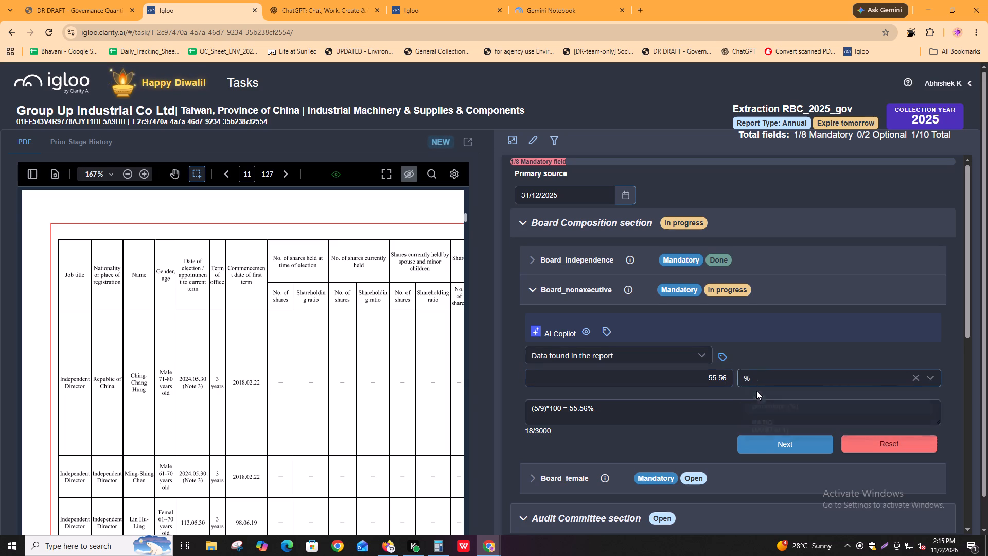
# Tag the Board_nonexecutive source by drawing a rectangle annotation around the whole directors table on page 10.
pyautogui.click(725, 357)
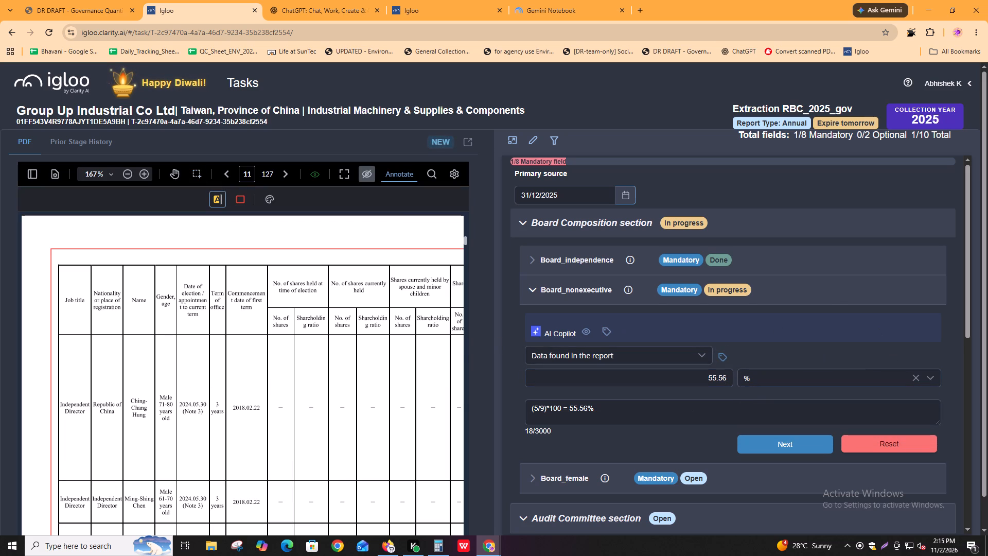
pyautogui.scroll(3, 131, 357)
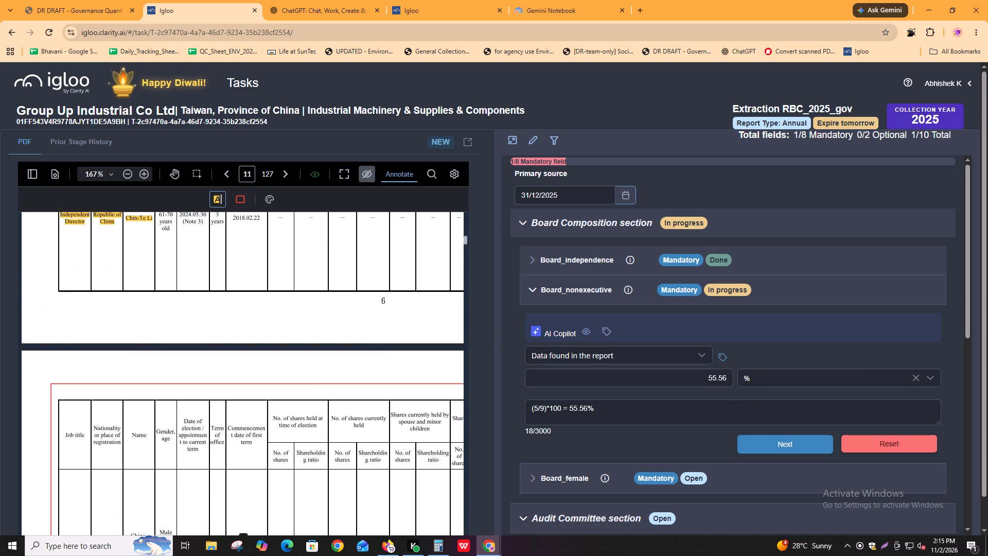
pyautogui.scroll(8, 155, 360)
pyautogui.scroll(-4, 161, 357)
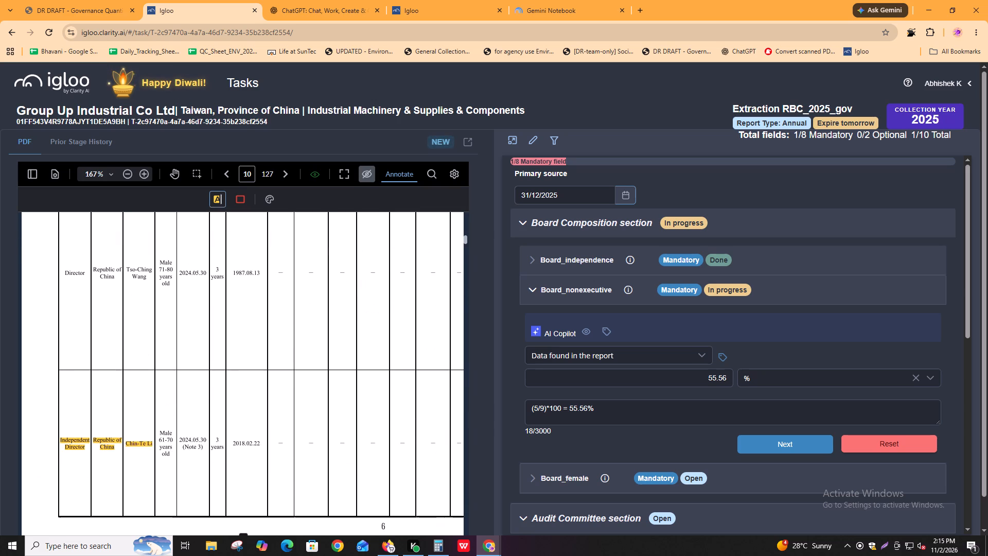
pyautogui.scroll(-1, 161, 357)
pyautogui.scroll(2, 162, 355)
pyautogui.keyDown('ctrl'); pyautogui.scroll(-2, 162, 355); pyautogui.keyUp('ctrl')
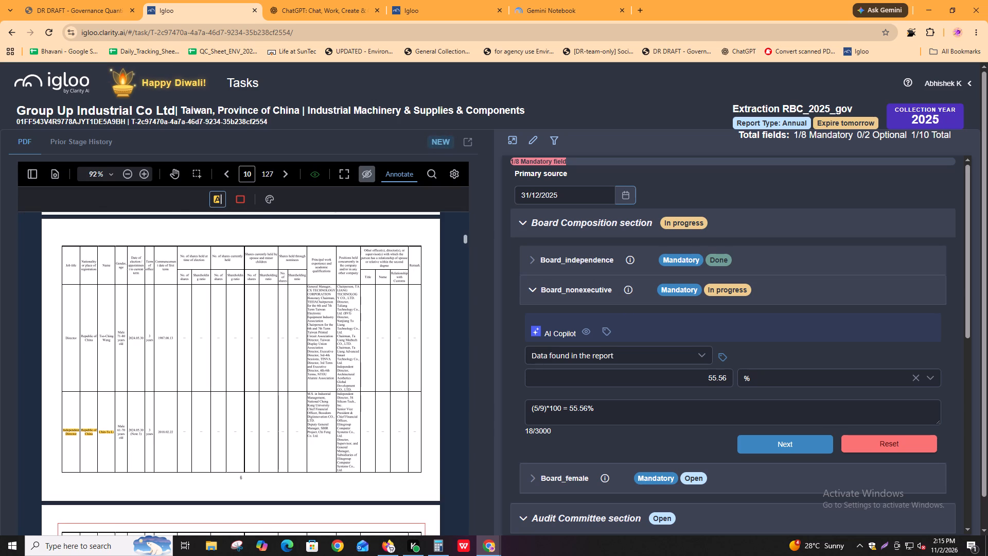
pyautogui.click(235, 200)
pyautogui.moveTo(49, 240); pyautogui.dragTo(427, 482)
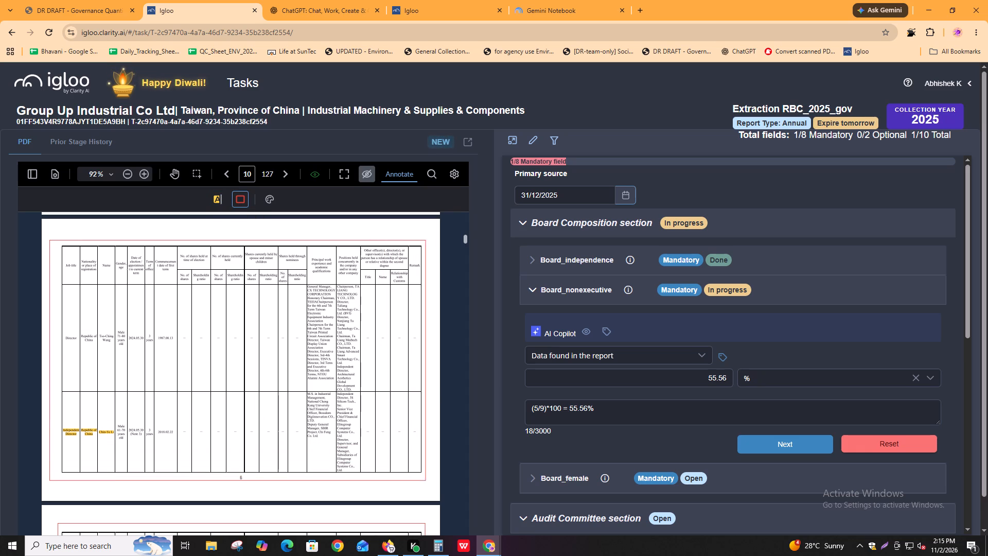
pyautogui.moveTo(427, 482); pyautogui.dragTo(429, 482)
# Begin the extract text with an opening quotation mark and the job title "Director" copied from the table's first row, followed by a comma.
pyautogui.doubleClick(65, 312)
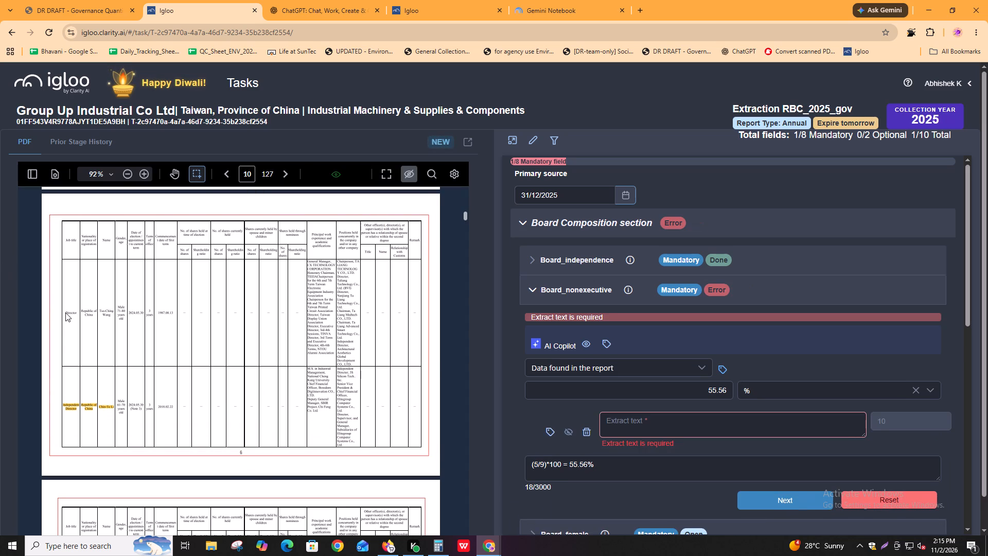
pyautogui.hotkey('ctrl', 'c')
pyautogui.click(620, 432)
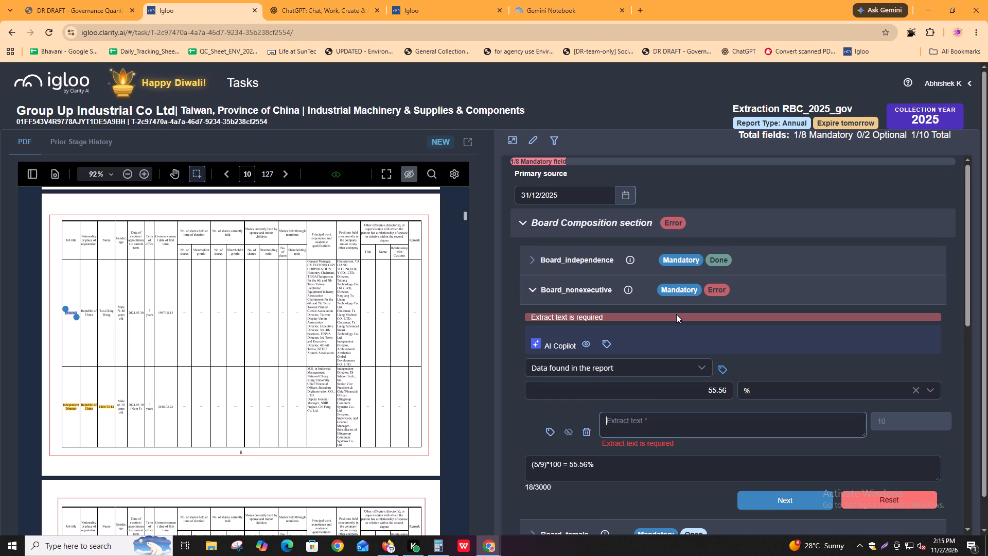
pyautogui.hotkey('shift', '"')
pyautogui.hotkey('ctrl', 'v')
pyautogui.write(',')
pyautogui.press('space')
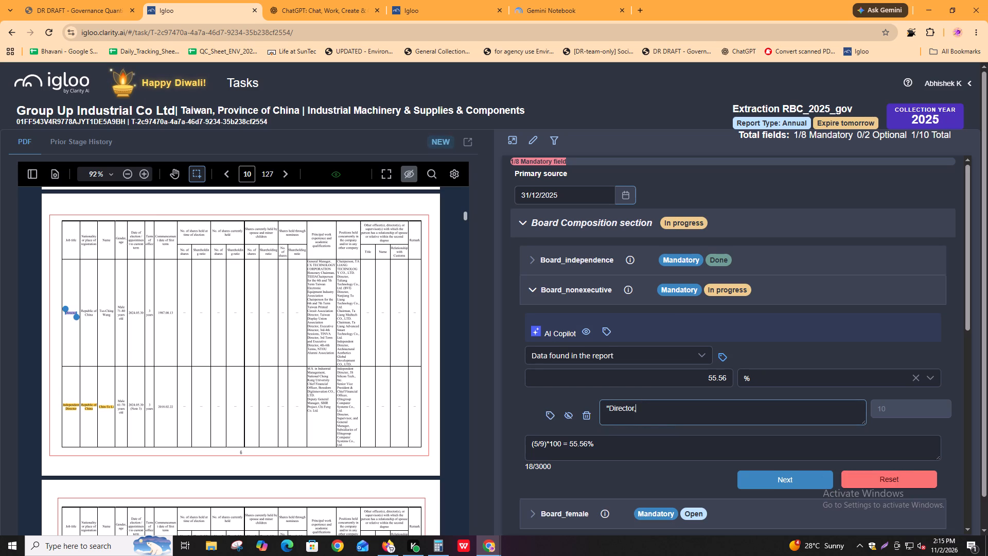
# Add the name of the director in the page 10 table's first row to the extract text on one line and close the quotation.
pyautogui.scroll(2, 676, 314)
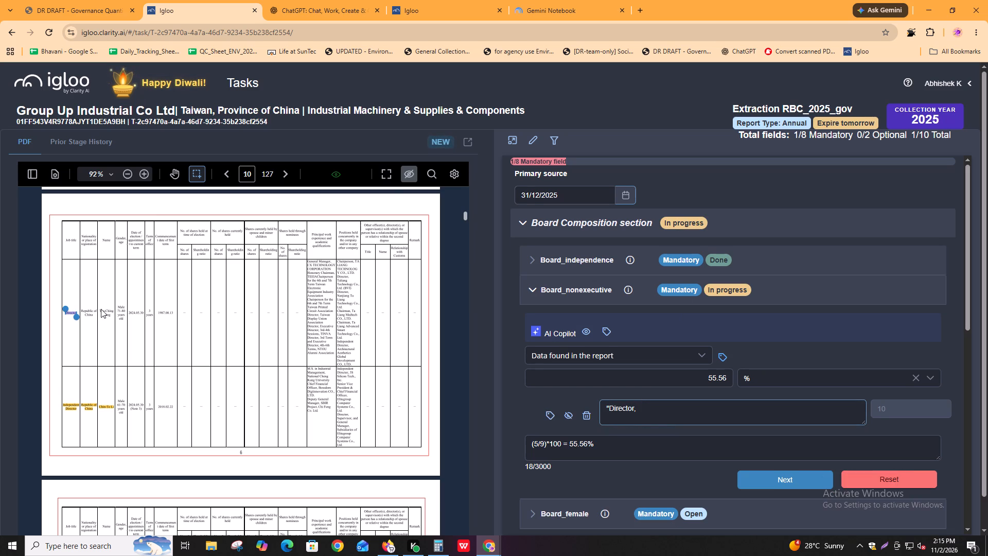
pyautogui.click(101, 309)
pyautogui.moveTo(99, 311); pyautogui.dragTo(112, 319)
pyautogui.hotkey('ctrl', 'c')
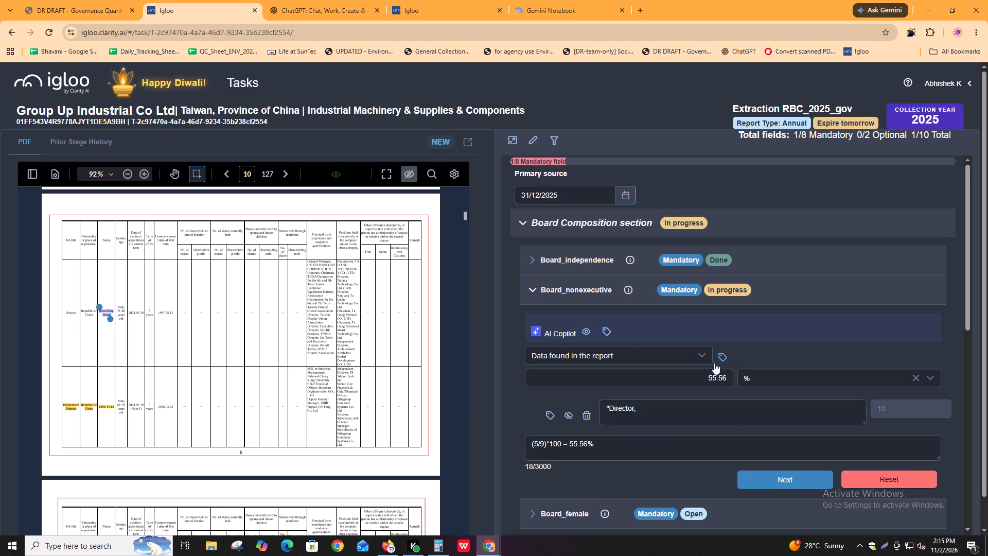
pyautogui.click(729, 419)
pyautogui.hotkey('ctrl', 'v')
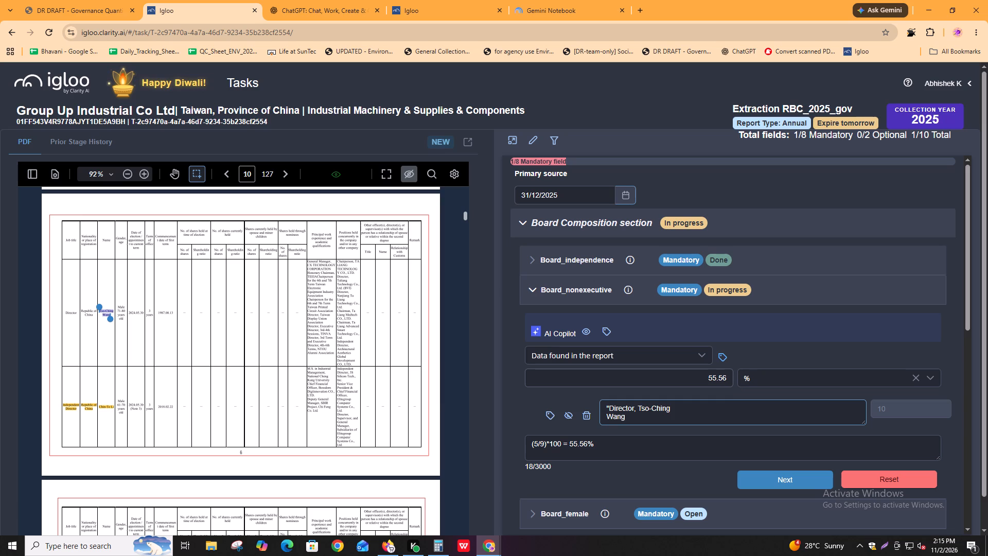
pyautogui.hotkey('ctrl', 'Left')
pyautogui.press('BackSpace')
pyautogui.press('space')
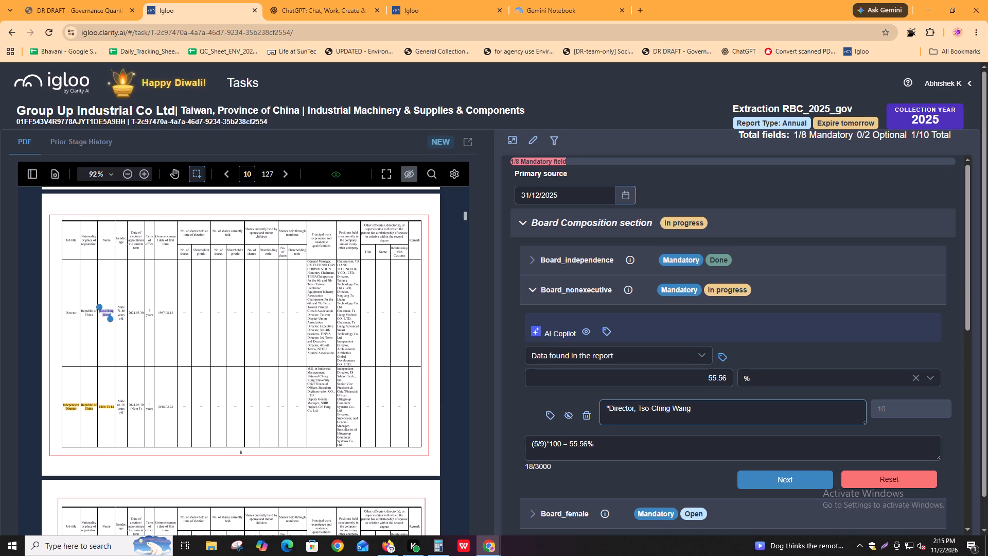
pyautogui.hotkey('ctrl', 'Right')
pyautogui.hotkey('ctrl', 'Right')
pyautogui.hotkey('ctrl', 'Right')
pyautogui.hotkey('shift', '"')
# Check the prior stage history entries for Board_independence and Board_nonexecutive, and open the tagged source of the Board_nonexecutive entry.
pyautogui.click(59, 134)
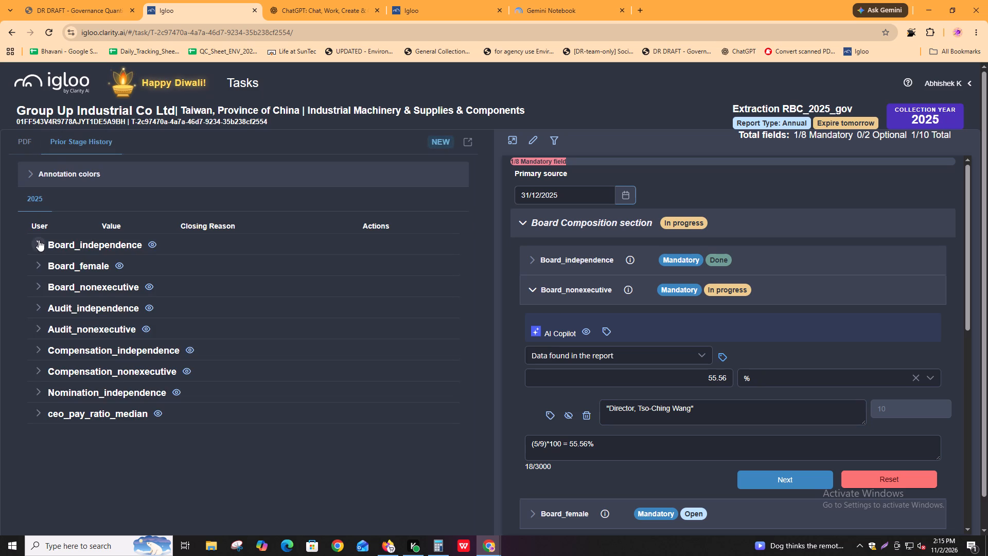
pyautogui.click(39, 240)
pyautogui.click(728, 253)
pyautogui.click(728, 253)
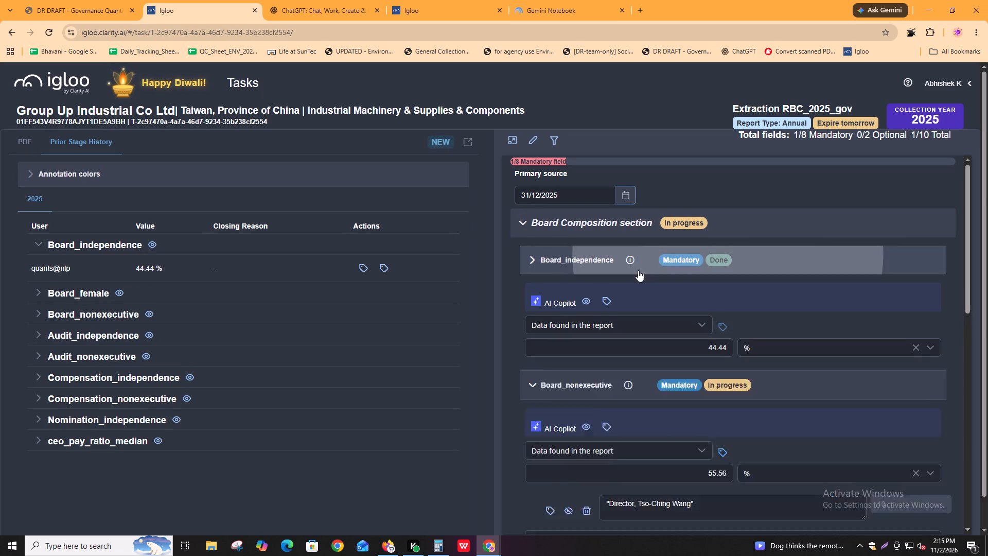
pyautogui.click(39, 313)
pyautogui.click(39, 313)
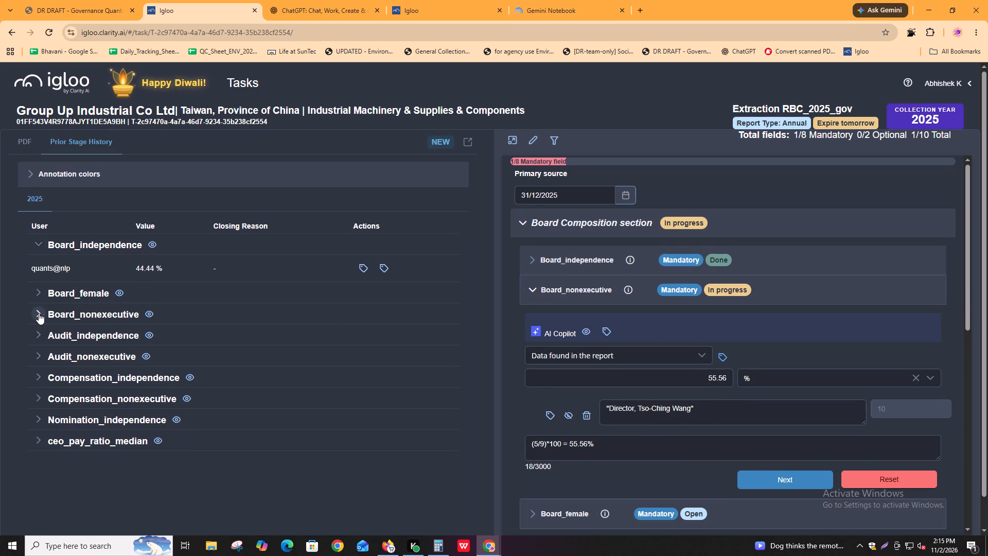
pyautogui.click(40, 313)
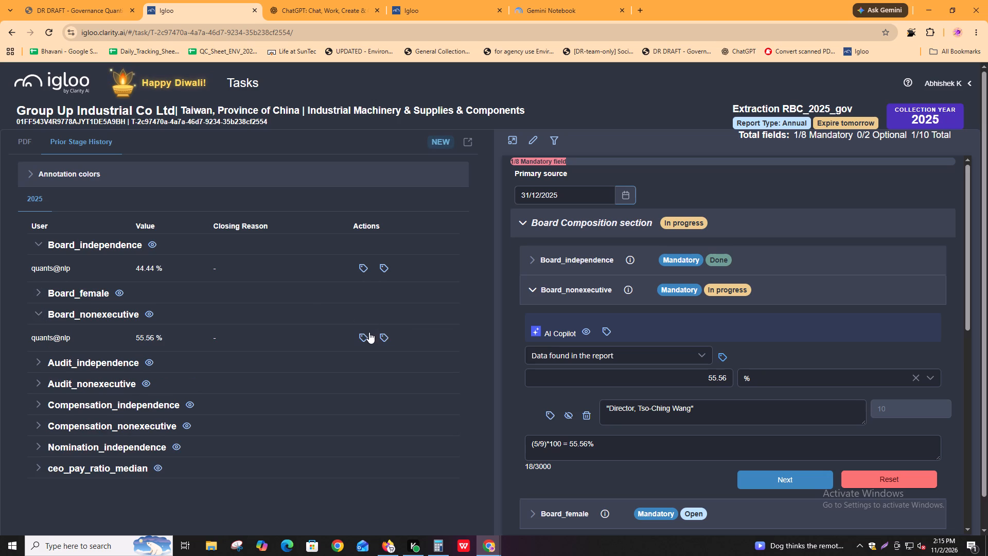
pyautogui.click(367, 336)
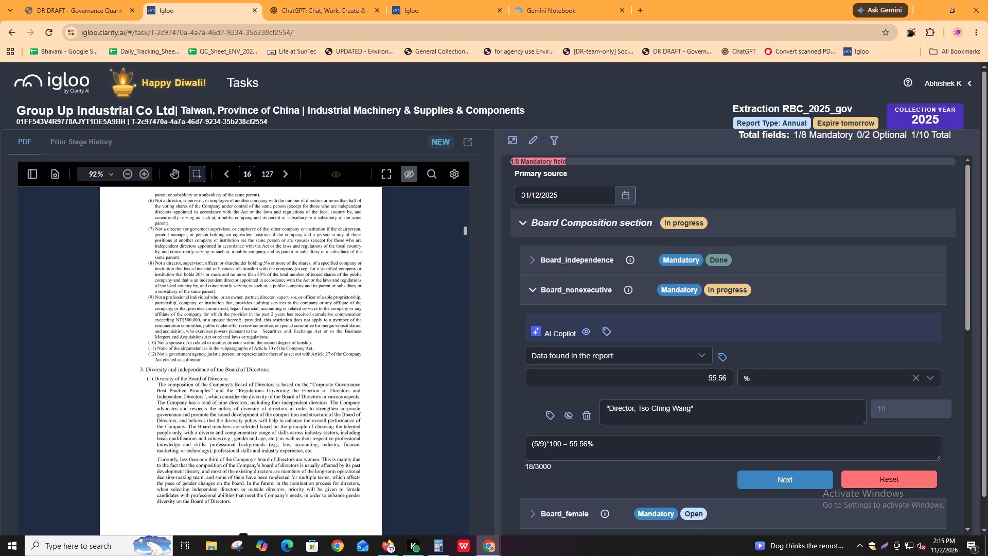
# Read the "Diversity of the Board of Directors" section on page 16 for the board's composition and director roles.
pyautogui.keyDown('ctrl'); pyautogui.scroll(3, 254, 392); pyautogui.keyUp('ctrl')
pyautogui.scroll(-1, 253, 392)
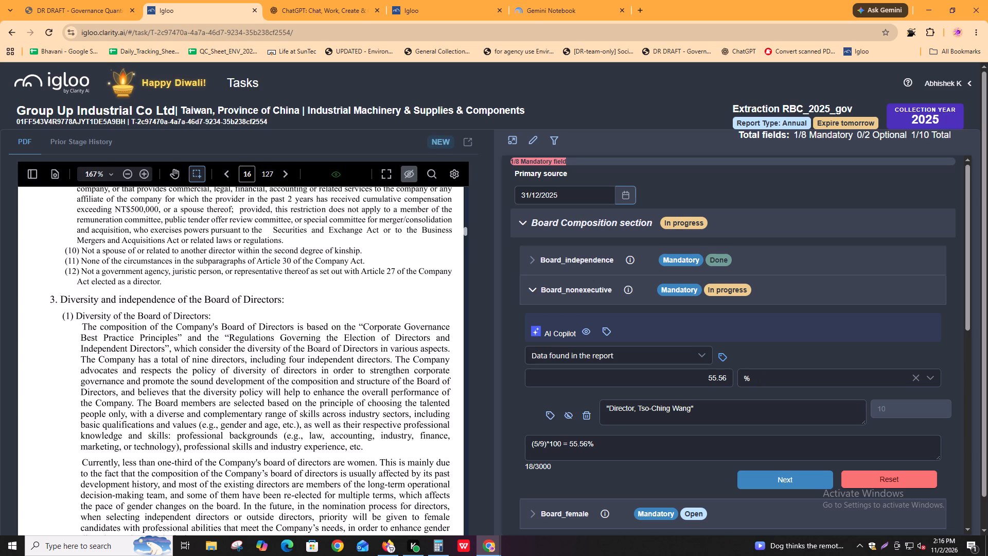
pyautogui.moveTo(231, 364); pyautogui.dragTo(236, 363)
pyautogui.moveTo(236, 363); pyautogui.dragTo(376, 361)
pyautogui.click(376, 361)
pyautogui.moveTo(97, 380); pyautogui.dragTo(430, 391)
pyautogui.click(430, 391)
pyautogui.moveTo(188, 401); pyautogui.dragTo(383, 404)
pyautogui.click(383, 404)
pyautogui.moveTo(210, 433); pyautogui.dragTo(288, 439)
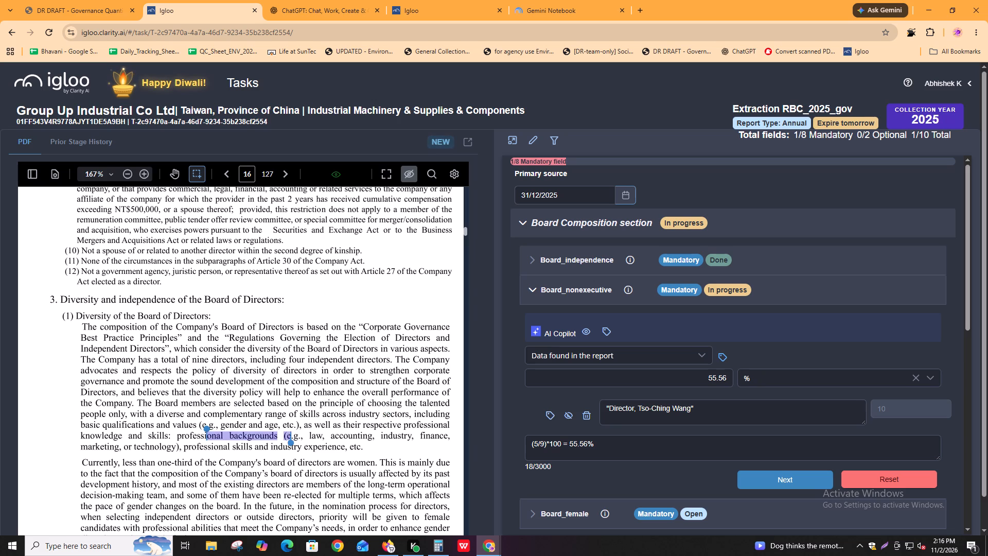
pyautogui.click(288, 439)
pyautogui.scroll(-3, 288, 438)
pyautogui.moveTo(362, 321); pyautogui.dragTo(409, 323)
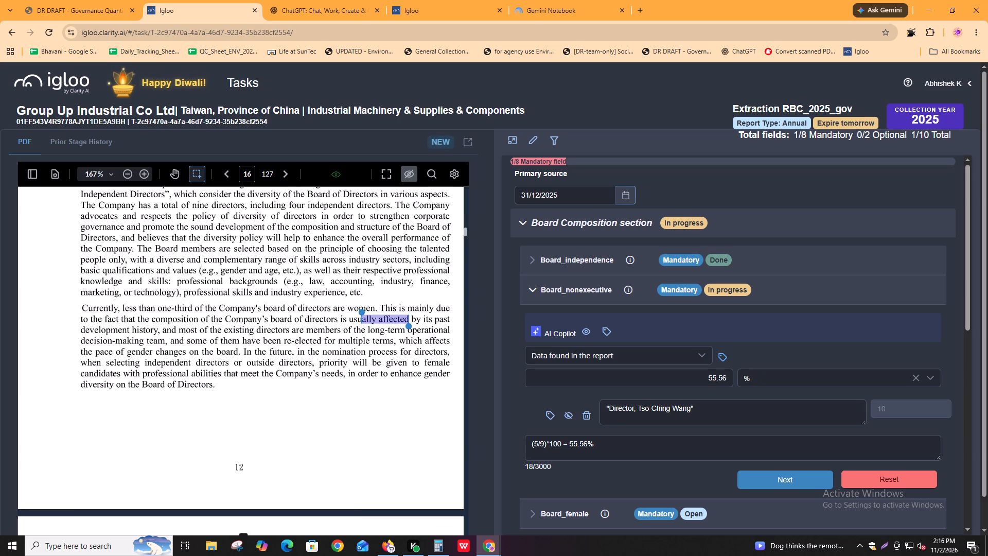
pyautogui.moveTo(143, 327); pyautogui.dragTo(381, 336)
pyautogui.click(381, 336)
pyautogui.moveTo(307, 347); pyautogui.dragTo(367, 352)
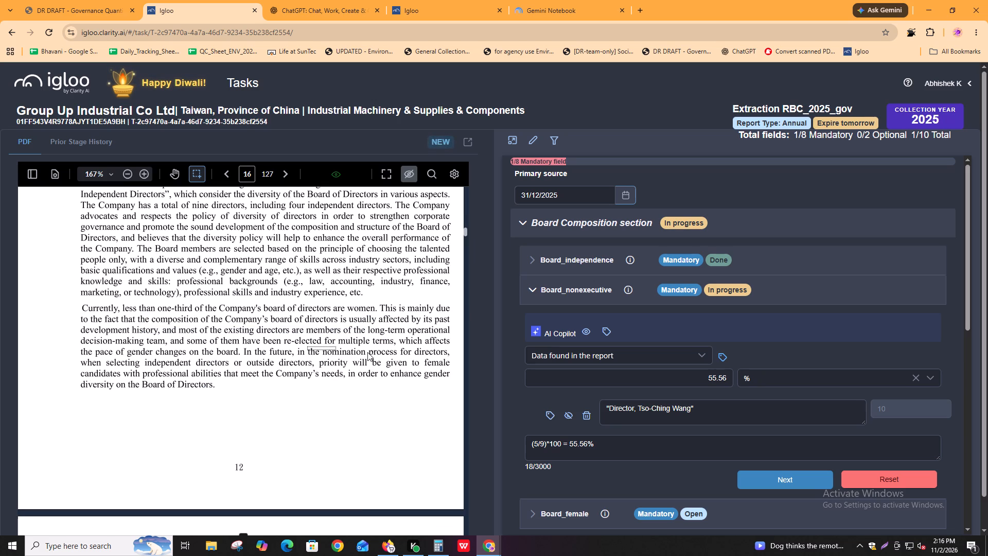
pyautogui.moveTo(367, 352); pyautogui.dragTo(374, 356)
pyautogui.moveTo(222, 377); pyautogui.dragTo(272, 377)
pyautogui.click(221, 379)
pyautogui.click(229, 363)
pyautogui.moveTo(227, 374); pyautogui.dragTo(243, 373)
pyautogui.moveTo(243, 373); pyautogui.dragTo(287, 368)
pyautogui.click(287, 368)
# Review the director independence table on page 15 and the Note 2 independence criteria continuing onto page 16.
pyautogui.scroll(7, 288, 366)
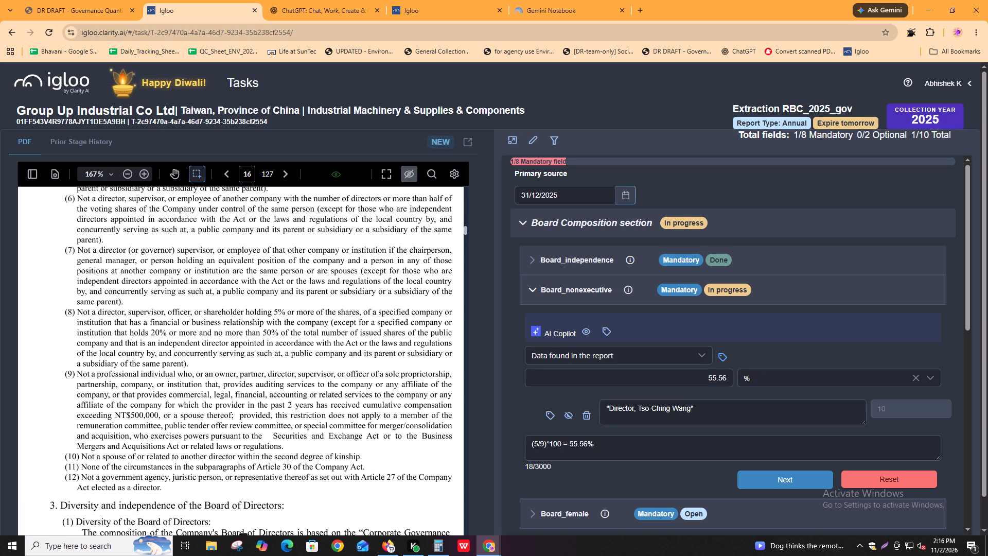
pyautogui.moveTo(128, 311); pyautogui.dragTo(206, 317)
pyautogui.click(206, 317)
pyautogui.scroll(10, 206, 317)
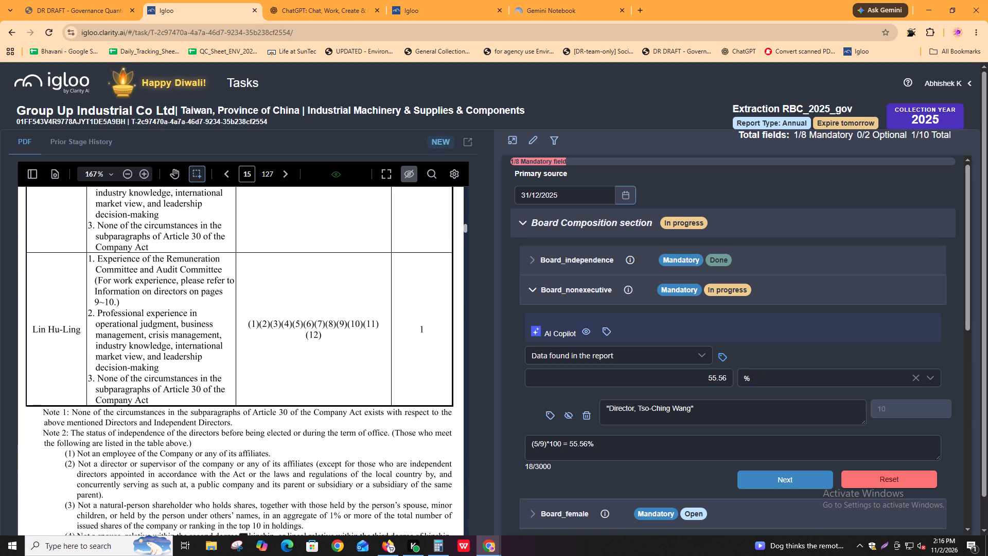
pyautogui.scroll(3, 208, 317)
pyautogui.scroll(-6, 208, 317)
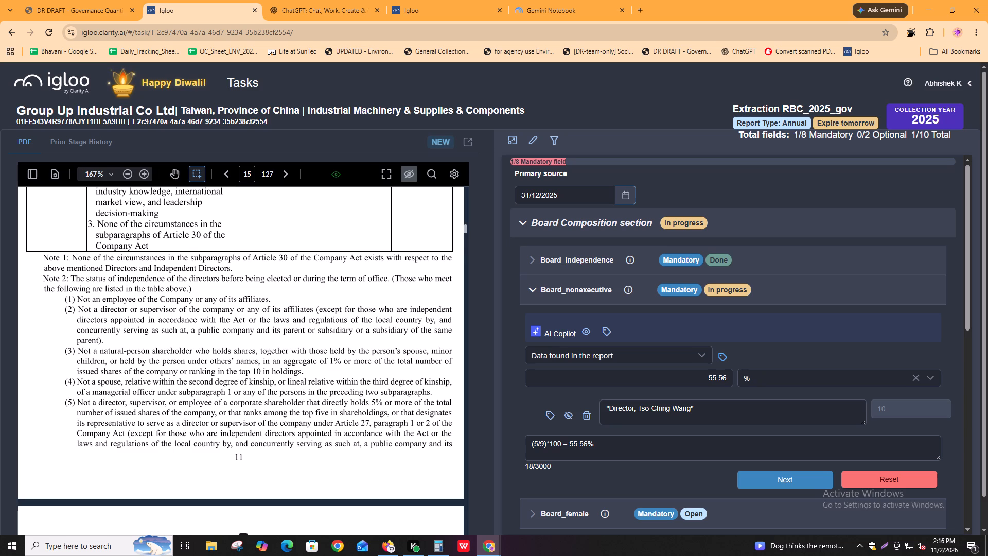
pyautogui.moveTo(91, 278); pyautogui.dragTo(413, 277)
pyautogui.click(413, 277)
pyautogui.moveTo(142, 296); pyautogui.dragTo(248, 303)
pyautogui.click(248, 303)
pyautogui.moveTo(116, 270); pyautogui.dragTo(210, 270)
pyautogui.click(210, 270)
pyautogui.scroll(-3, 319, 347)
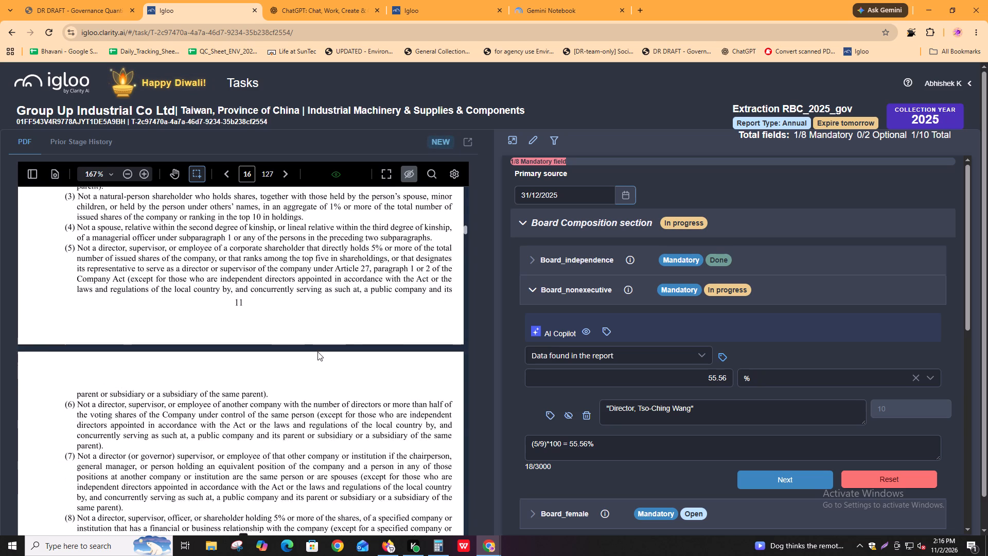
pyautogui.scroll(-3, 317, 352)
pyautogui.scroll(8, 316, 352)
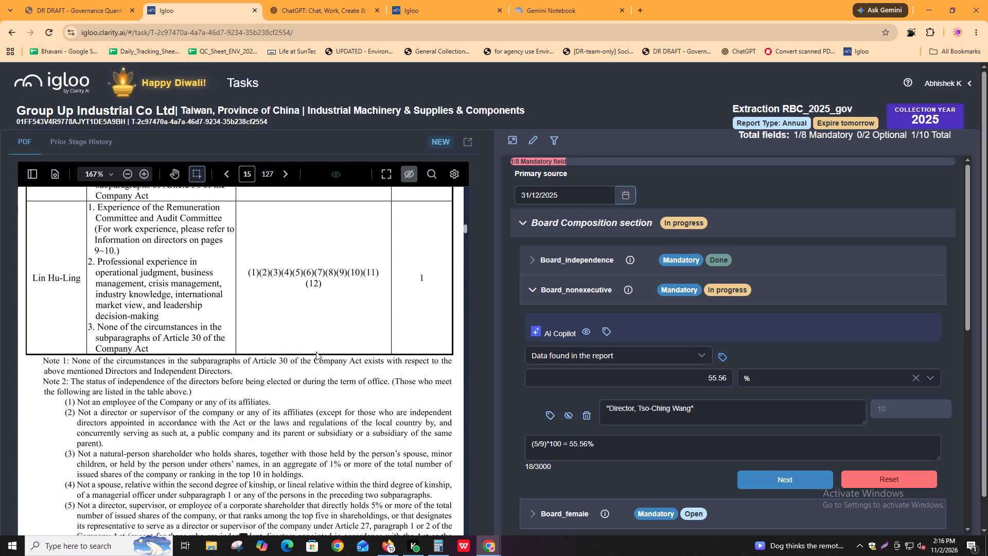
pyautogui.scroll(-11, 316, 352)
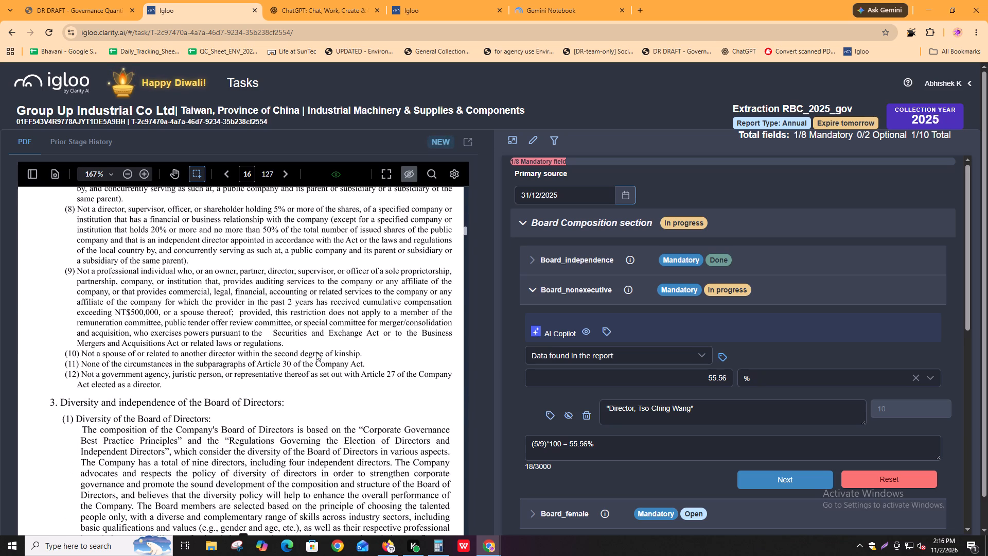
# Review the board diversity text on page 16, the diversity policy table, and the "Independence of the Board of Directors" paragraph on page 17.
pyautogui.scroll(-3, 73, 445)
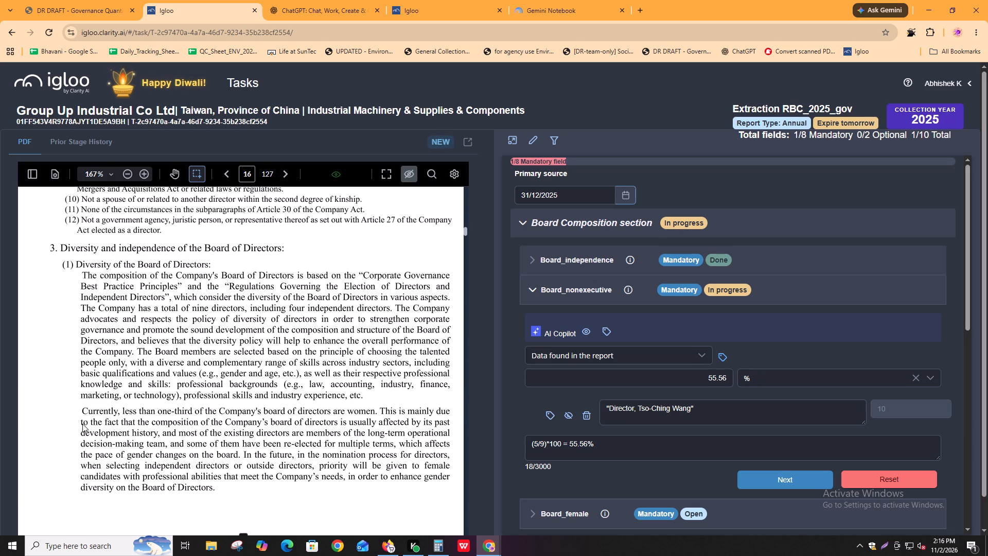
pyautogui.moveTo(86, 277); pyautogui.dragTo(391, 284)
pyautogui.click(391, 284)
pyautogui.scroll(3, 366, 292)
pyautogui.scroll(-4, 366, 292)
pyautogui.scroll(-5, 294, 418)
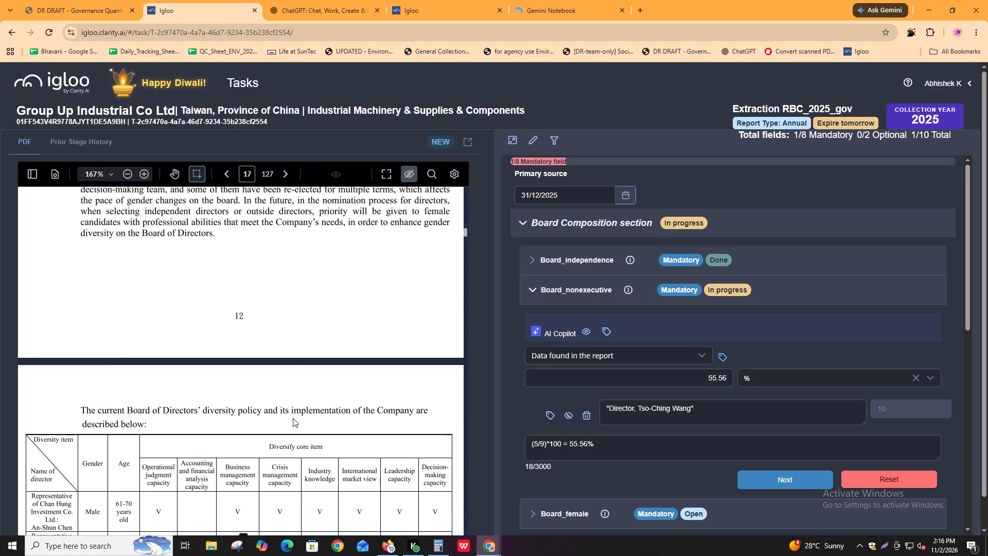
pyautogui.scroll(-10, 293, 418)
pyautogui.scroll(1, 286, 415)
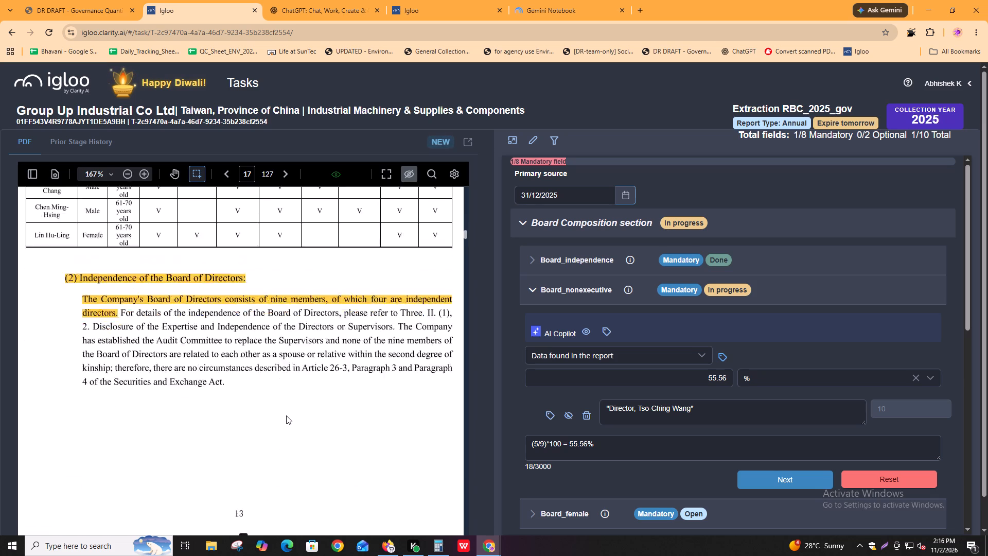
# Examine the titles and names in the general manager and deputy general manager table on page 18, including its heading.
pyautogui.scroll(-12, 286, 415)
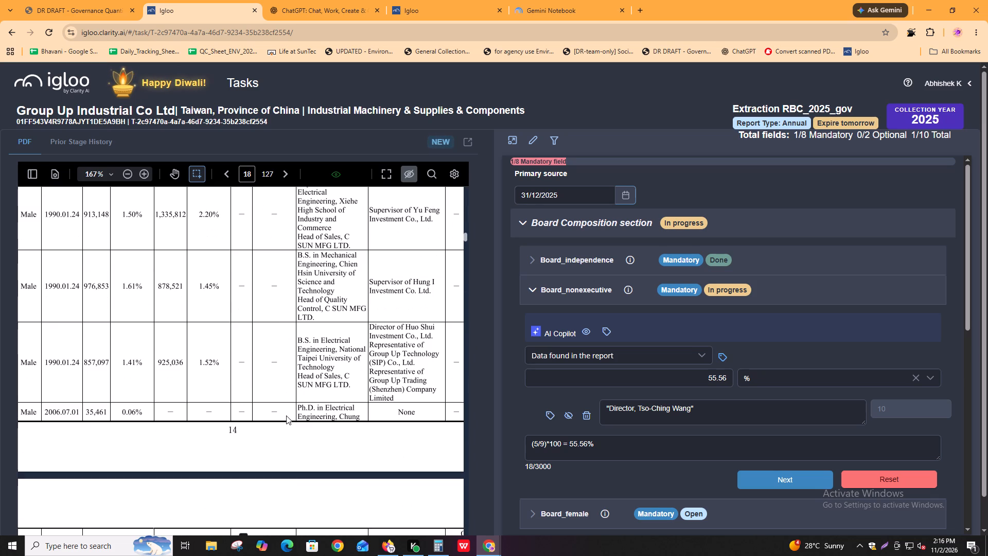
pyautogui.keyDown('shift'); pyautogui.scroll(5, 164, 406); pyautogui.keyUp('shift')
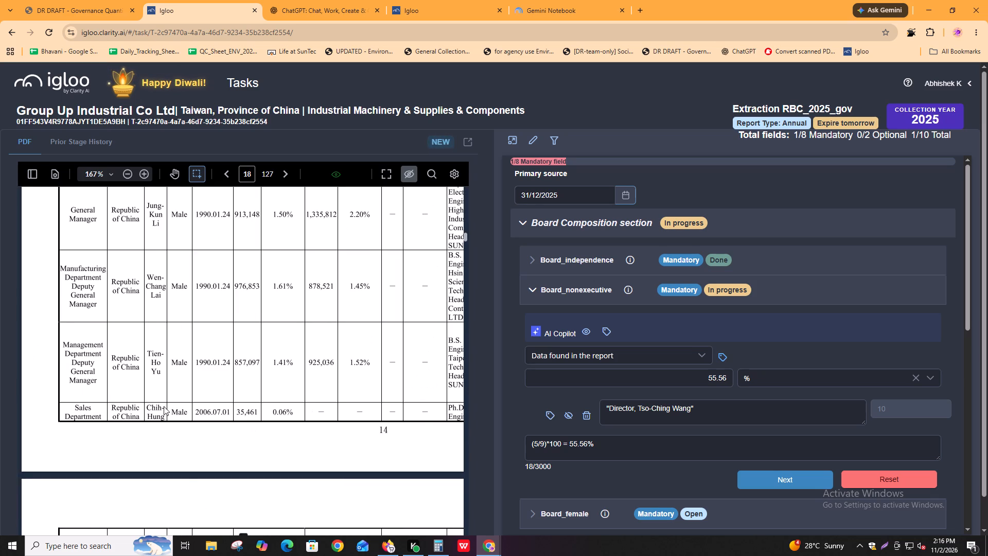
pyautogui.scroll(4, 164, 406)
pyautogui.scroll(-3, 164, 406)
pyautogui.scroll(4, 164, 406)
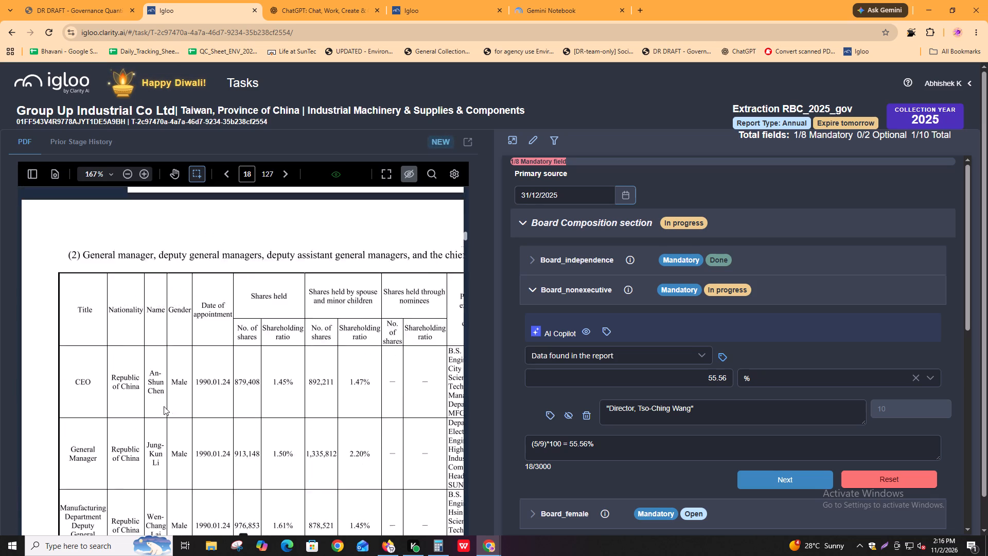
pyautogui.scroll(-2, 164, 406)
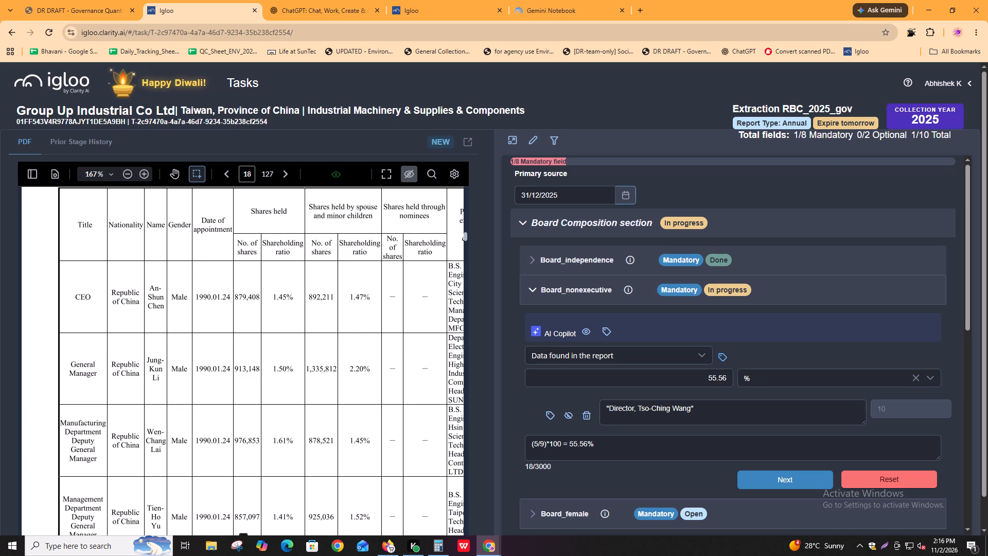
pyautogui.scroll(3, 157, 443)
pyautogui.moveTo(132, 326); pyautogui.dragTo(195, 326)
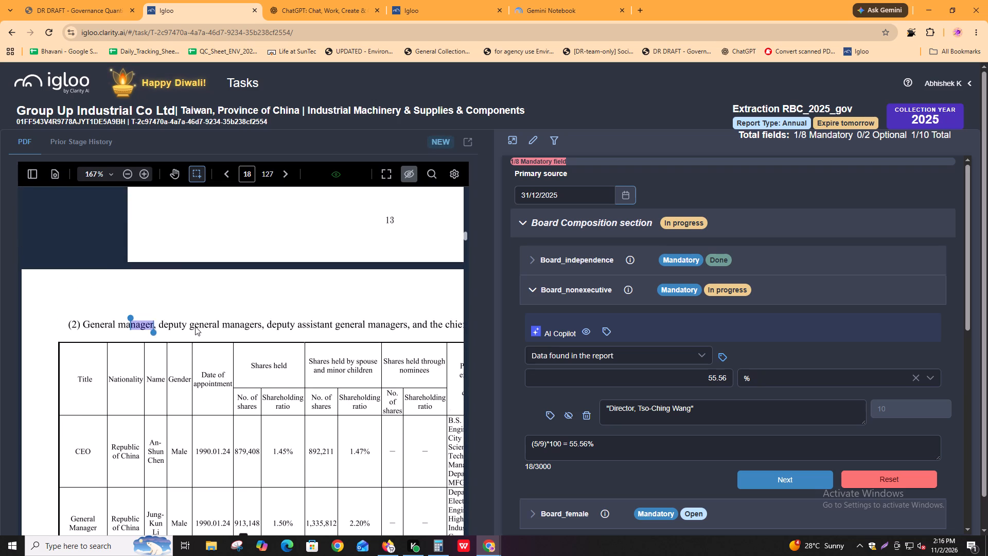
pyautogui.moveTo(195, 326); pyautogui.dragTo(350, 326)
pyautogui.click(350, 326)
# Examine the remaining columns of the page 18 management table, including concurrent positions, and recheck the executives' titles and names.
pyautogui.keyDown('shift'); pyautogui.scroll(-3, 350, 326); pyautogui.keyUp('shift')
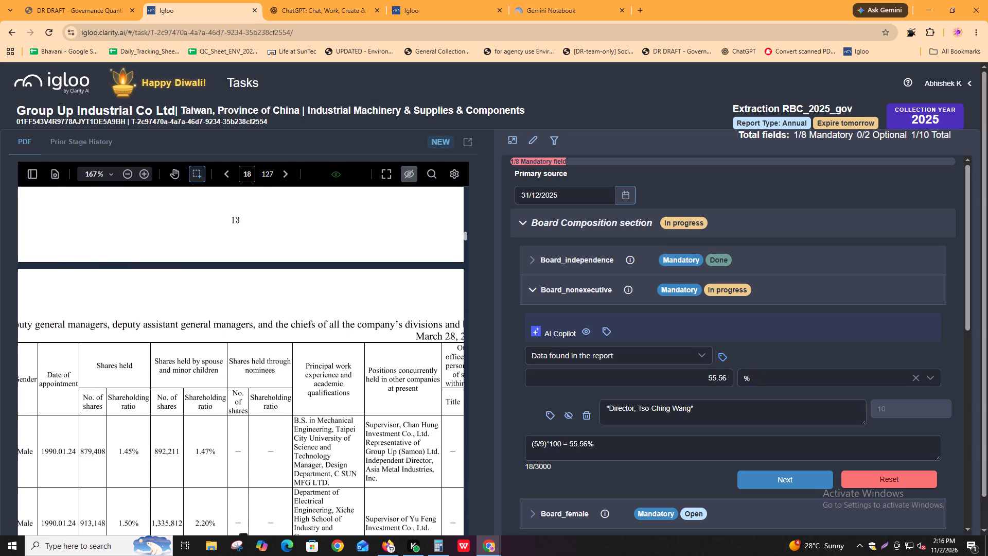
pyautogui.keyDown('shift'); pyautogui.scroll(-3, 350, 326); pyautogui.keyUp('shift')
pyautogui.keyDown('shift'); pyautogui.scroll(-2, 254, 328); pyautogui.keyUp('shift')
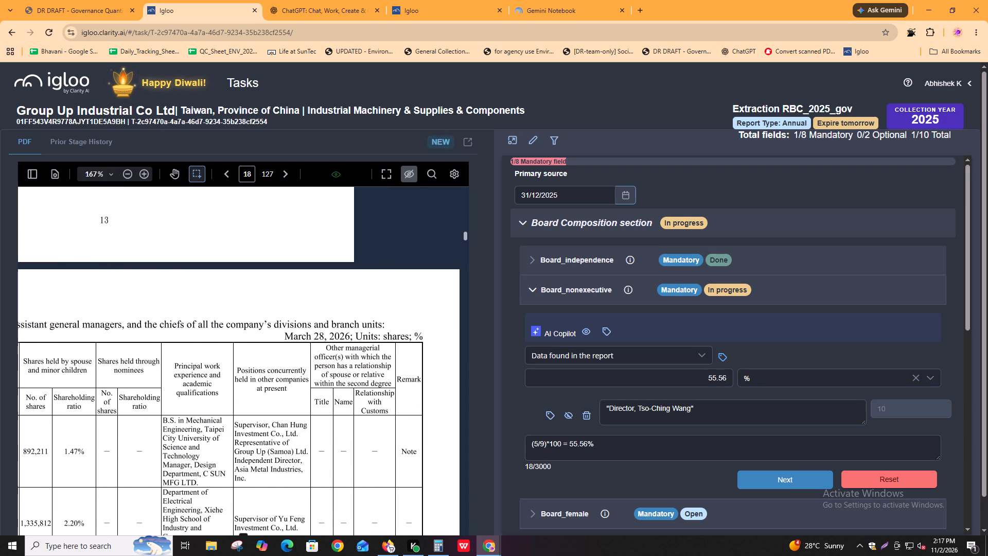
pyautogui.keyDown('shift'); pyautogui.scroll(1, 254, 328); pyautogui.keyUp('shift')
pyautogui.keyDown('shift'); pyautogui.scroll(-3, 254, 328); pyautogui.keyUp('shift')
pyautogui.keyDown('shift'); pyautogui.scroll(3, 254, 328); pyautogui.keyUp('shift')
pyautogui.keyDown('shift'); pyautogui.scroll(-3, 254, 328); pyautogui.keyUp('shift')
pyautogui.keyDown('shift'); pyautogui.scroll(3, 254, 328); pyautogui.keyUp('shift')
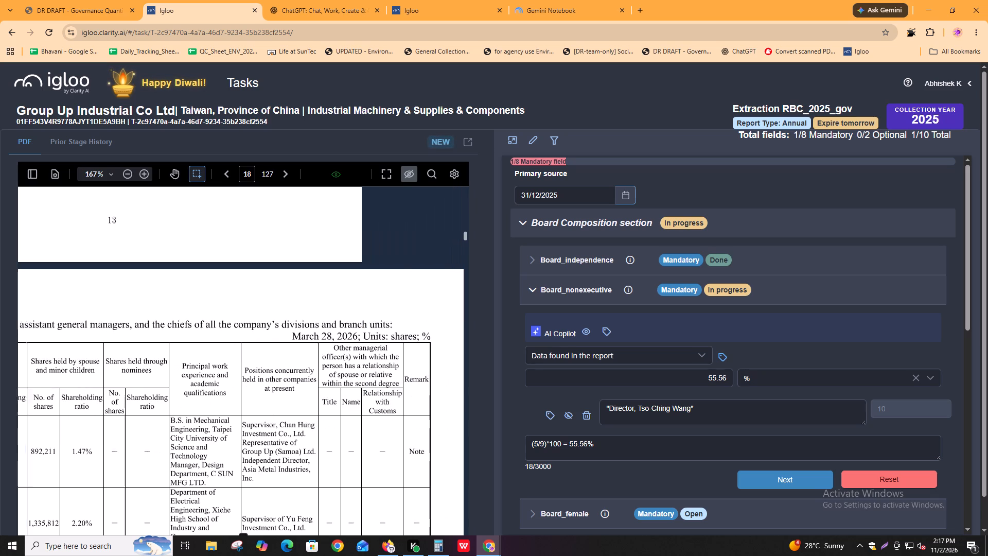
pyautogui.keyDown('shift'); pyautogui.scroll(3, 254, 328); pyautogui.keyUp('shift')
pyautogui.keyDown('shift'); pyautogui.scroll(-1, 254, 328); pyautogui.keyUp('shift')
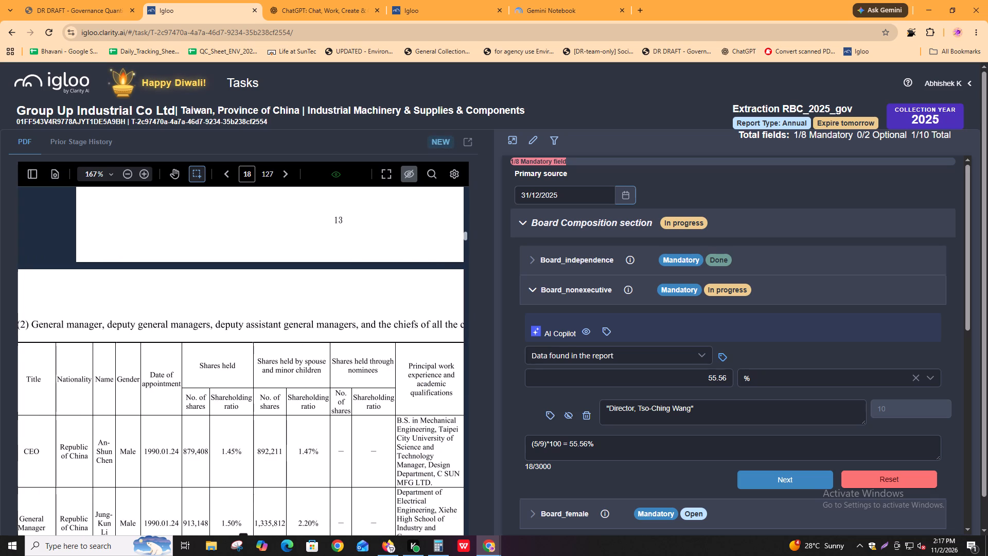
pyautogui.scroll(-2, 254, 328)
pyautogui.keyDown('shift'); pyautogui.scroll(1, 255, 331); pyautogui.keyUp('shift')
pyautogui.scroll(-2, 255, 331)
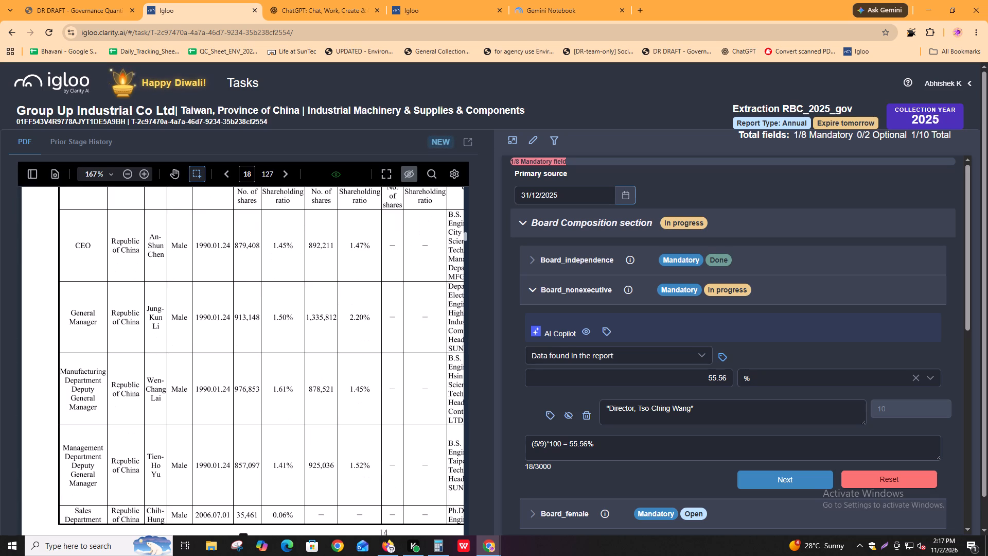
pyautogui.moveTo(112, 244); pyautogui.dragTo(124, 244)
pyautogui.click(124, 244)
# Switch to the downloaded PDF of the annual report and examine the chairperson and director rows in the page 8 table.
pyautogui.hotkey('alt', 'Tab')
pyautogui.hotkey('alt', 'Tab')
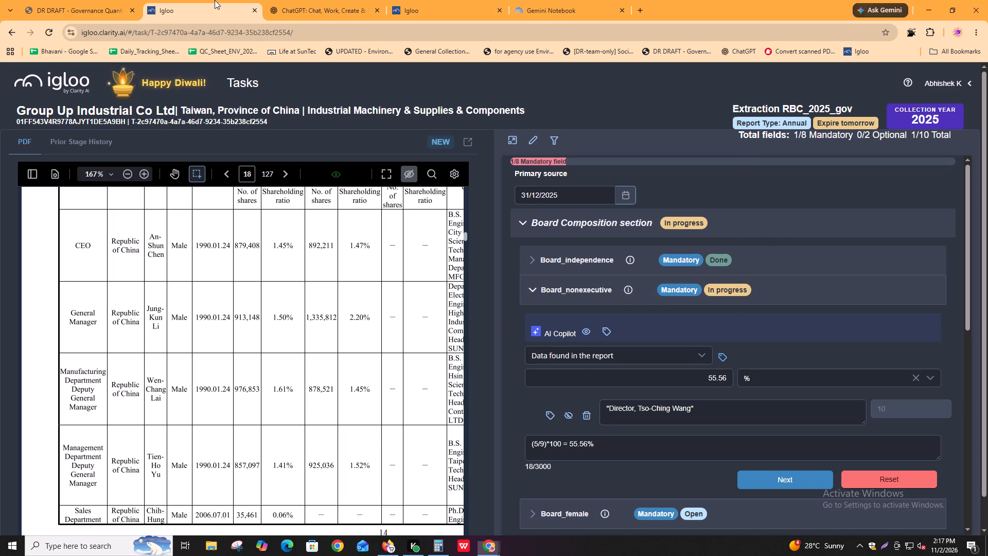
pyautogui.hotkey('alt', 'Tab')
pyautogui.hotkey('alt', 'Tab')
pyautogui.scroll(4, 373, 304)
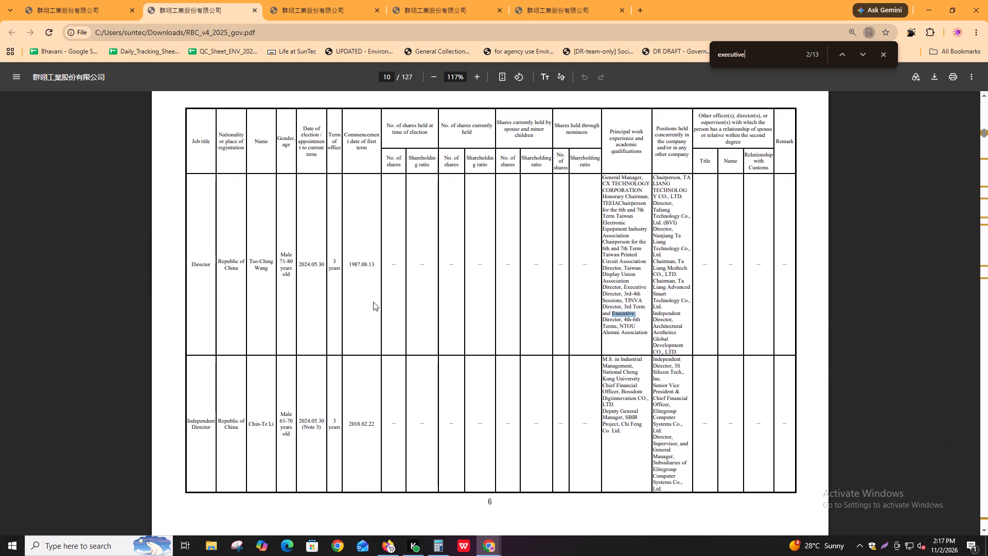
pyautogui.scroll(10, 373, 302)
pyautogui.scroll(-4, 366, 303)
pyautogui.scroll(11, 364, 303)
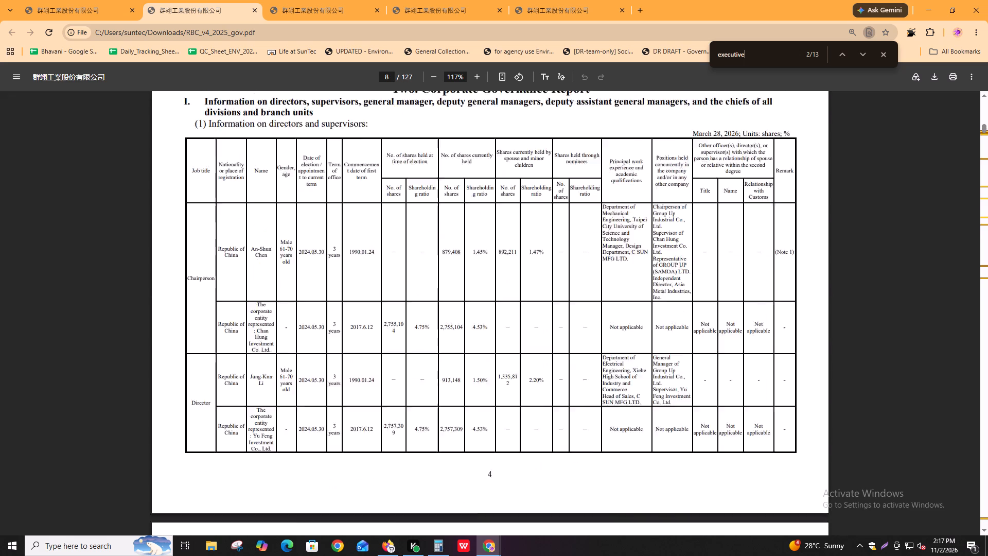
pyautogui.scroll(3, 364, 303)
pyautogui.scroll(-6, 364, 303)
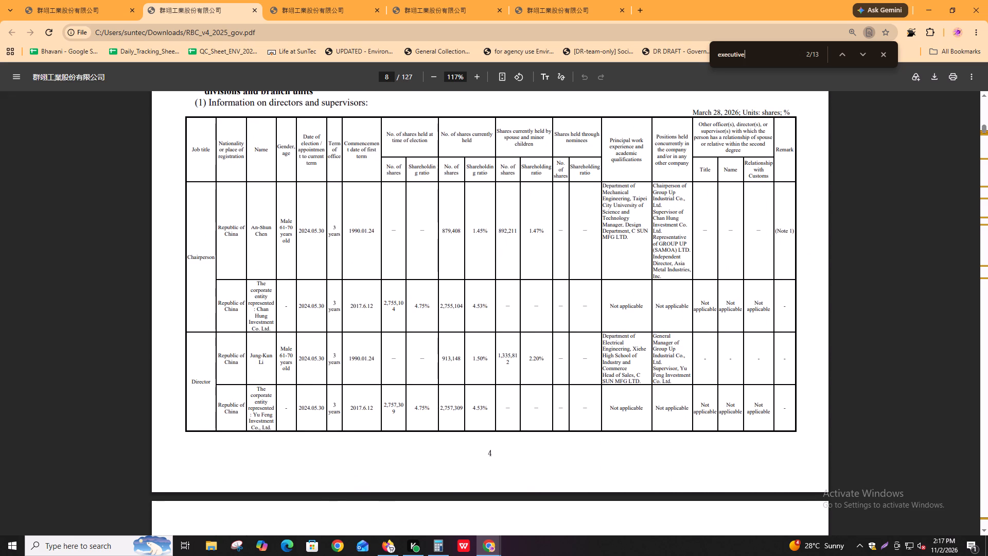
# Compare the general manager and deputy general manager names in the Igloo report's page 18 table with the directors on pages 8 and 9.
pyautogui.hotkey('alt', 'Tab')
pyautogui.click(143, 310)
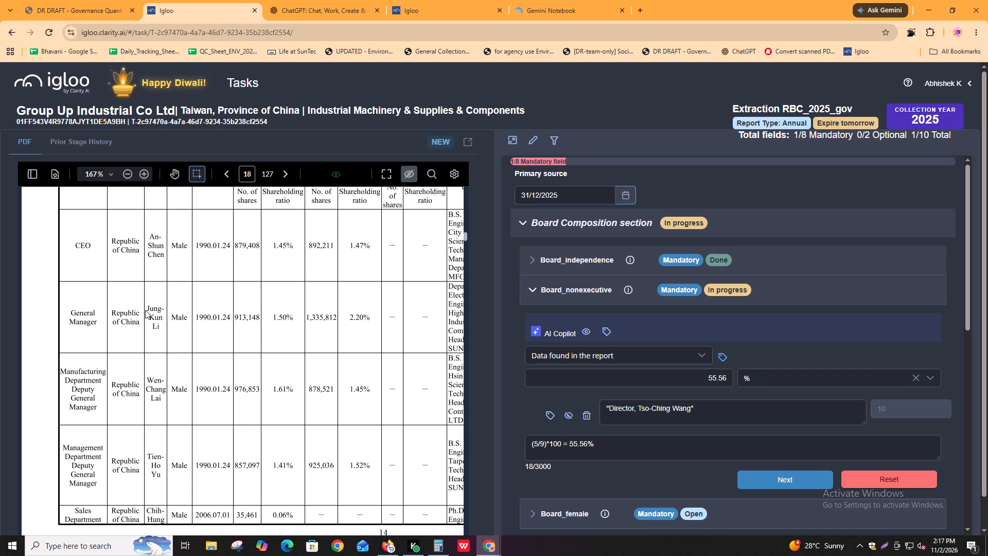
pyautogui.moveTo(148, 310); pyautogui.dragTo(164, 311)
pyautogui.hotkey('alt', 'Tab')
pyautogui.scroll(-3, 307, 369)
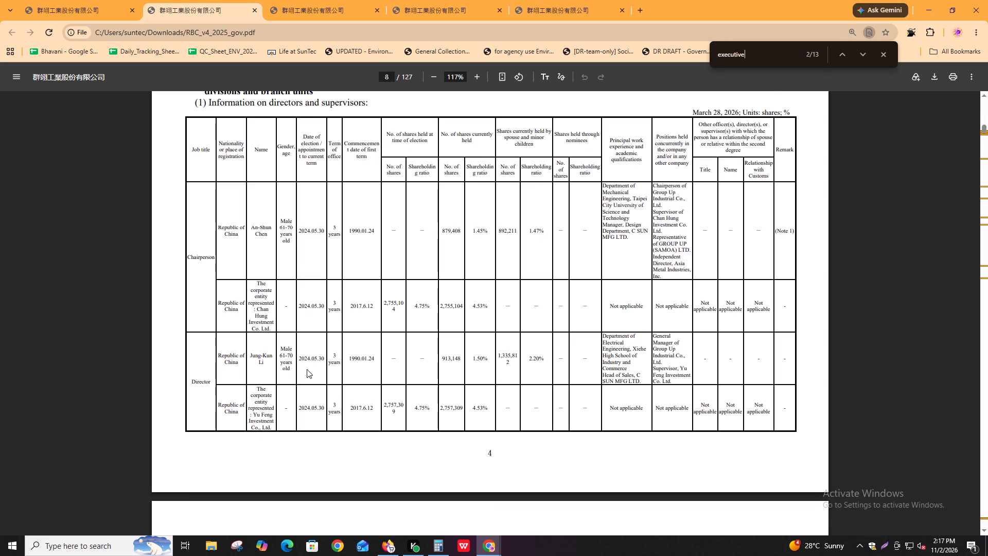
pyautogui.scroll(-5, 307, 369)
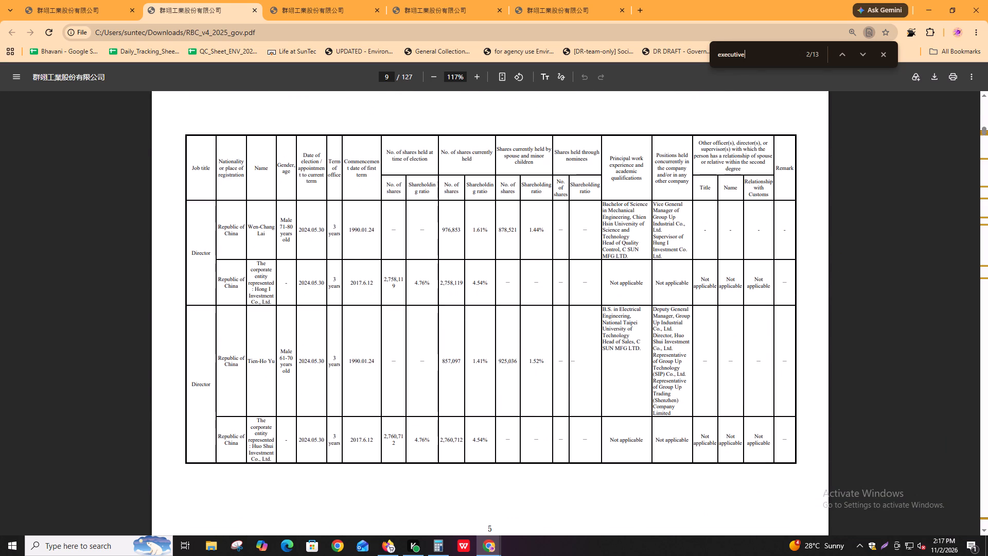
pyautogui.hotkey('alt', 'Tab')
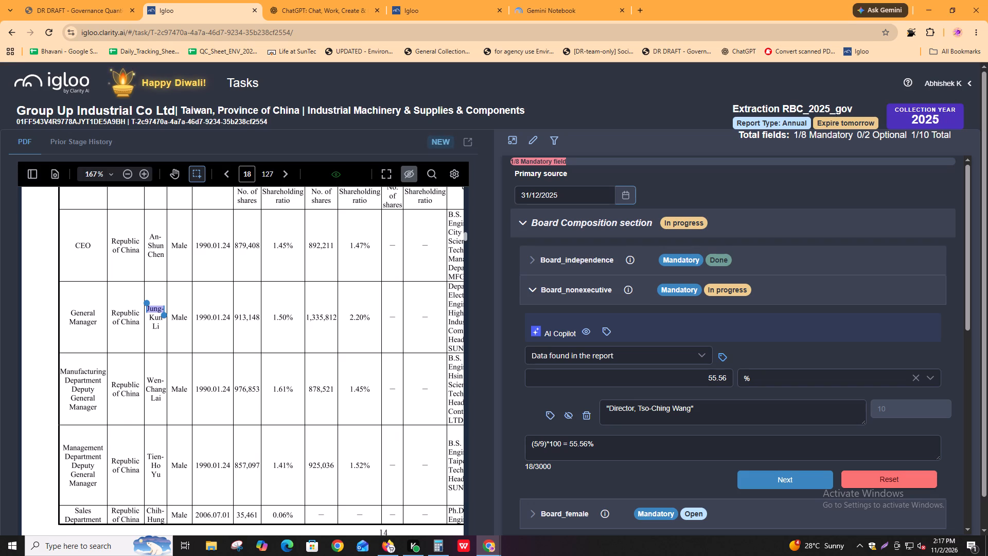
pyautogui.scroll(-4, 161, 474)
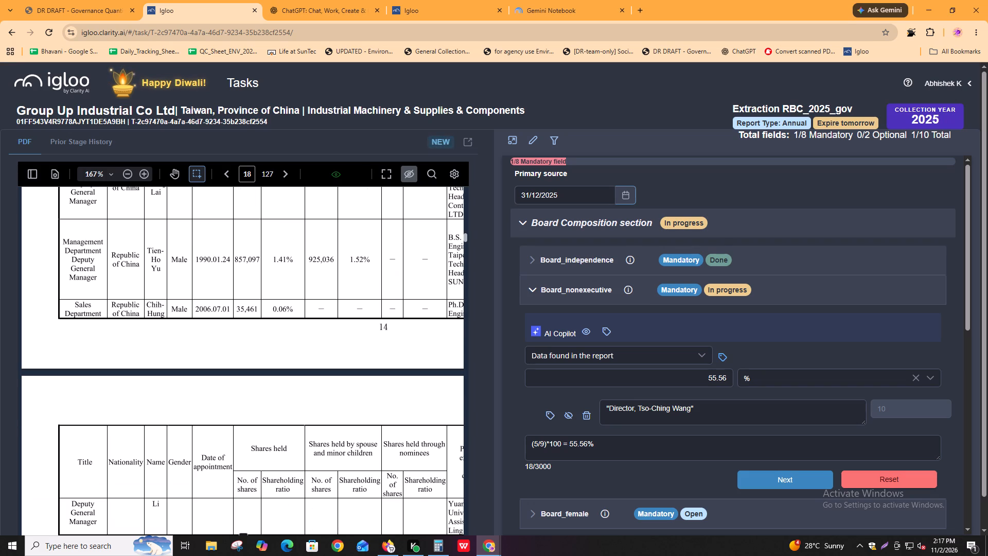
# Review the remaining directors on pages 9 to 11 of the downloaded report and compare them with the management table on pages 18 and 19.
pyautogui.hotkey('alt', 'Tab')
pyautogui.scroll(-1, 288, 458)
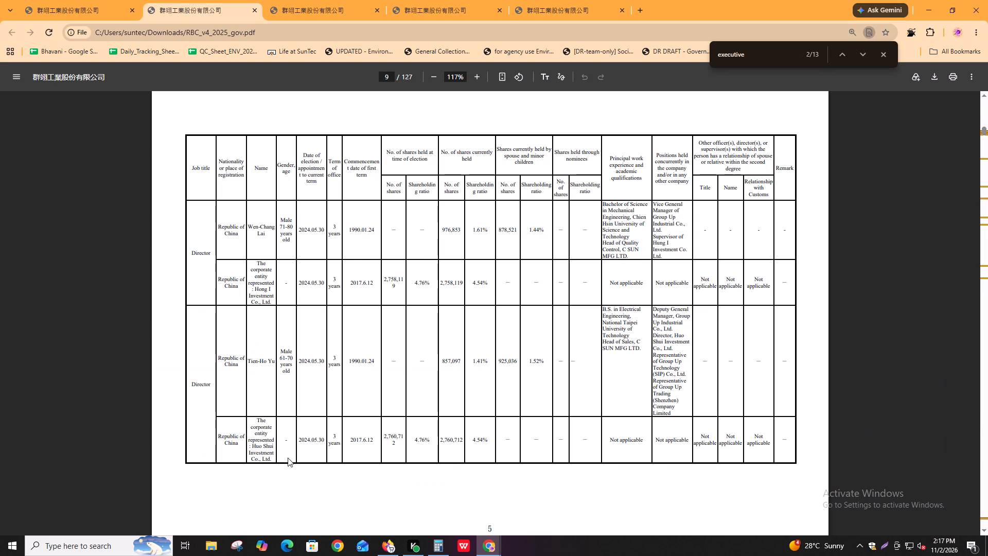
pyautogui.scroll(-2, 288, 458)
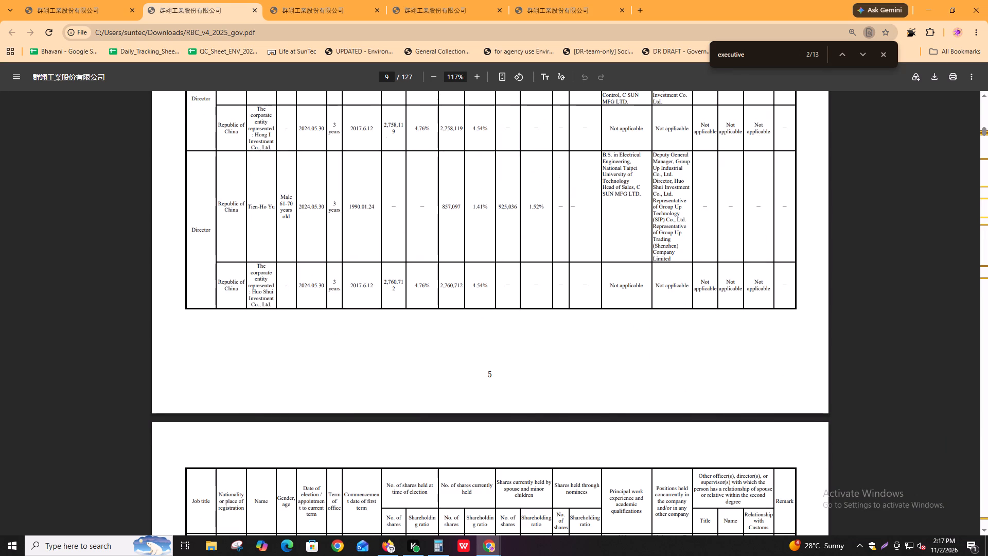
pyautogui.scroll(-3, 221, 416)
pyautogui.scroll(-13, 296, 437)
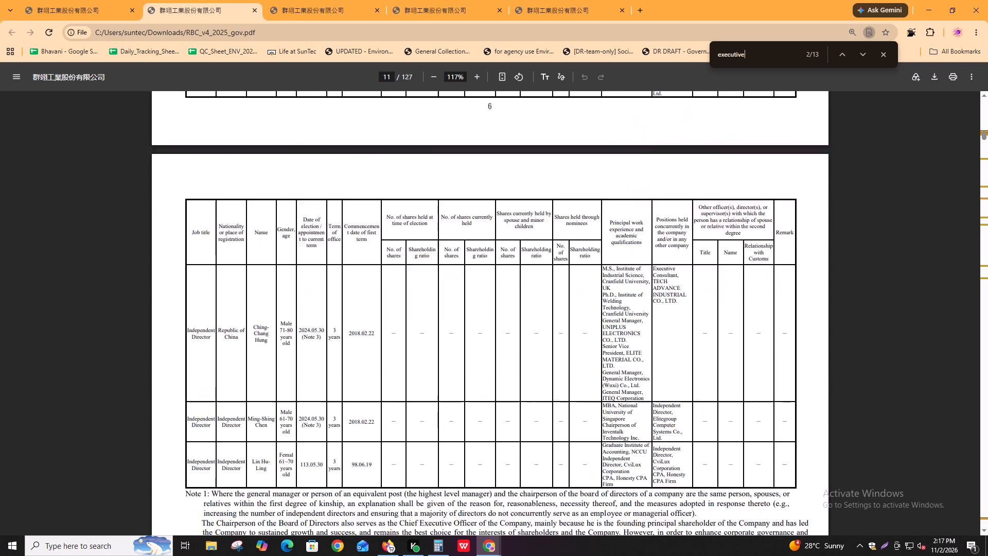
pyautogui.hotkey('alt', 'Tab')
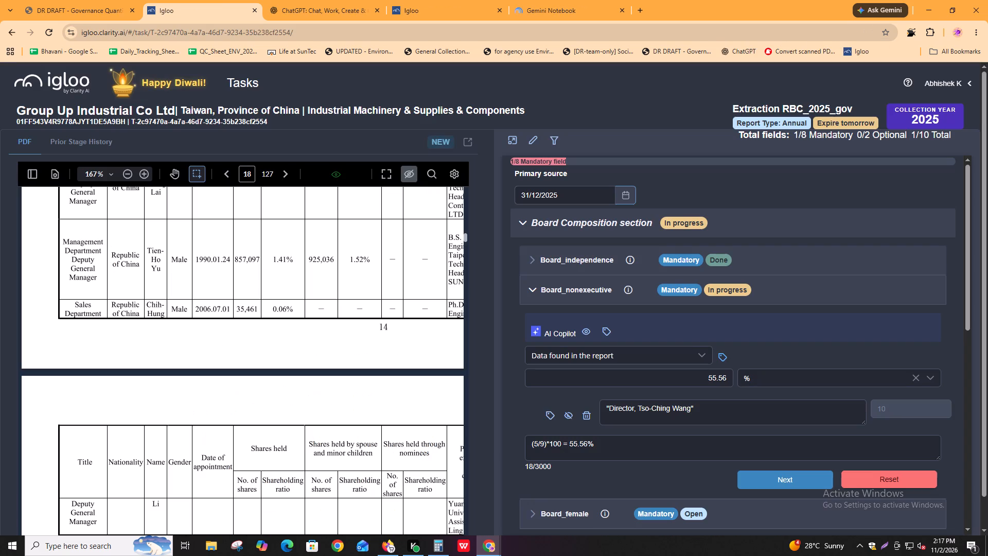
pyautogui.scroll(-2, 168, 423)
pyautogui.scroll(1, 166, 423)
# Recheck the director rows on page 10 against the deputy managers and finance head listed across pages 18 and 19.
pyautogui.hotkey('alt', 'Tab')
pyautogui.scroll(3, 417, 306)
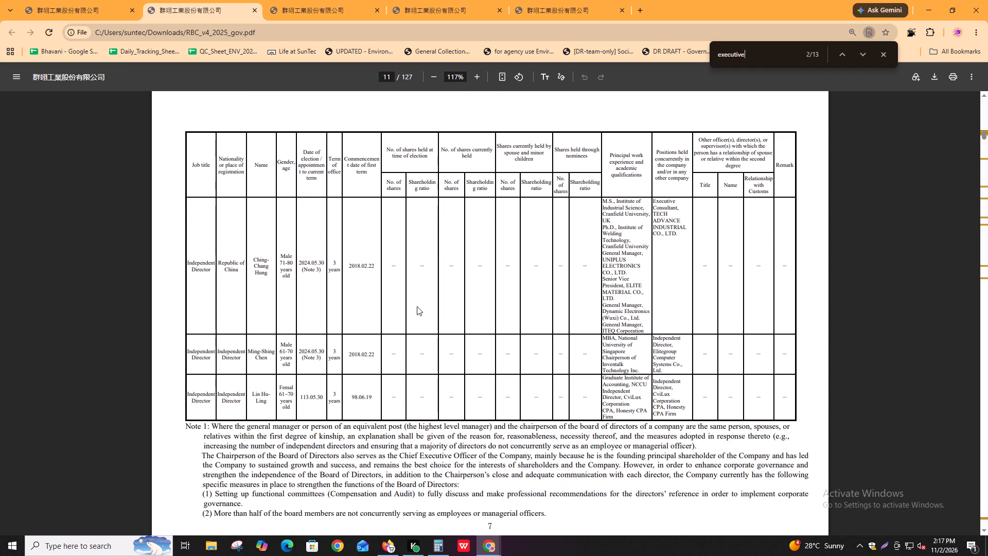
pyautogui.scroll(5, 417, 306)
pyautogui.scroll(2, 376, 317)
pyautogui.scroll(3, 267, 297)
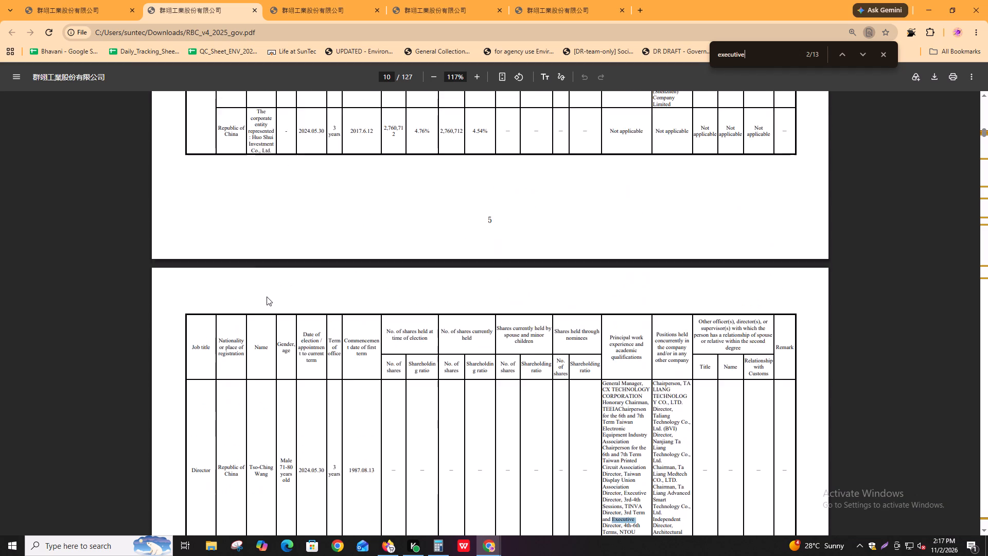
pyautogui.scroll(1, 267, 297)
pyautogui.scroll(-4, 267, 297)
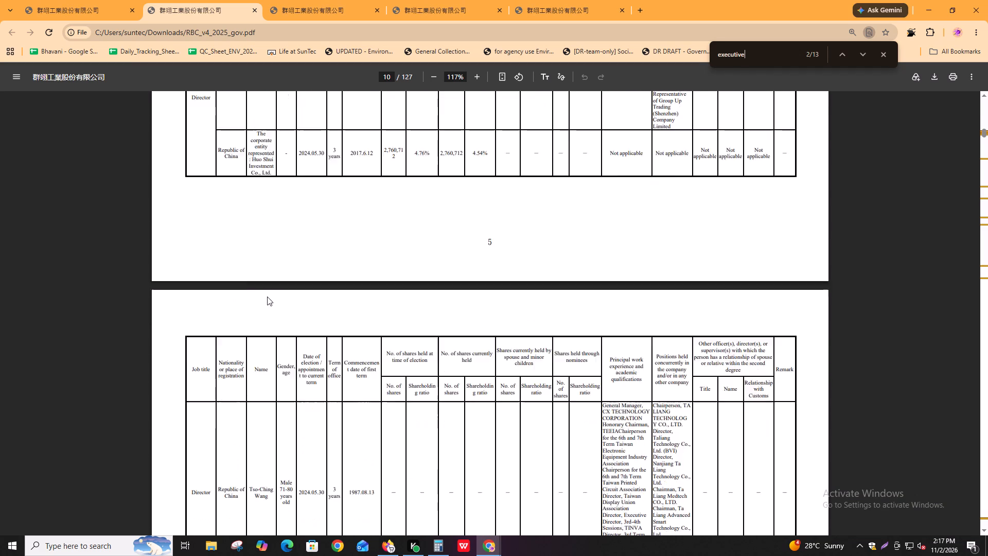
pyautogui.hotkey('alt', 'Tab')
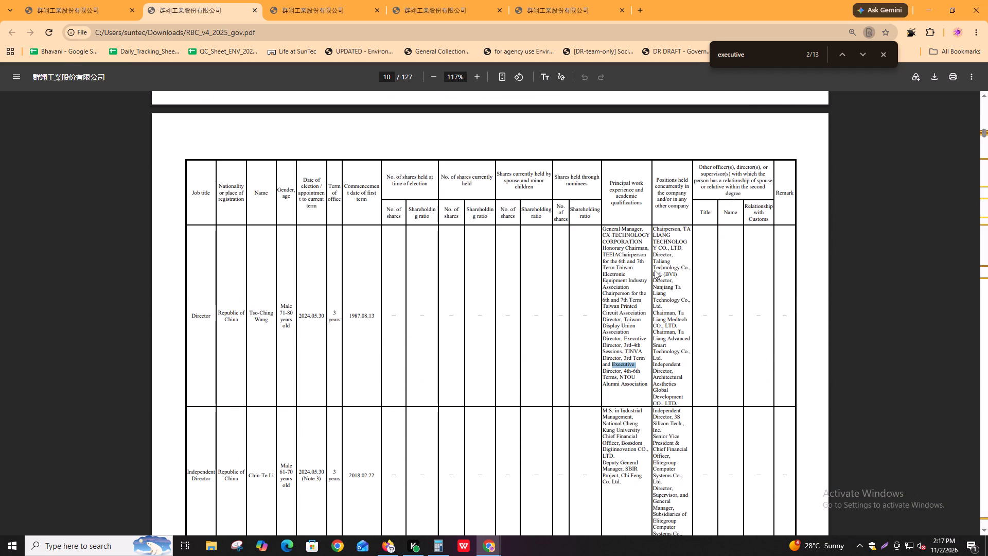
pyautogui.scroll(-5, 270, 368)
pyautogui.scroll(2, 96, 358)
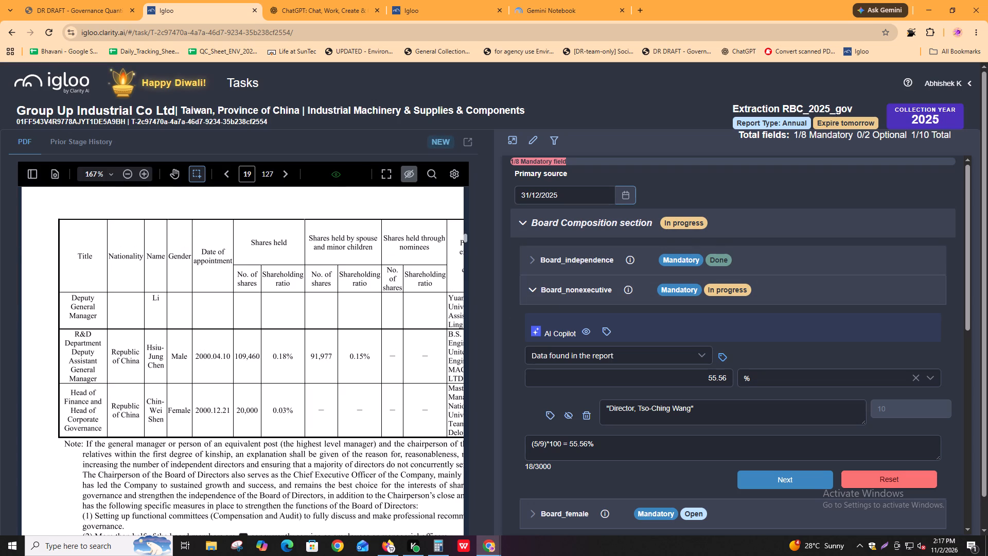
pyautogui.scroll(3, 146, 305)
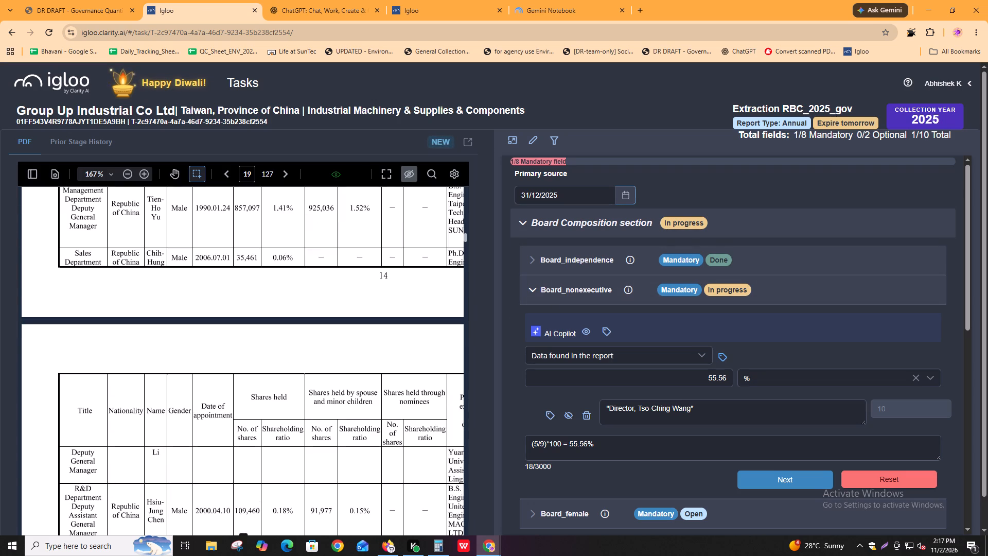
pyautogui.scroll(3, 146, 305)
pyautogui.scroll(-3, 146, 305)
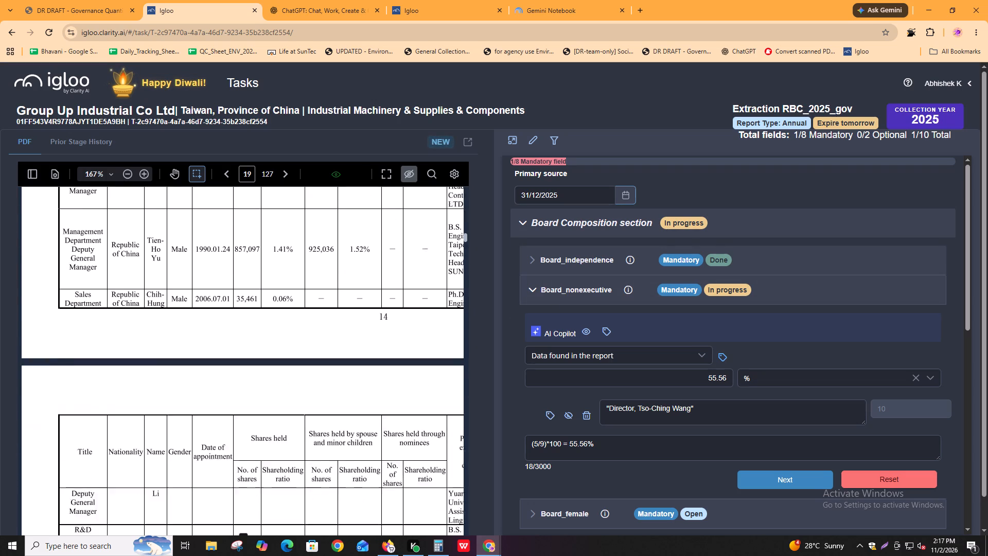
pyautogui.scroll(-2, 148, 308)
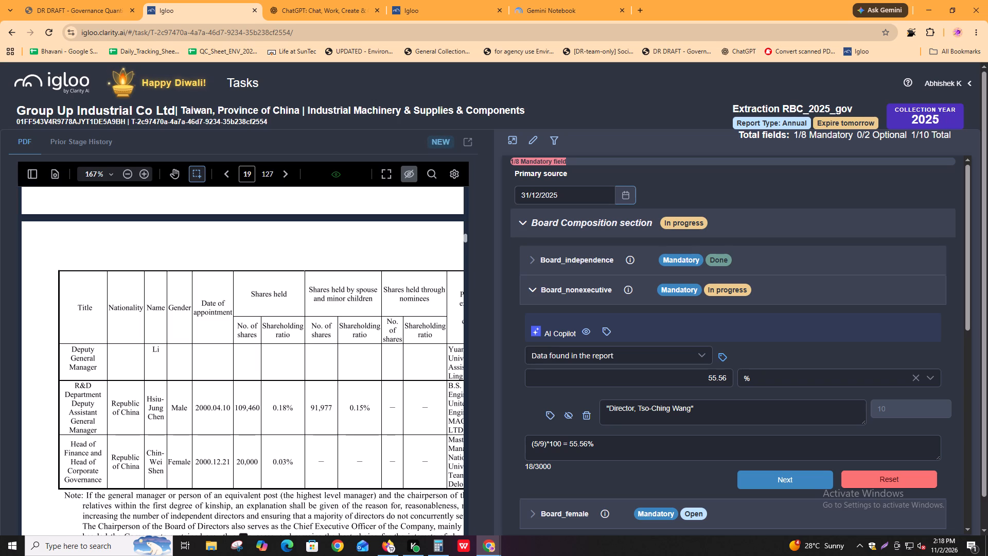
# Compare the independent directors on pages 10 and 11 with the executives in the management table on pages 18 and 19.
pyautogui.hotkey('alt', 'Tab')
pyautogui.hotkey('alt', 'Tab')
pyautogui.hotkey('alt', 'Tab')
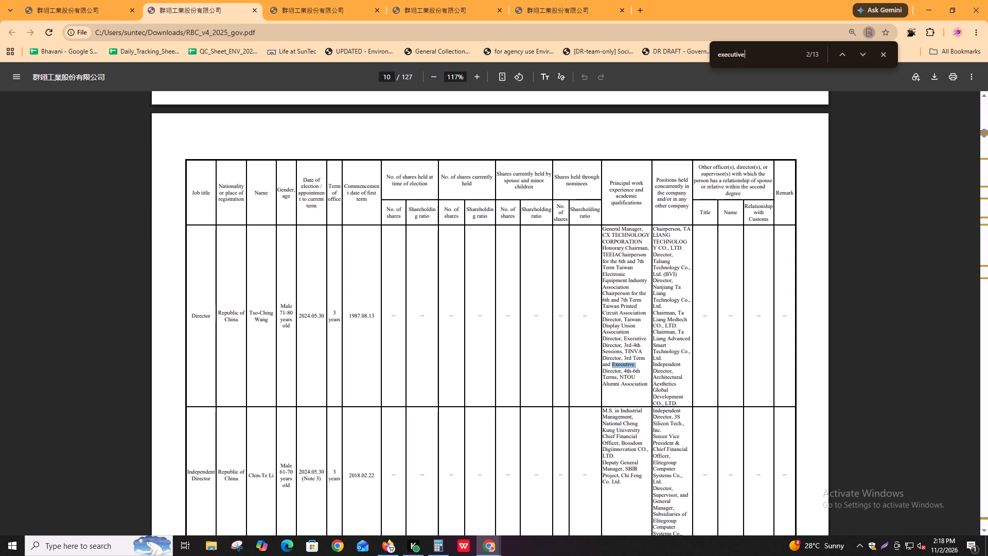
pyautogui.scroll(-3, 267, 479)
pyautogui.hotkey('alt', 'Tab')
pyautogui.hotkey('alt', 'Tab')
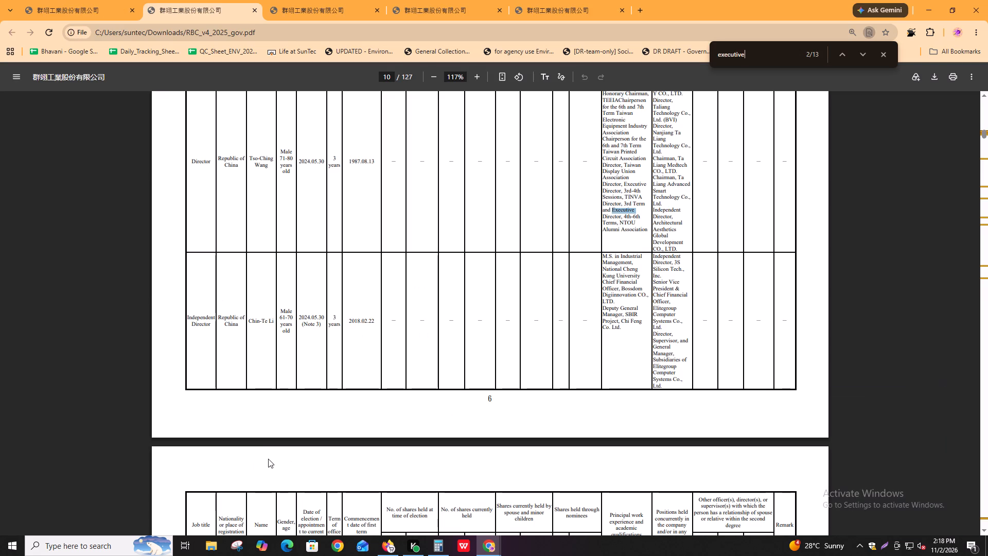
pyautogui.scroll(-3, 268, 457)
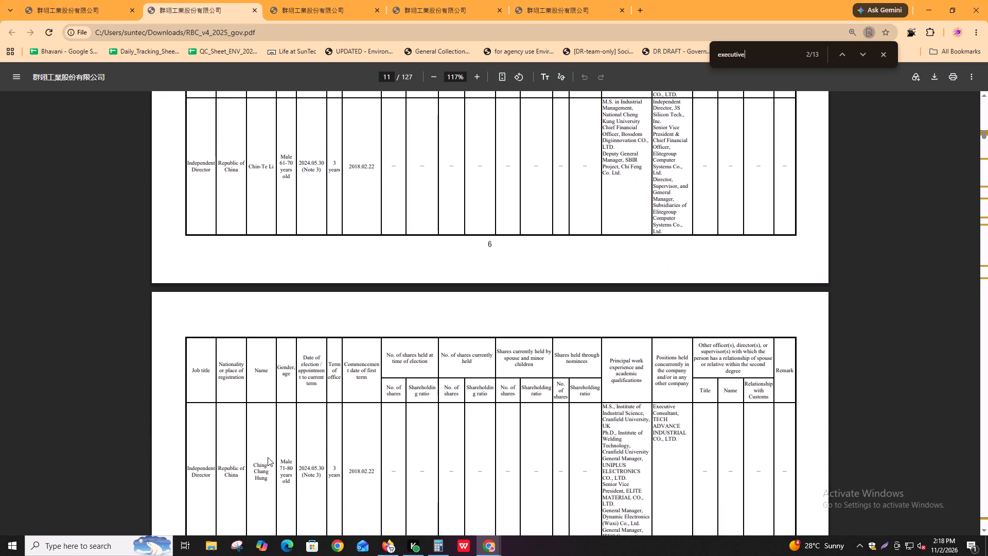
pyautogui.hotkey('alt', 'Tab')
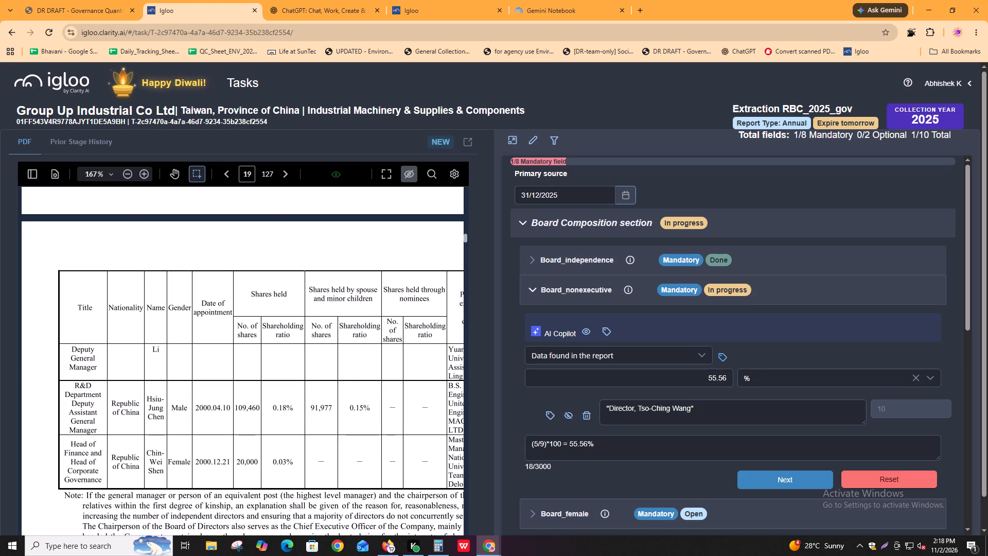
pyautogui.scroll(6, 164, 423)
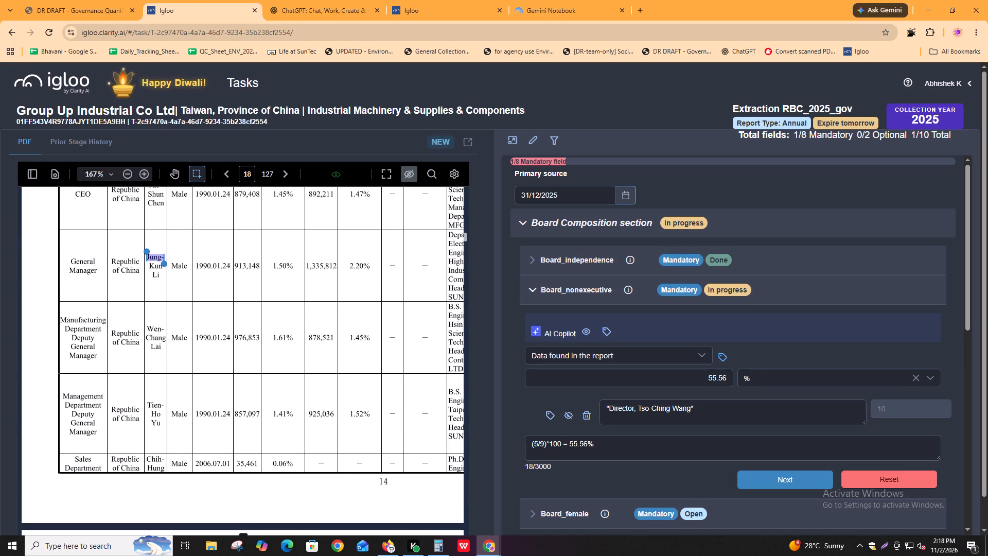
pyautogui.scroll(2, 164, 423)
pyautogui.scroll(-6, 164, 423)
# Recheck the directors on page 9 of the downloaded report against the executives in the Igloo report's page 18 management table.
pyautogui.hotkey('alt', 'Tab')
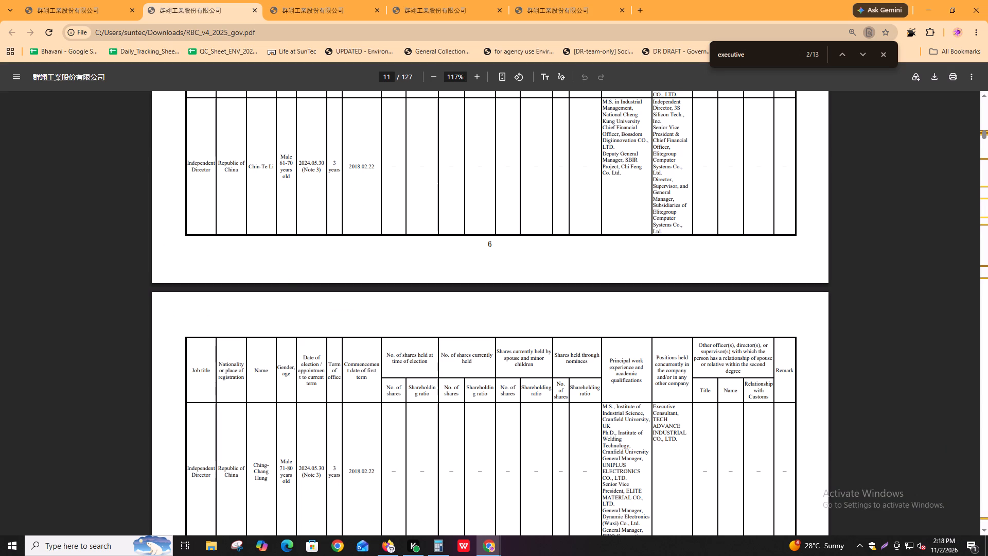
pyautogui.hotkey('alt', 'Tab')
pyautogui.scroll(5, 205, 346)
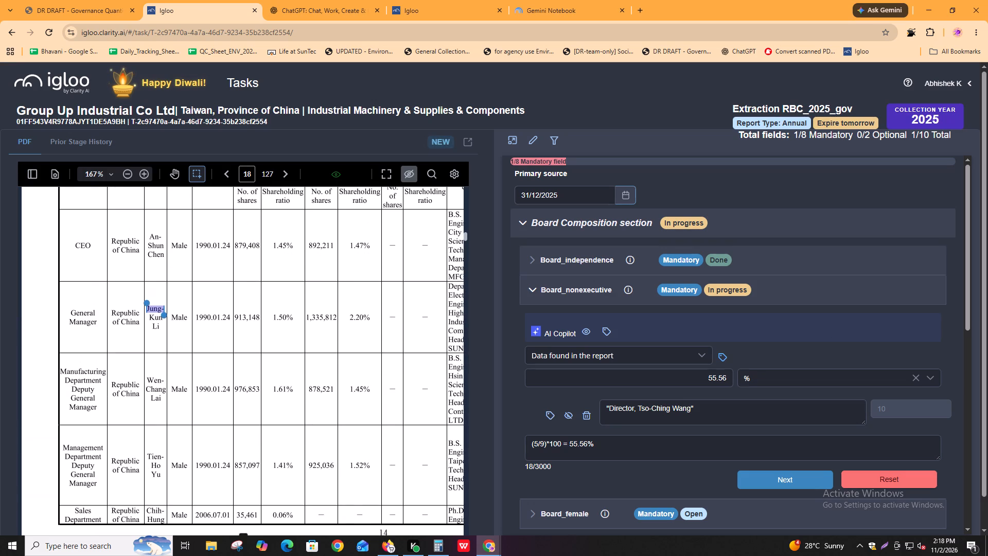
pyautogui.scroll(2, 179, 359)
pyautogui.hotkey('alt', 'Tab')
pyautogui.scroll(16, 269, 293)
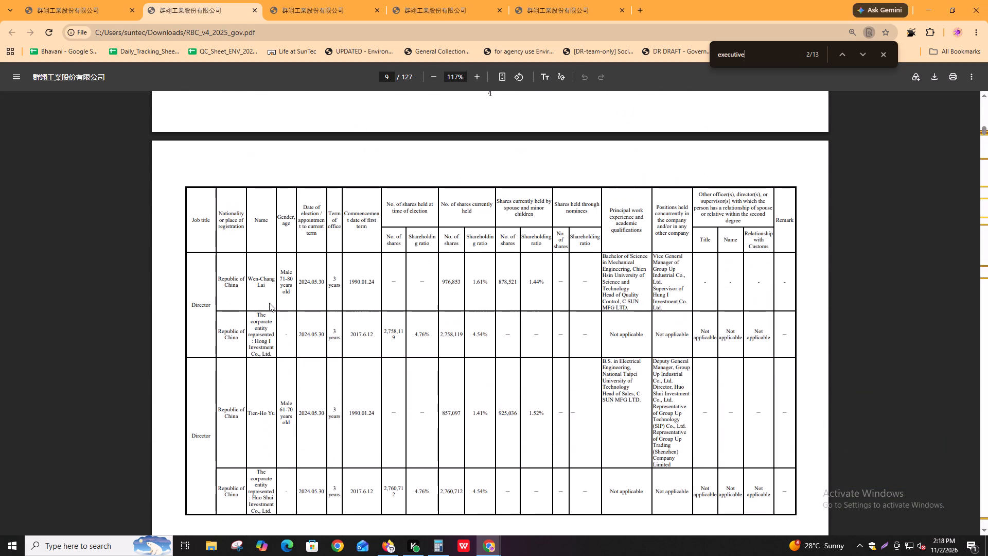
pyautogui.scroll(-3, 269, 303)
pyautogui.hotkey('alt', 'Tab')
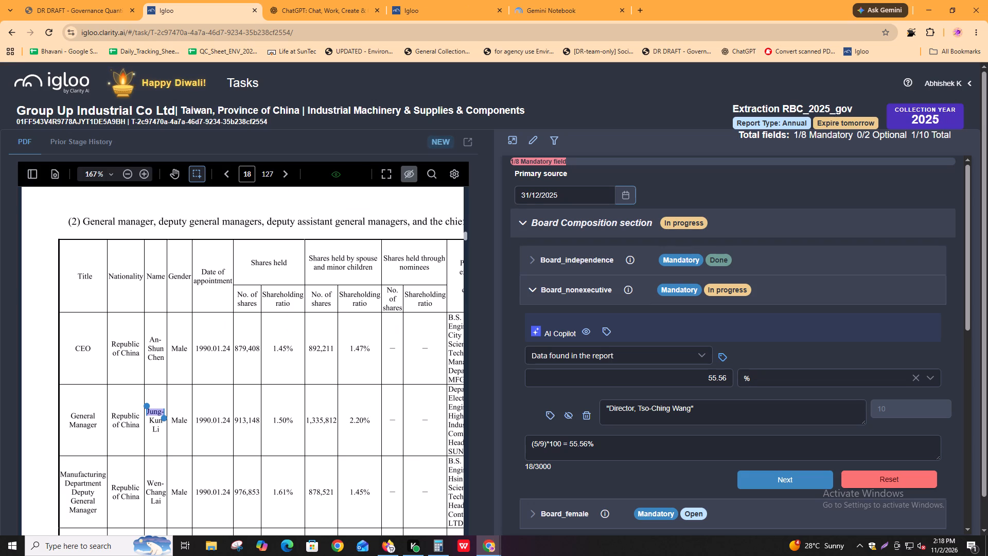
# Compare the chairperson and directors on pages 8 and 9 with the CEO, general manager and deputy general managers on page 18.
pyautogui.hotkey('alt', 'Tab')
pyautogui.scroll(3, 263, 265)
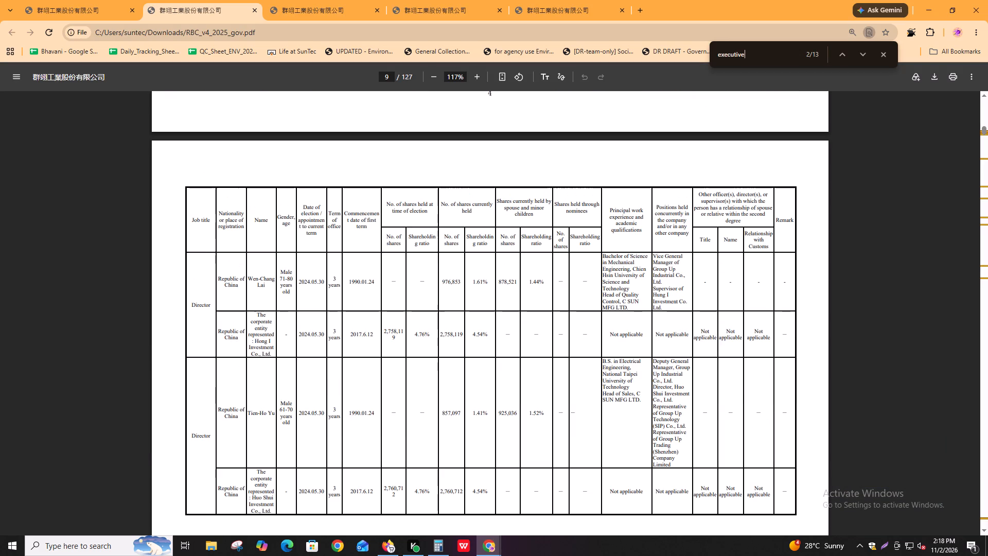
pyautogui.scroll(8, 276, 290)
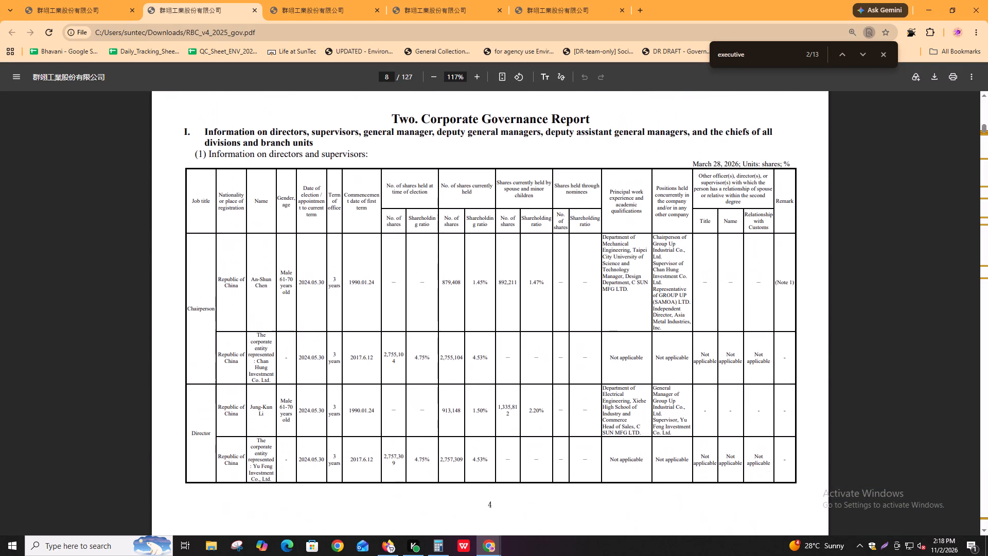
pyautogui.scroll(-4, 276, 290)
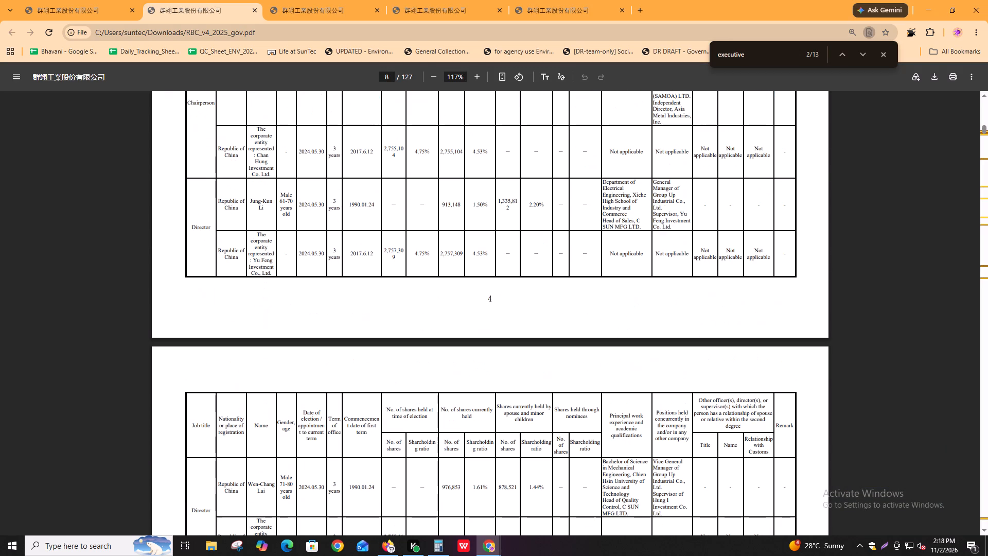
pyautogui.hotkey('alt', 'Tab')
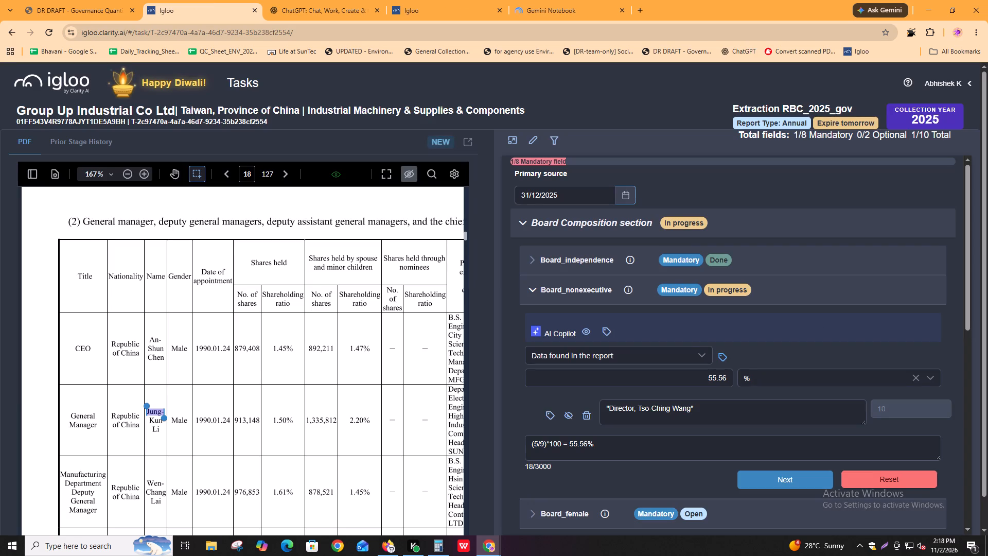
pyautogui.scroll(-3, 163, 493)
pyautogui.hotkey('alt', 'Tab')
pyautogui.scroll(-4, 276, 410)
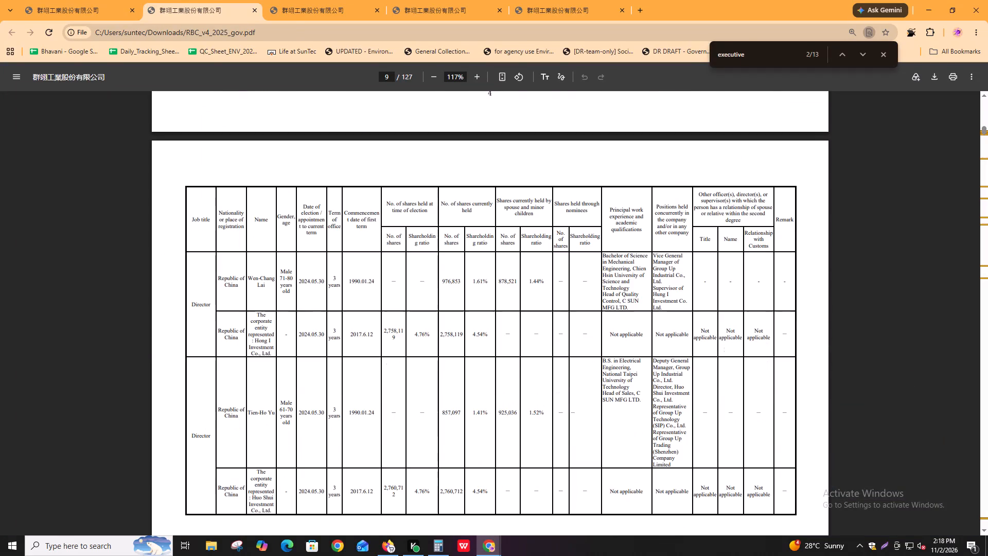
pyautogui.scroll(-2, 273, 396)
pyautogui.hotkey('alt', 'Tab')
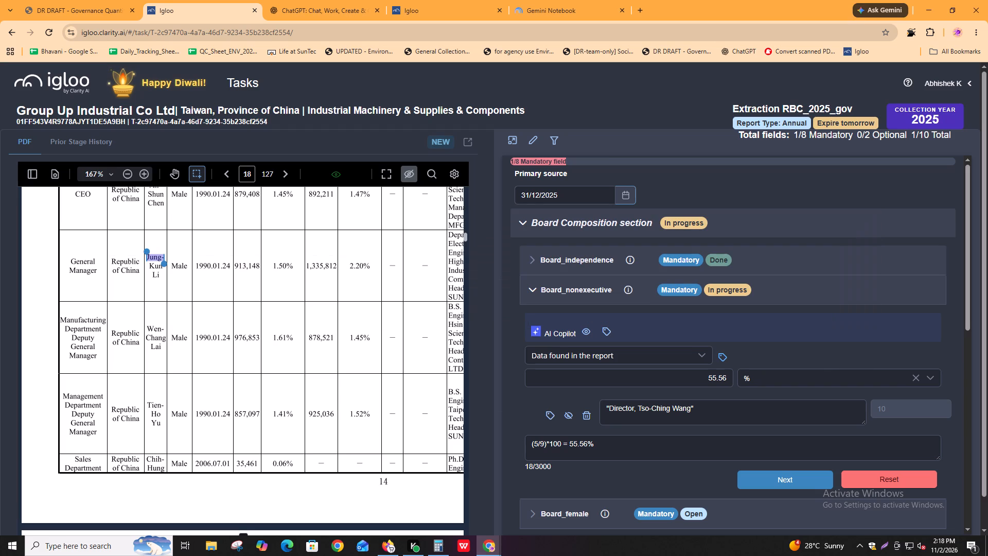
# Compare the director and independent directors on pages 10 and 11 with the management table rows on pages 18 and 19.
pyautogui.hotkey('alt', 'Tab')
pyautogui.scroll(-6, 242, 393)
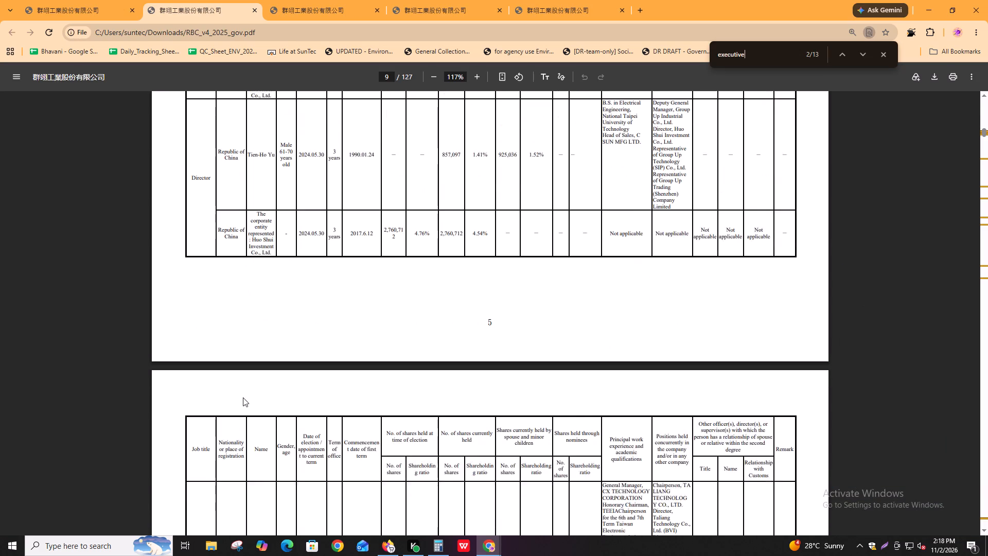
pyautogui.scroll(-4, 263, 433)
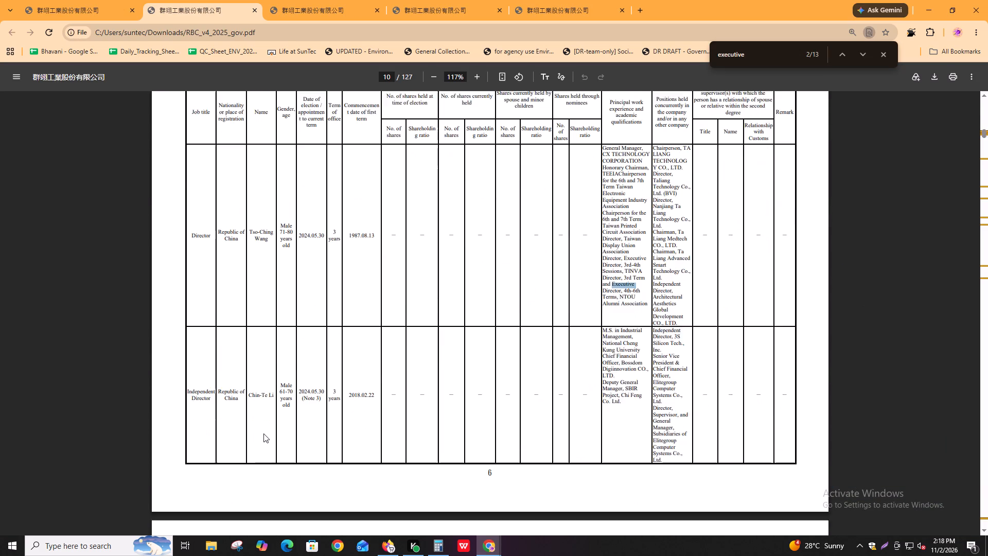
pyautogui.hotkey('alt', 'Tab')
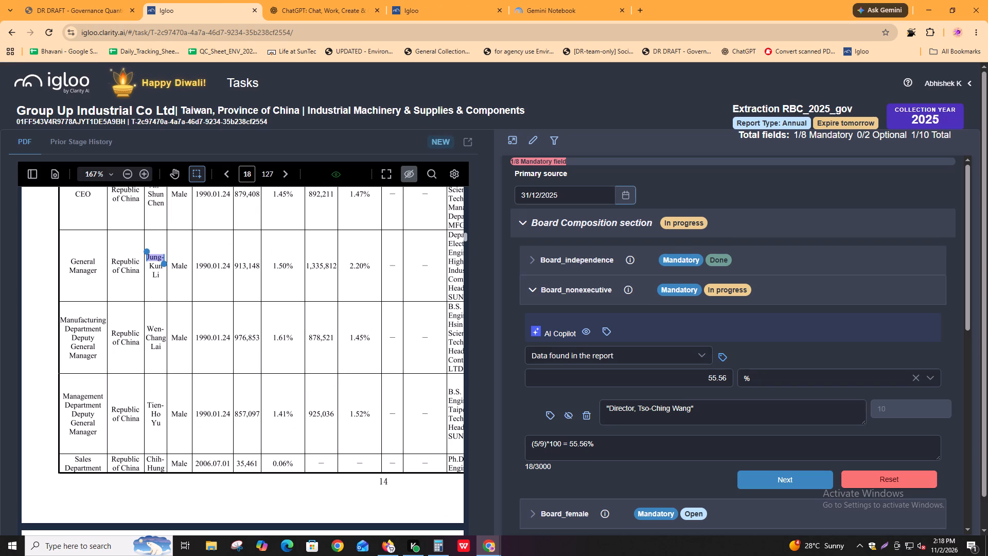
pyautogui.scroll(-5, 149, 460)
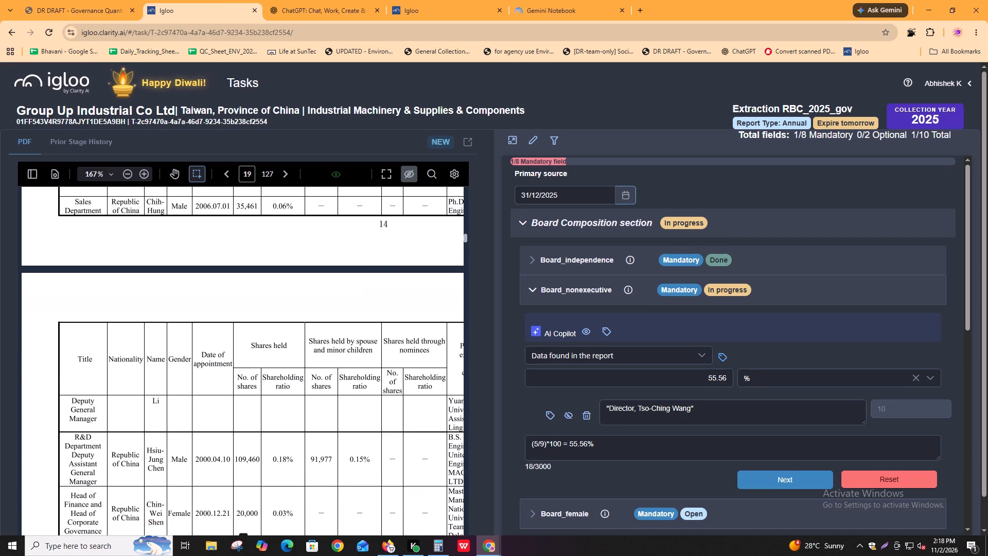
pyautogui.scroll(-1, 149, 460)
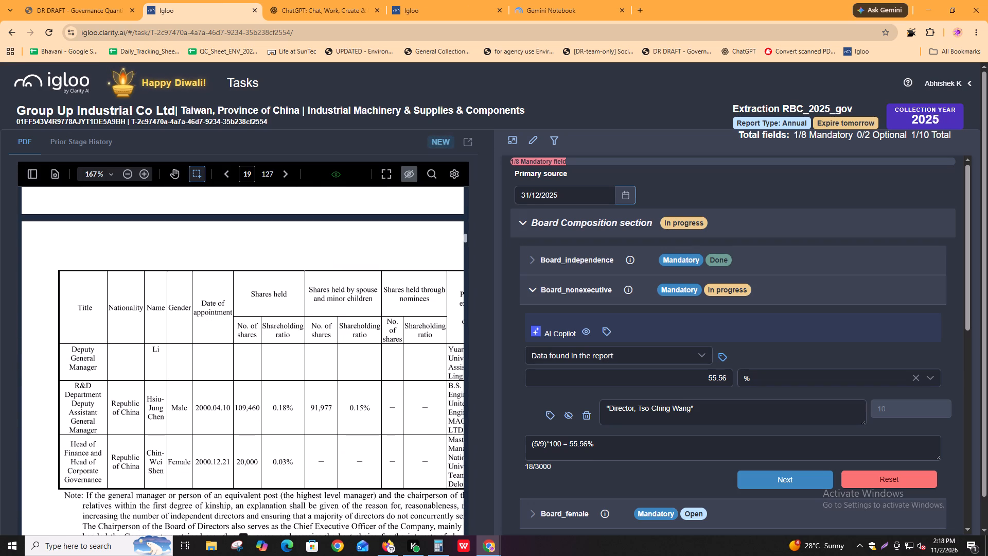
pyautogui.hotkey('alt', 'Tab')
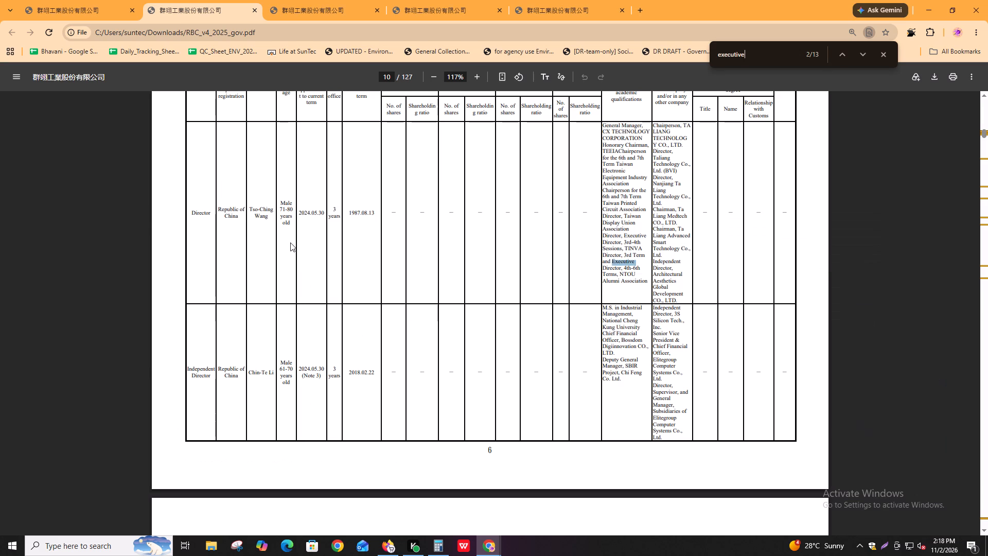
pyautogui.scroll(-8, 246, 434)
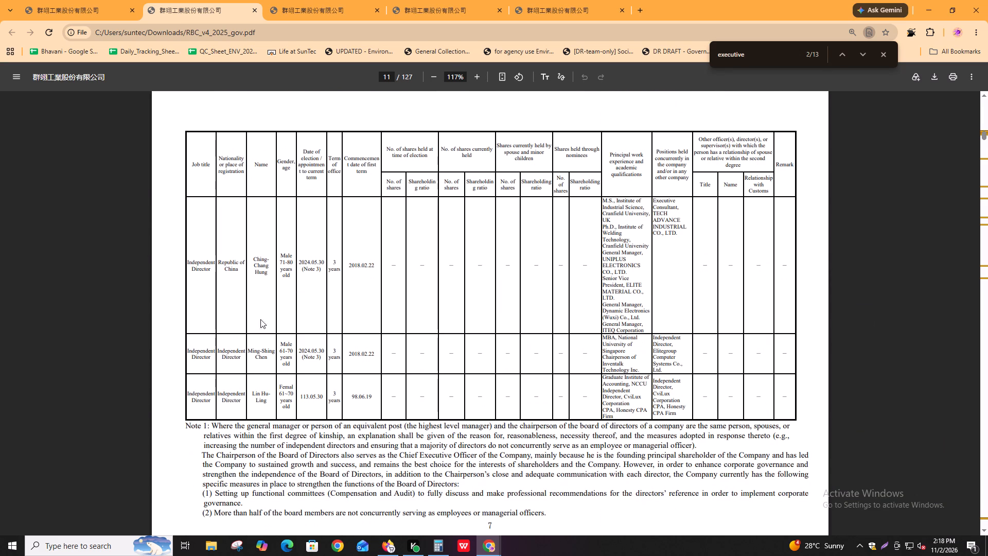
pyautogui.hotkey('alt', 'Tab')
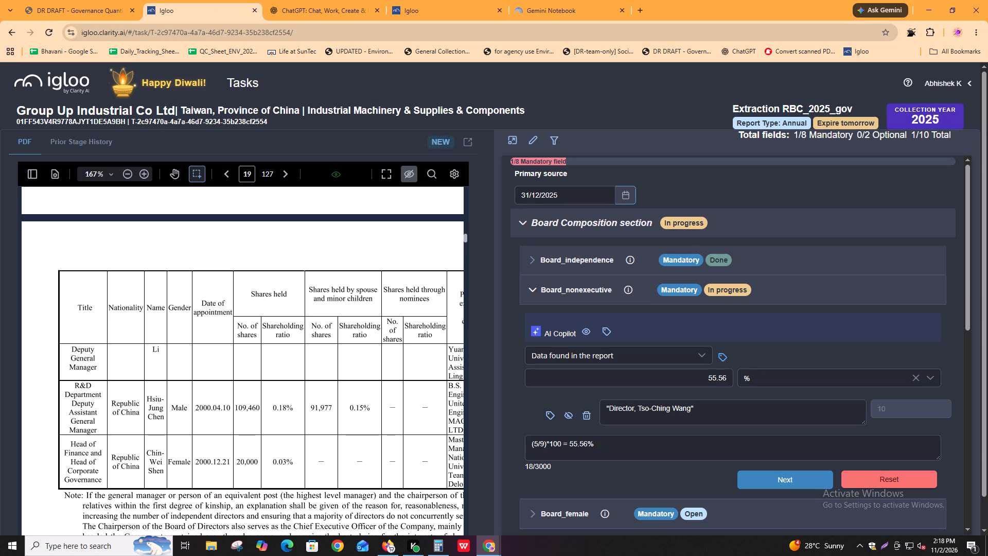
# Review the page 9 directors again, along with the management table and its note on pages 18 and 19 of the Igloo report.
pyautogui.hotkey('alt', 'Tab')
pyautogui.scroll(4, 258, 399)
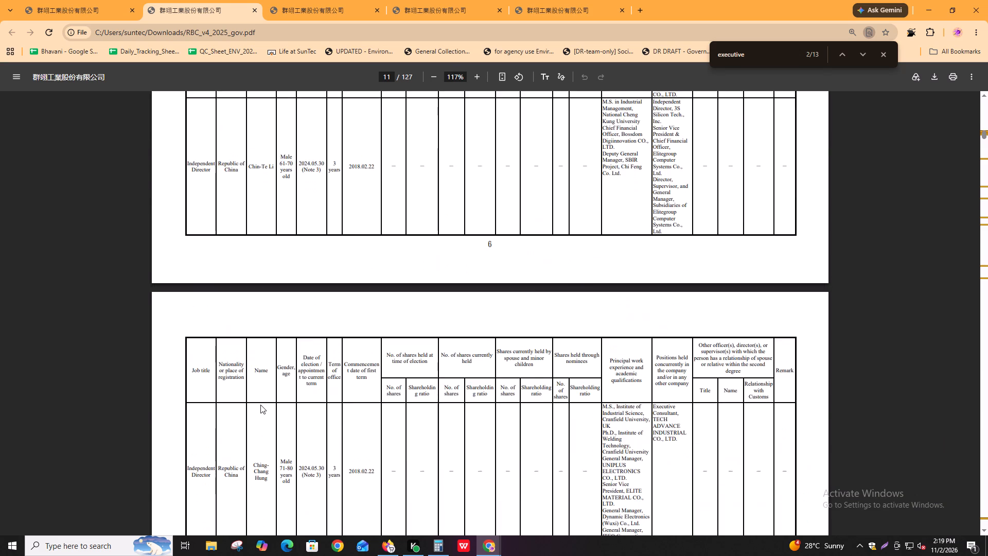
pyautogui.scroll(10, 260, 405)
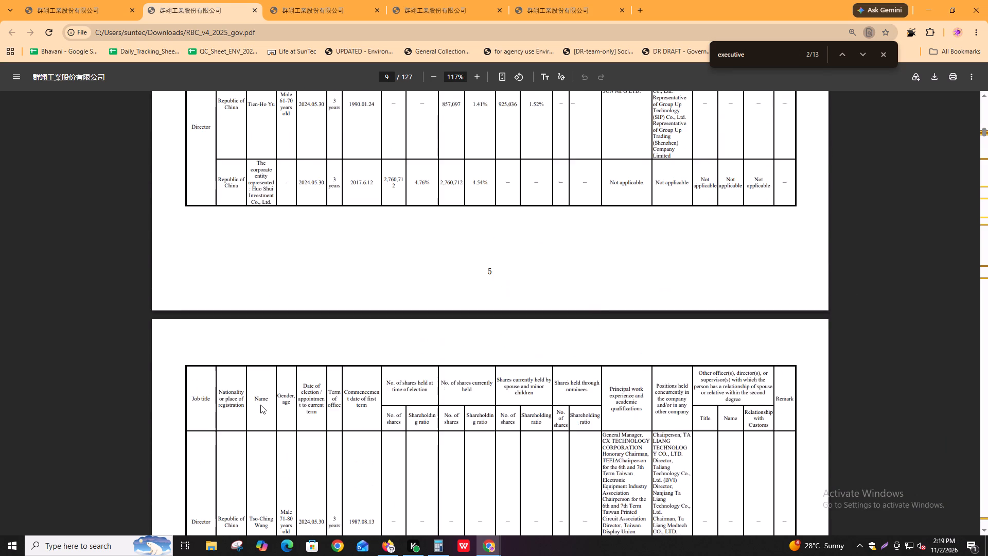
pyautogui.scroll(4, 260, 405)
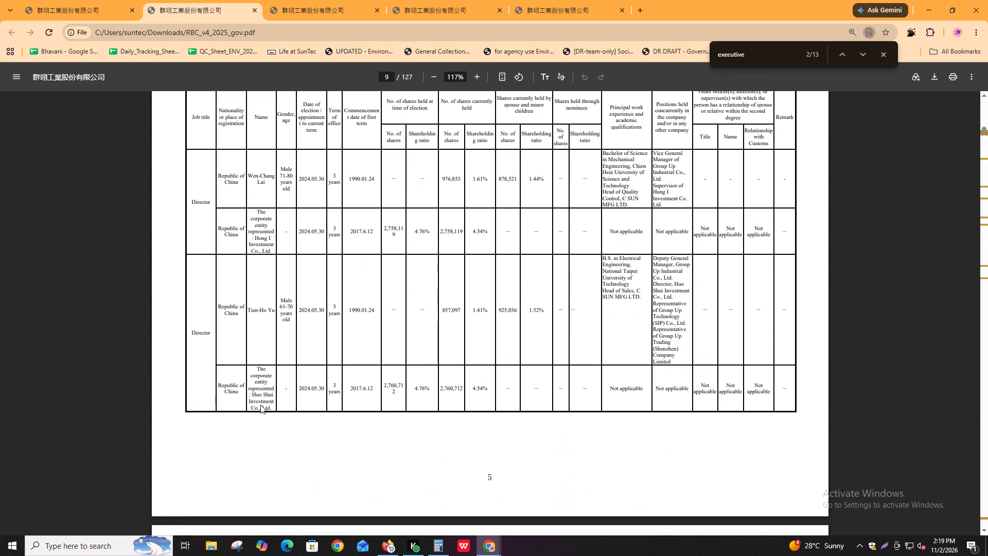
pyautogui.hotkey('alt', 'Tab')
pyautogui.scroll(-4, 413, 523)
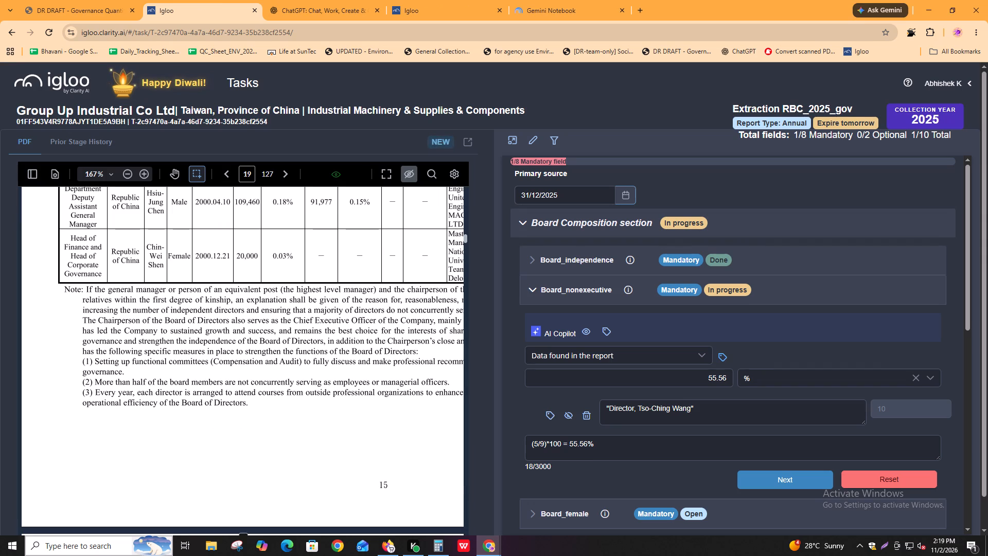
pyautogui.scroll(3, 220, 299)
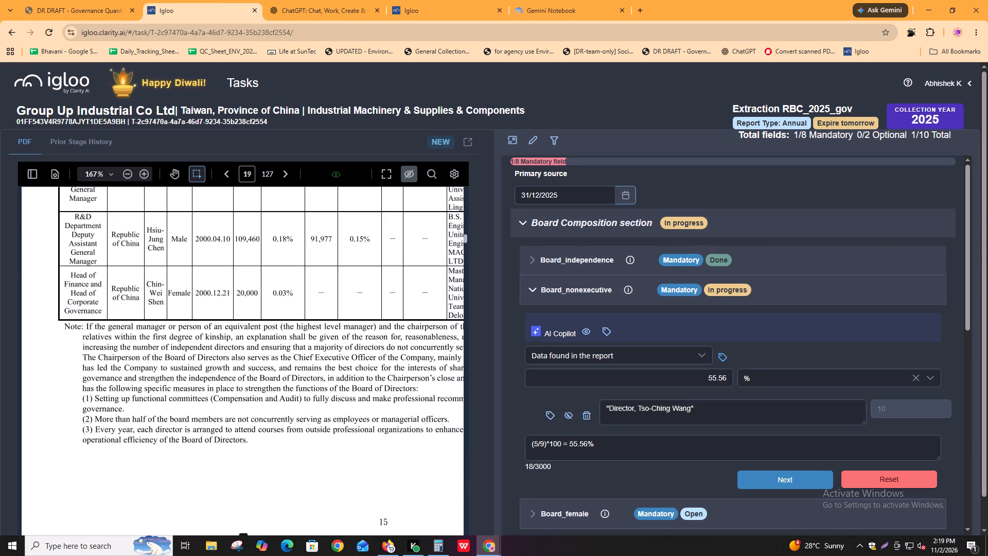
pyautogui.scroll(12, 220, 299)
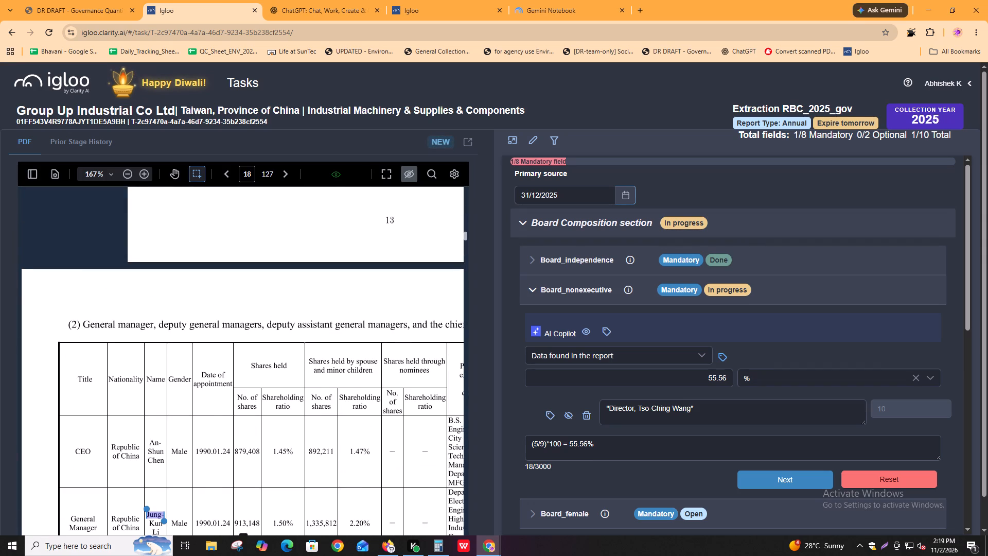
pyautogui.keyDown('shift'); pyautogui.scroll(-2, 215, 332); pyautogui.keyUp('shift')
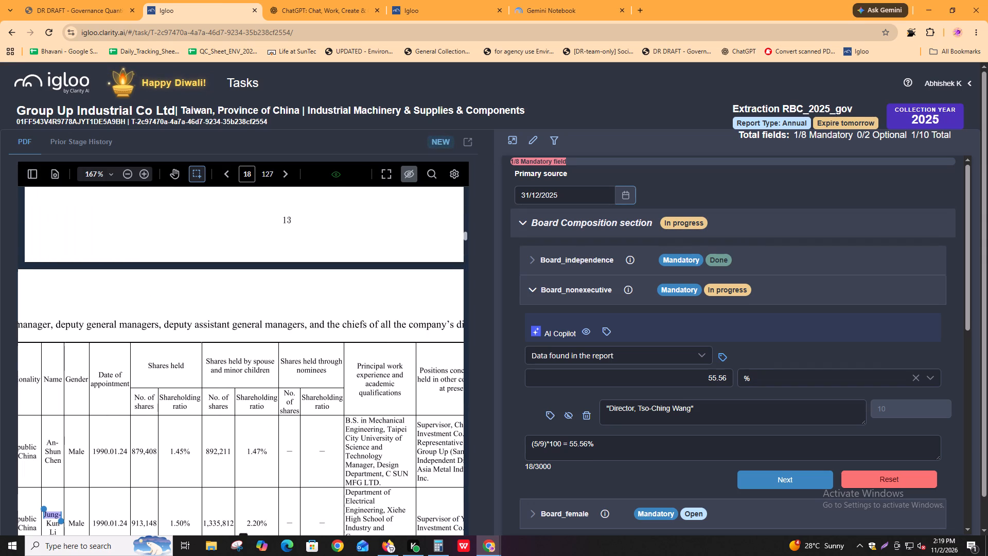
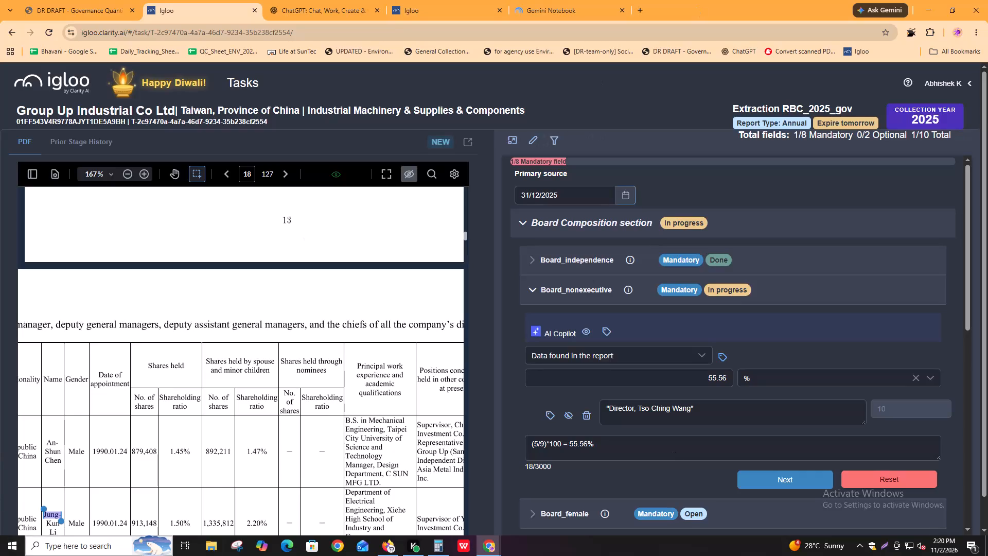
# Review the management table on page 18 and the board diversity table on page 17 of the Igloo report.
pyautogui.scroll(-3, 118, 444)
pyautogui.keyDown('shift'); pyautogui.scroll(2, 110, 468); pyautogui.keyUp('shift')
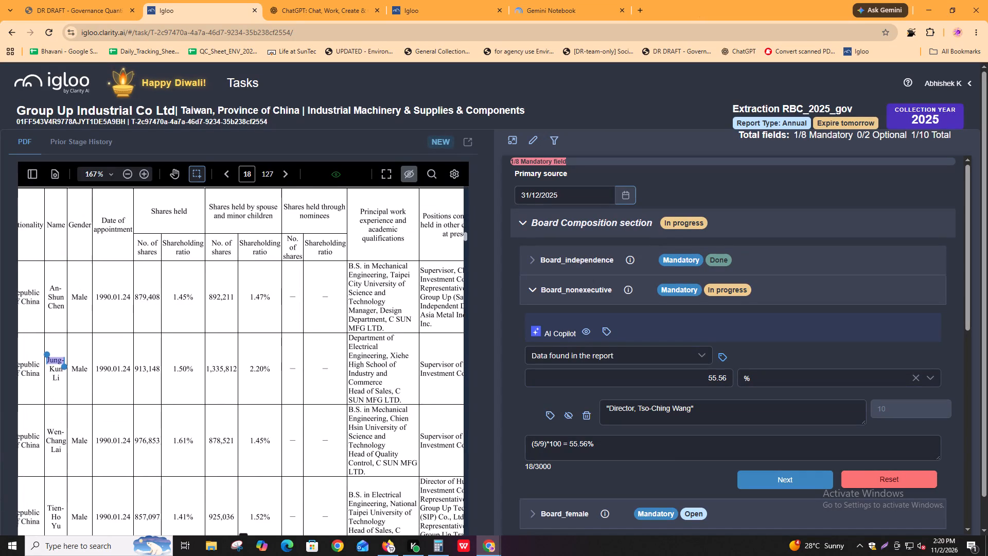
pyautogui.scroll(-2, 131, 446)
pyautogui.scroll(4, 131, 446)
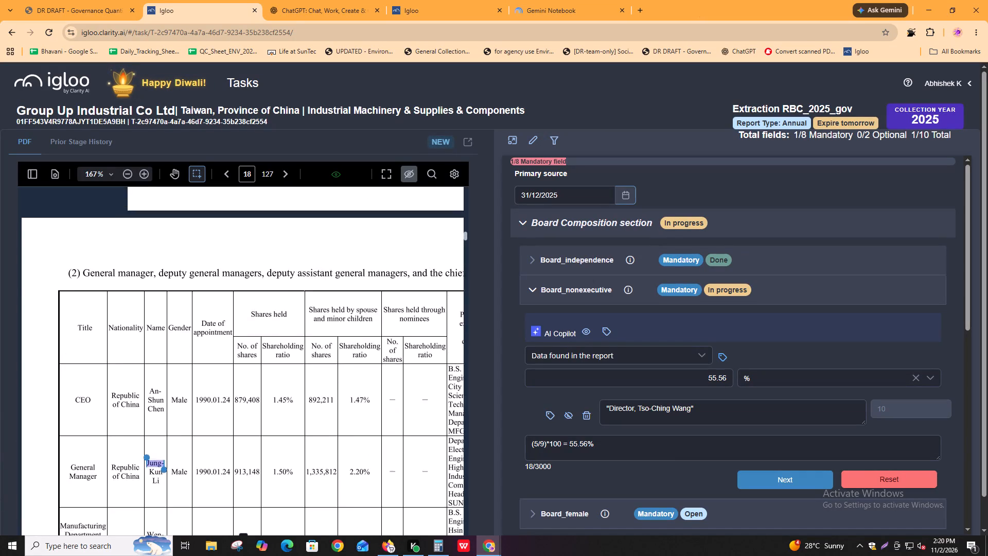
pyautogui.scroll(10, 133, 442)
pyautogui.keyDown('shift'); pyautogui.scroll(-1, 135, 437); pyautogui.keyUp('shift')
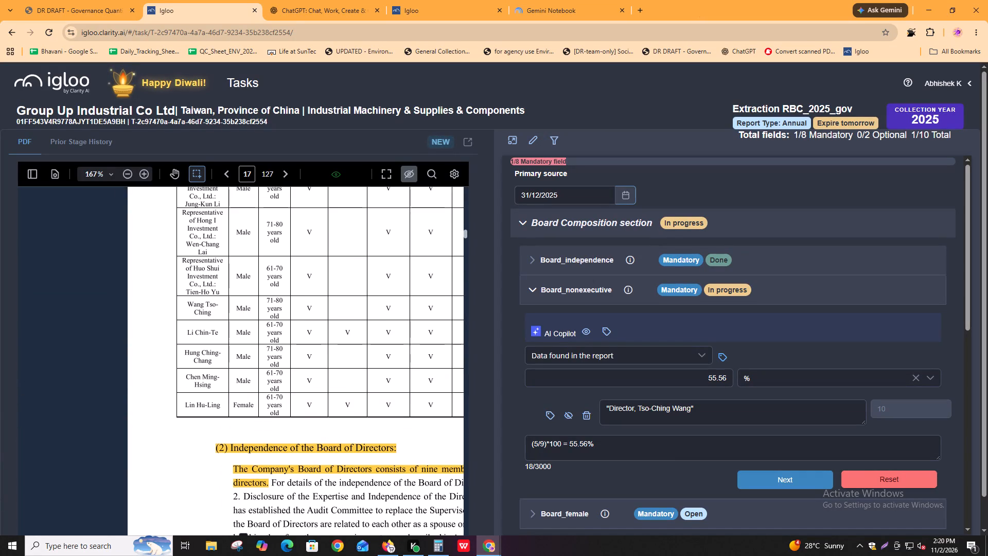
pyautogui.keyDown('shift'); pyautogui.scroll(-2, 135, 437); pyautogui.keyUp('shift')
pyautogui.scroll(2, 135, 437)
pyautogui.keyDown('shift'); pyautogui.scroll(2, 135, 437); pyautogui.keyUp('shift')
pyautogui.keyDown('shift'); pyautogui.scroll(-1, 135, 437); pyautogui.keyUp('shift')
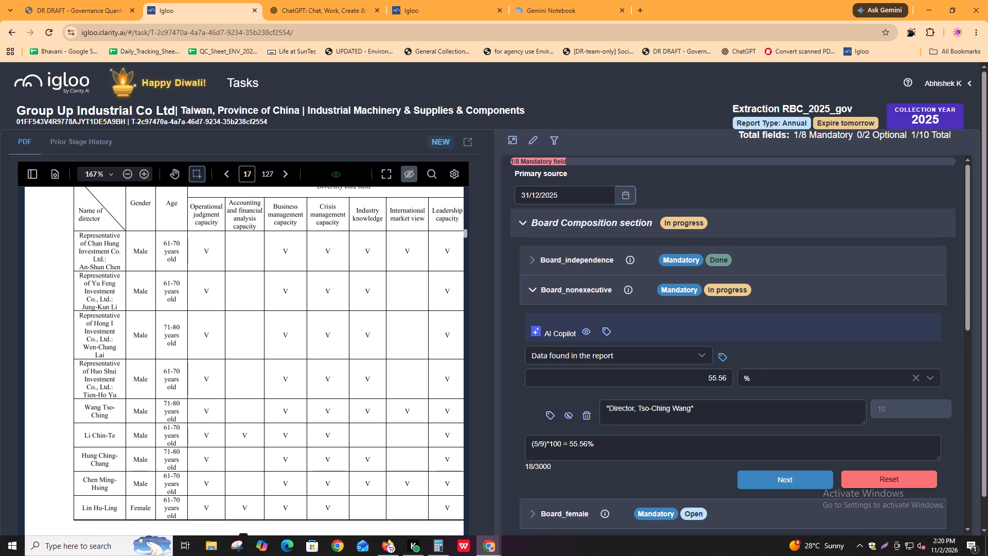
# Check the gender entry of each director in the board diversity table on page 17.
pyautogui.moveTo(125, 248); pyautogui.dragTo(142, 250)
pyautogui.moveTo(143, 507); pyautogui.dragTo(149, 507)
pyautogui.moveTo(137, 481); pyautogui.dragTo(154, 485)
pyautogui.moveTo(133, 459); pyautogui.dragTo(143, 460)
pyautogui.moveTo(126, 440); pyautogui.dragTo(150, 440)
pyautogui.moveTo(134, 413); pyautogui.dragTo(141, 412)
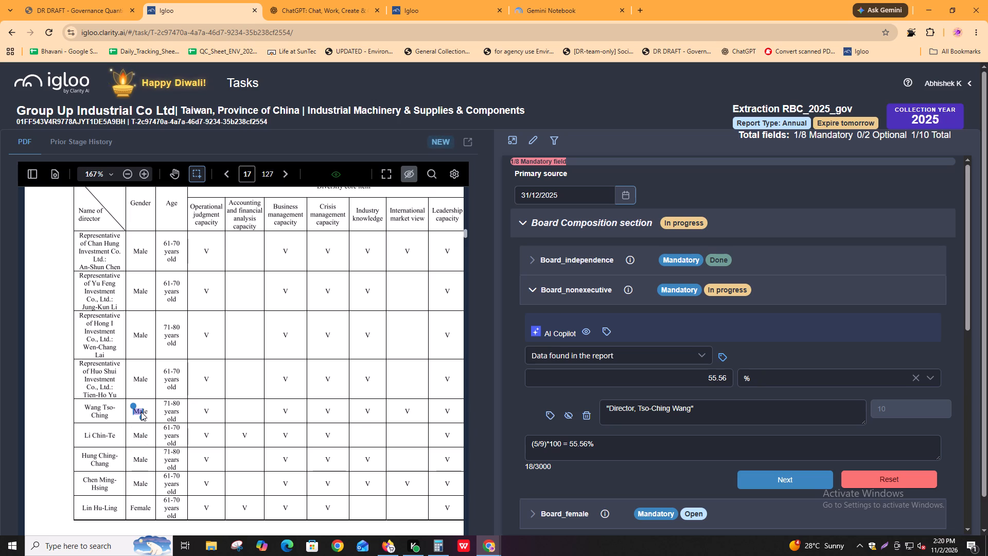
pyautogui.moveTo(141, 412); pyautogui.dragTo(144, 411)
pyautogui.moveTo(135, 383); pyautogui.dragTo(146, 380)
pyautogui.moveTo(137, 329); pyautogui.dragTo(147, 328)
pyautogui.moveTo(135, 291); pyautogui.dragTo(140, 288)
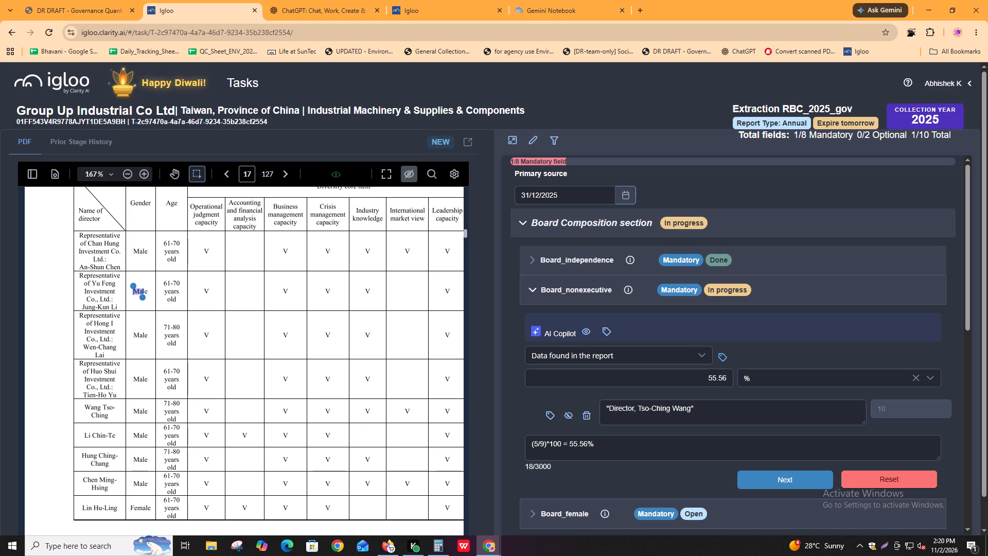
pyautogui.click(138, 251)
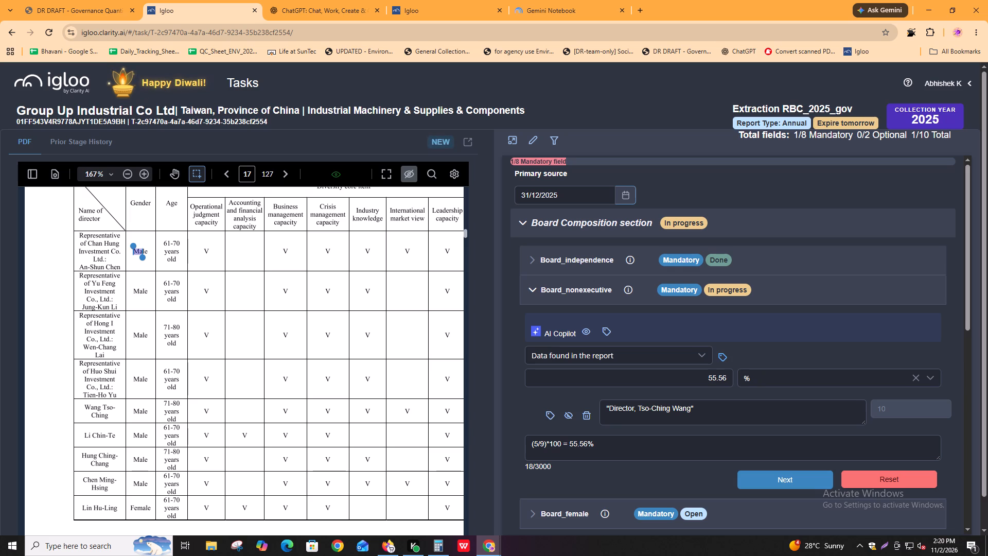
# Expand the Board_independence field and go to its third annotation, covering the independent directors on page 11.
pyautogui.scroll(12, 264, 326)
pyautogui.scroll(-3, 266, 324)
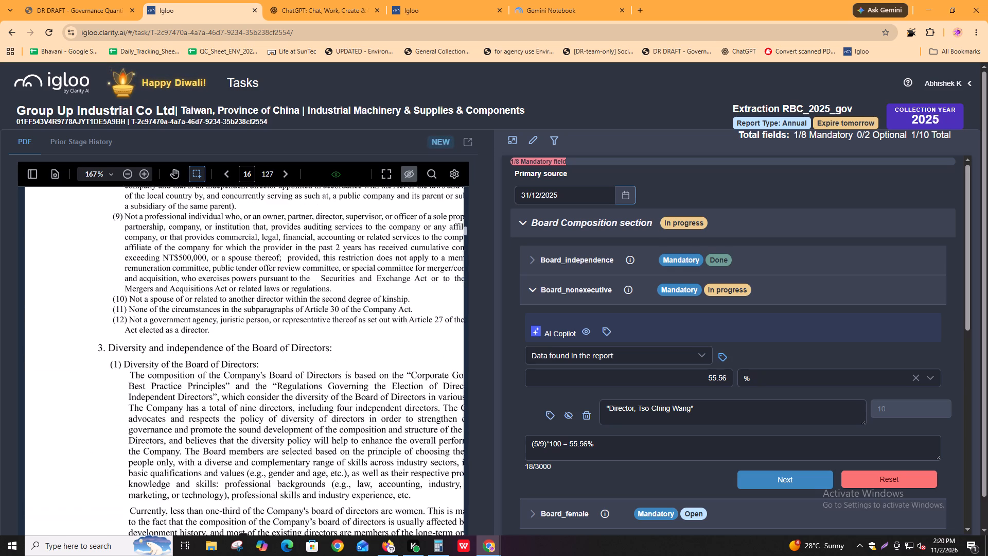
pyautogui.scroll(-5, 266, 324)
pyautogui.scroll(10, 306, 415)
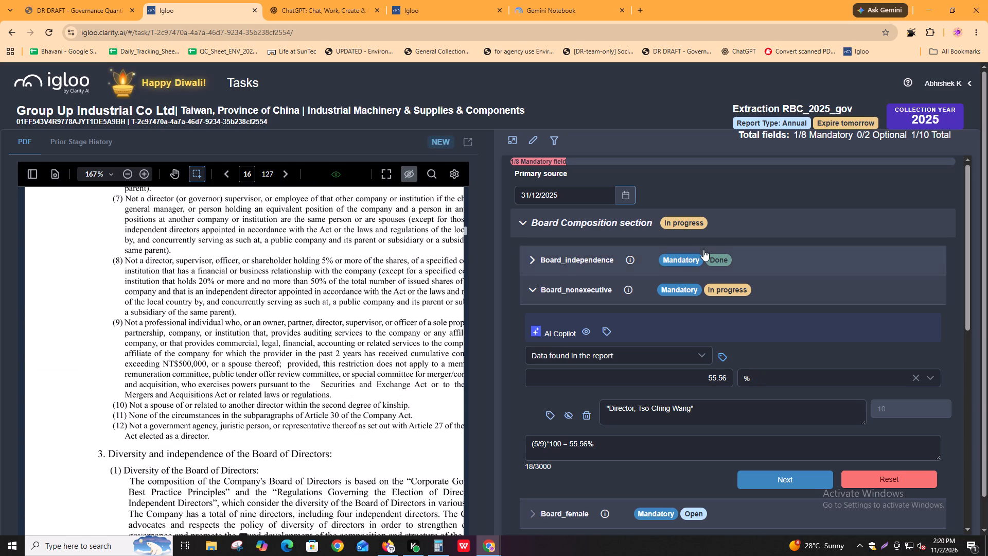
pyautogui.click(630, 257)
pyautogui.click(546, 421)
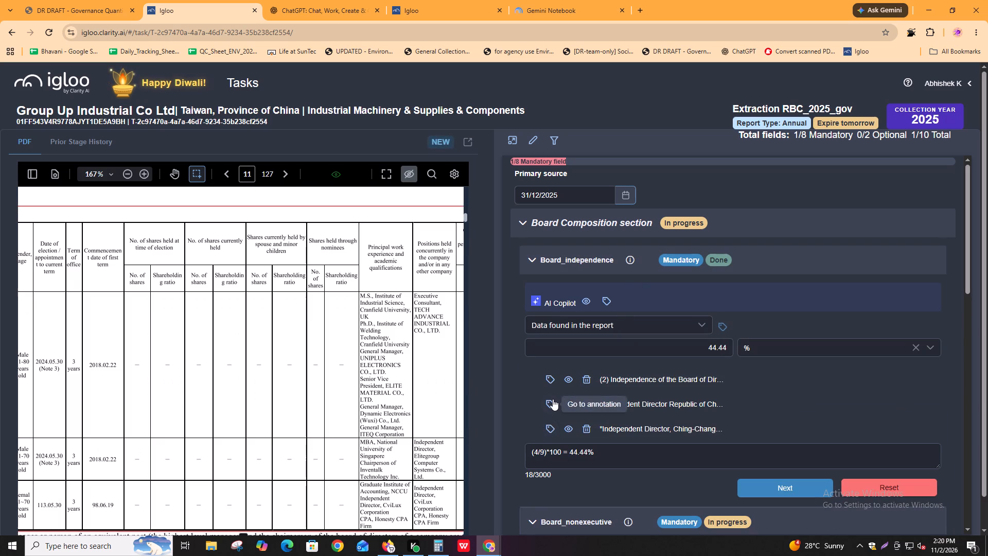
pyautogui.keyDown('shift'); pyautogui.scroll(3, 199, 402); pyautogui.keyUp('shift')
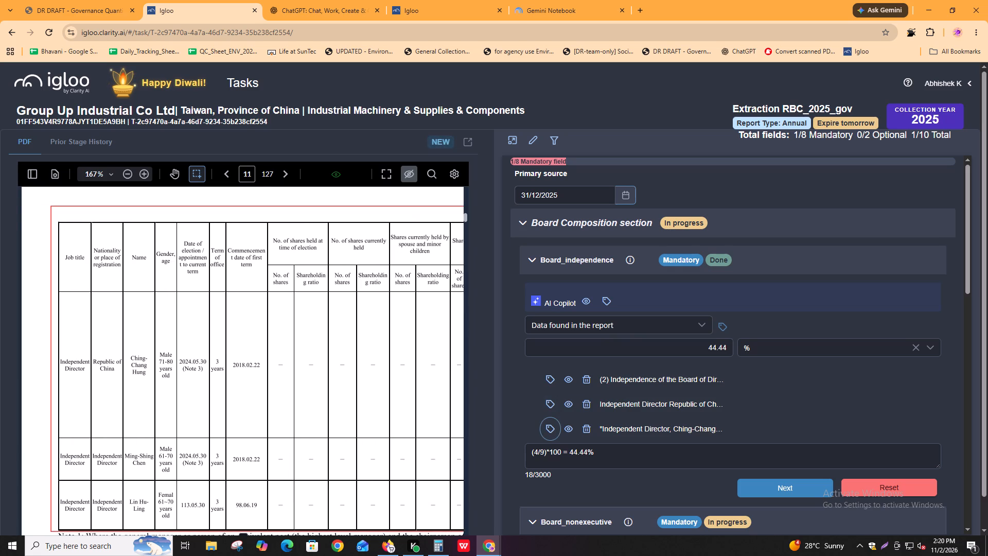
# Examine the director rows on pages 10 and 9, working back from the independent directors.
pyautogui.scroll(9, 133, 420)
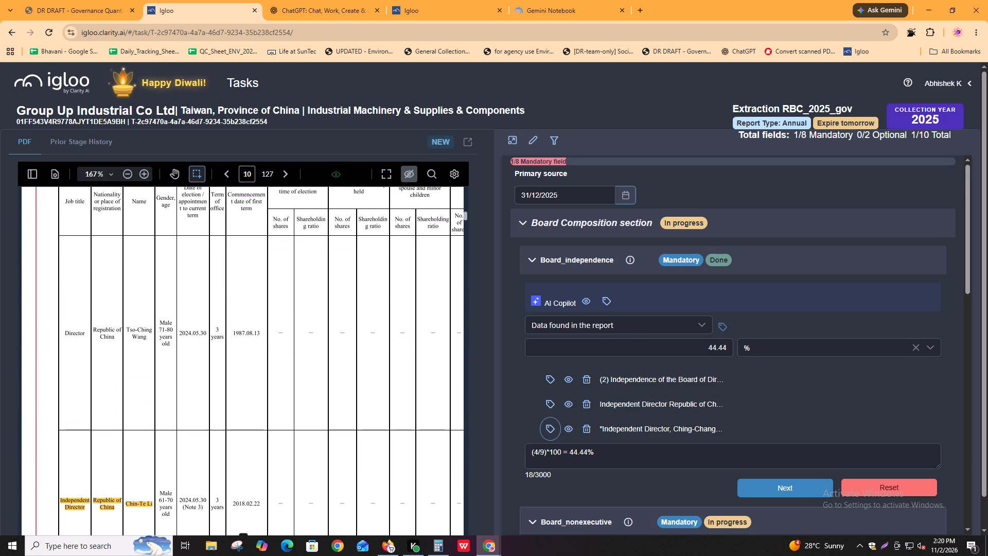
pyautogui.scroll(6, 133, 419)
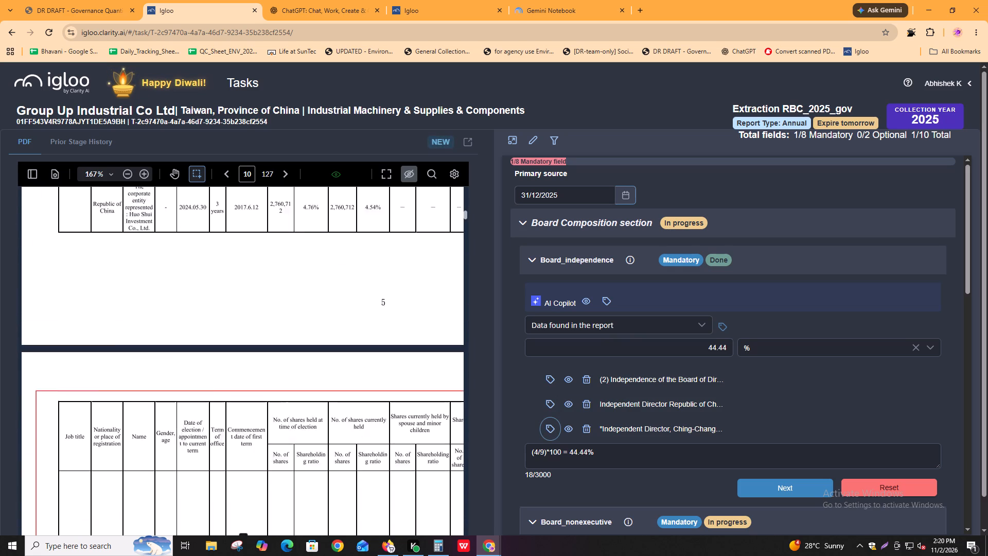
pyautogui.scroll(2, 134, 416)
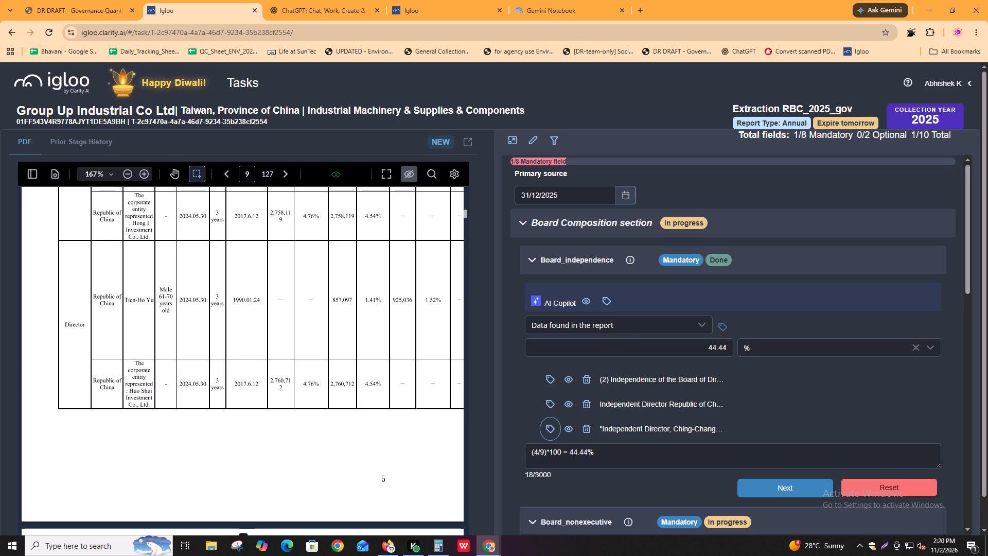
pyautogui.scroll(3, 142, 405)
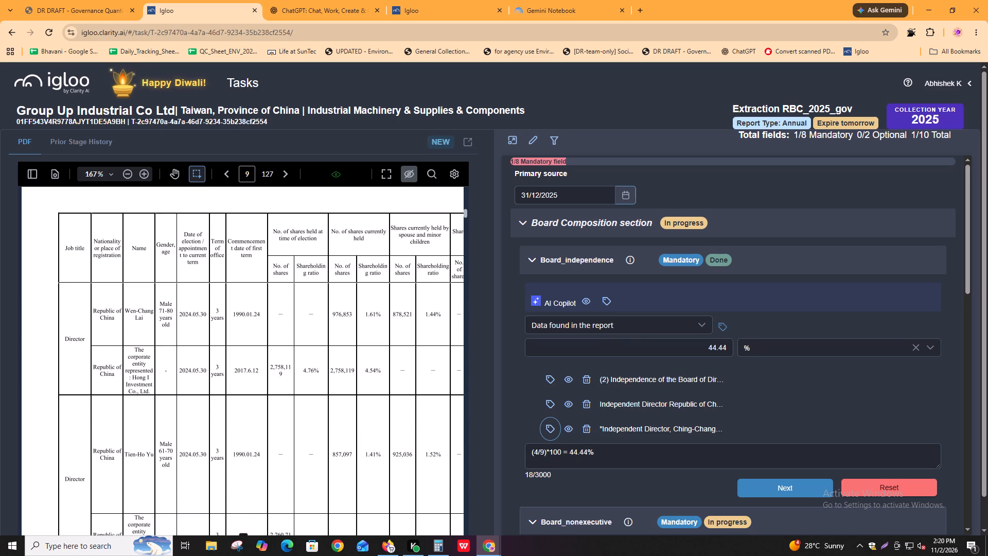
pyautogui.scroll(-1, 142, 405)
# Advance from Board_independence and return to the Board_nonexecutive field.
pyautogui.scroll(-2, 665, 509)
pyautogui.click(791, 391)
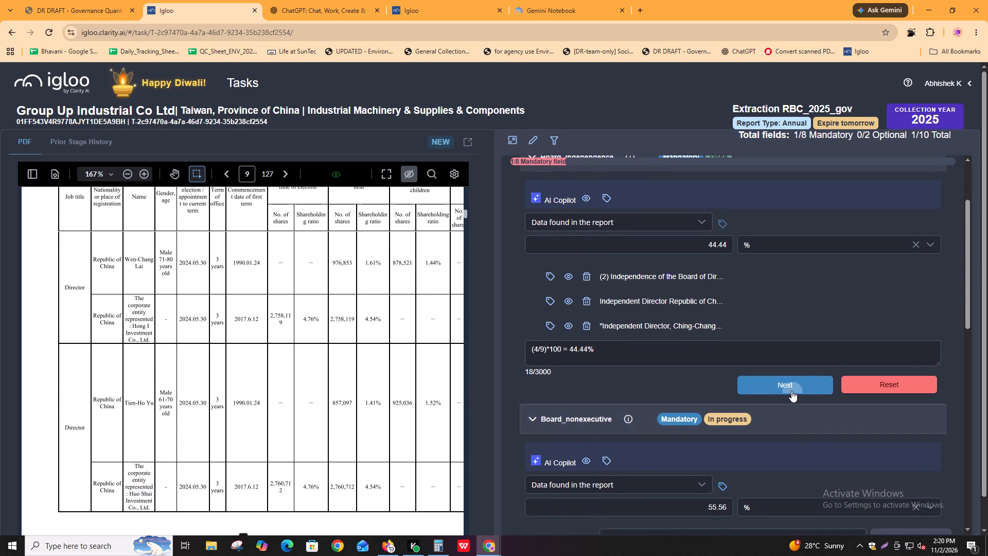
pyautogui.scroll(2, 791, 390)
# Check the Board_nonexecutive annotation text and calculation note against the director rows on pages 9 and 10.
pyautogui.click(640, 451)
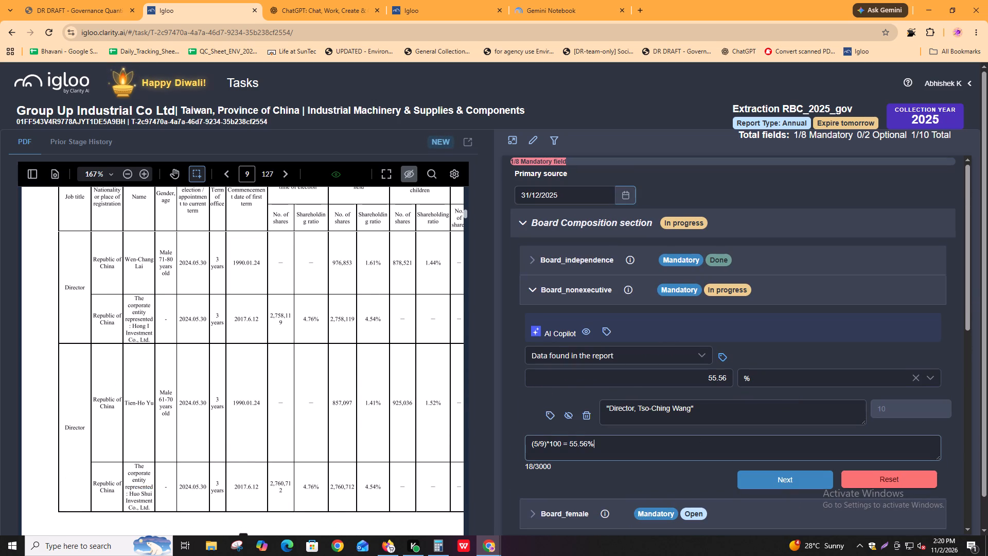
pyautogui.click(703, 407)
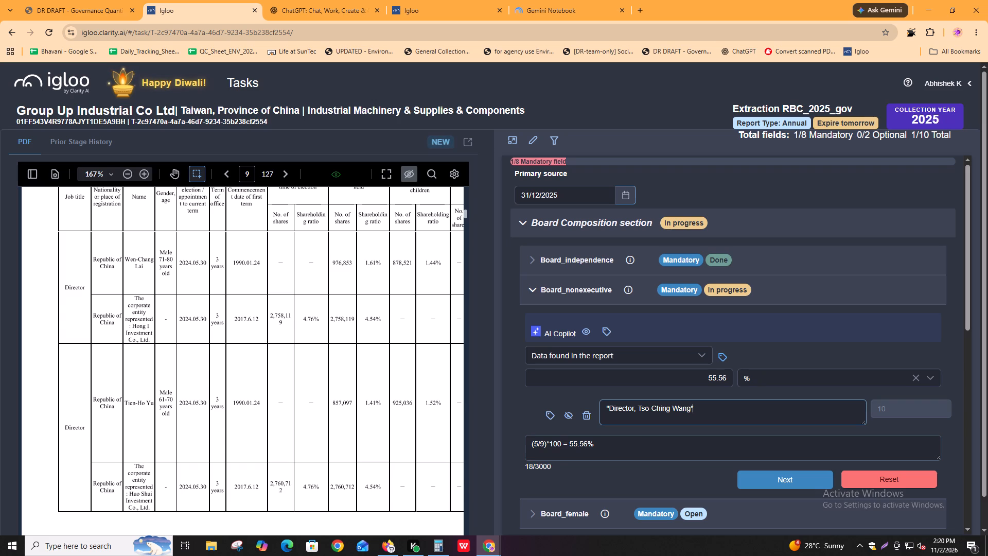
pyautogui.scroll(-4, 116, 465)
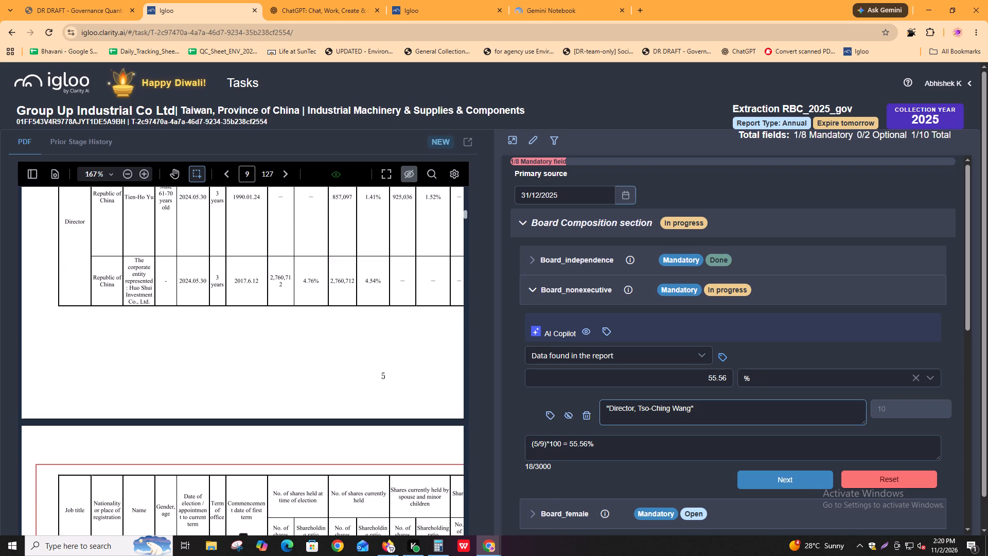
pyautogui.scroll(-1, 116, 465)
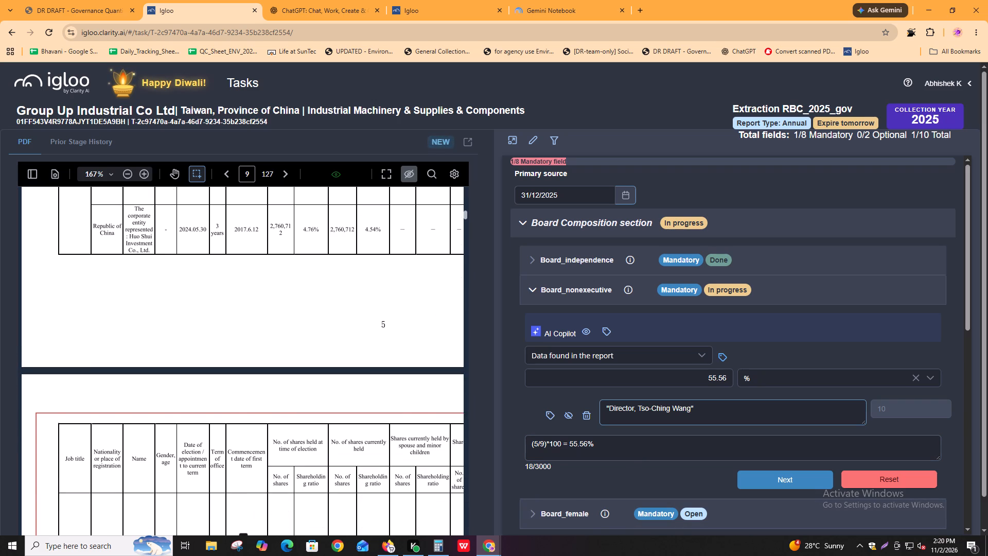
pyautogui.click(657, 448)
pyautogui.scroll(-5, 60, 381)
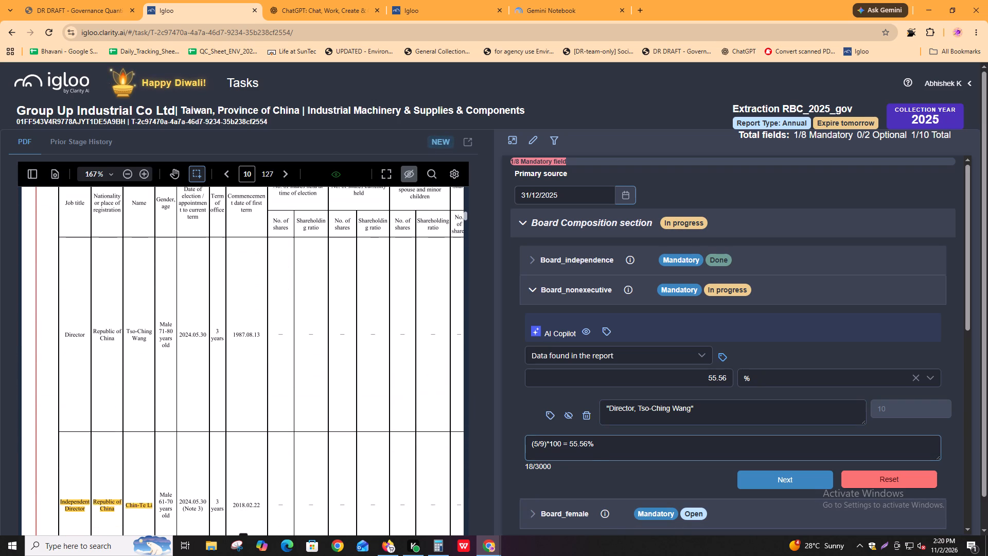
# Go through the directors table from page 8 to the independent director on page 10 for the Board_nonexecutive evidence.
pyautogui.click(775, 418)
pyautogui.scroll(6, 254, 274)
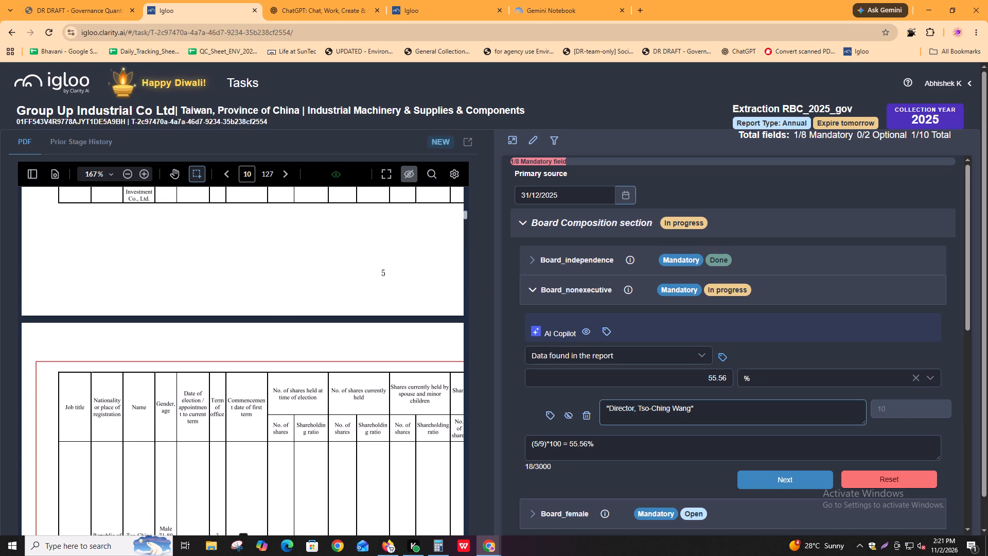
pyautogui.scroll(18, 254, 275)
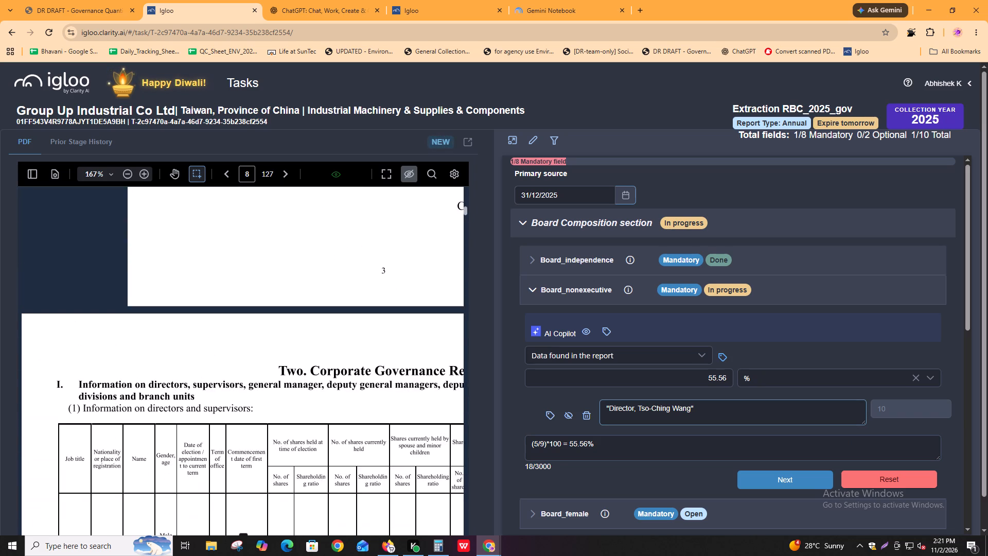
pyautogui.scroll(-8, 253, 274)
pyautogui.scroll(-4, 170, 320)
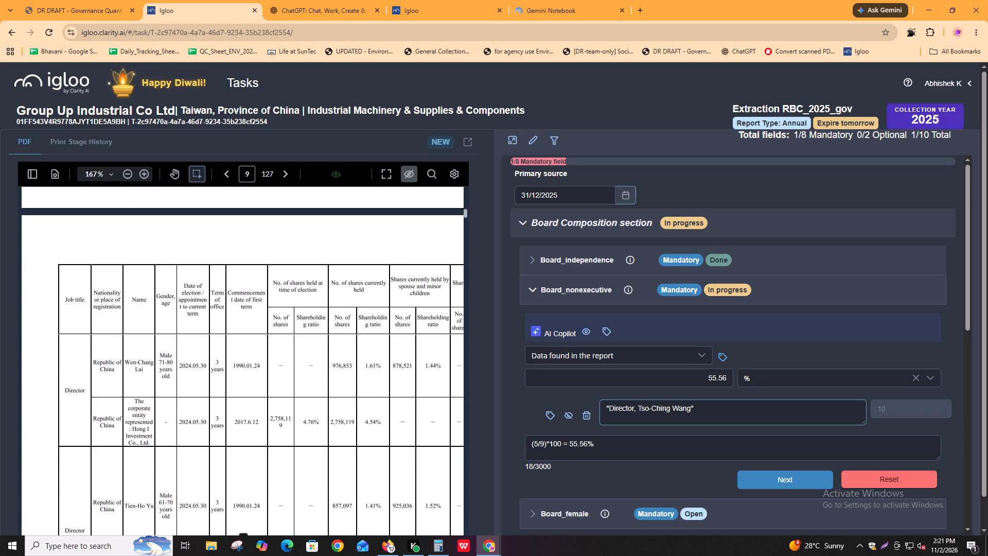
pyautogui.scroll(-6, 170, 321)
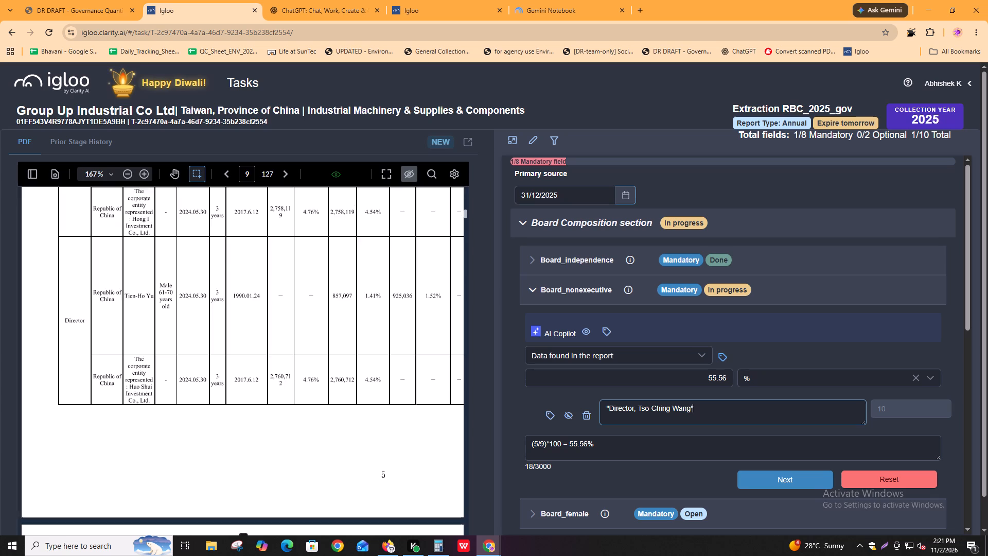
pyautogui.scroll(-6, 171, 322)
pyautogui.scroll(1, 171, 322)
pyautogui.scroll(-4, 171, 322)
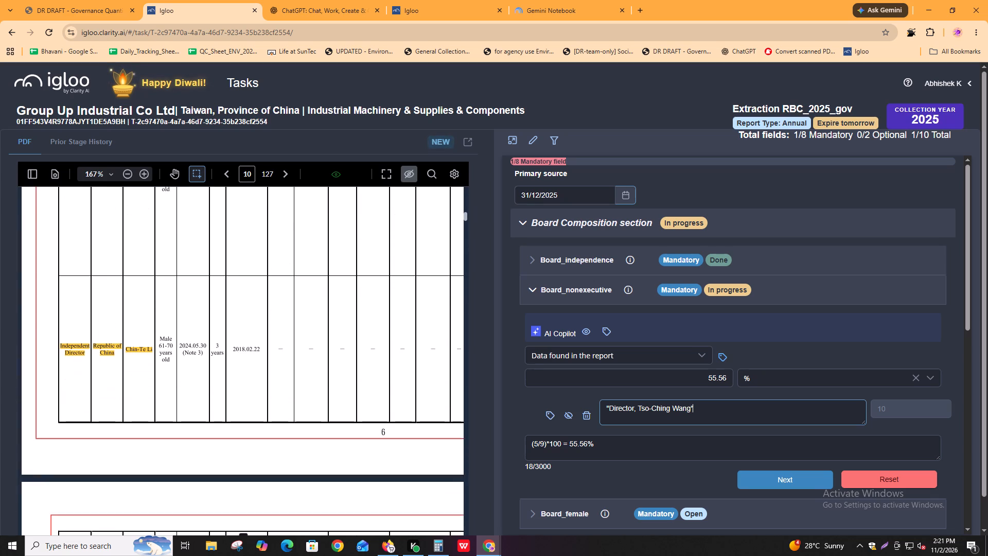
# Start a second quoted line in the page 10 Board_nonexecutive extract with the title "Independent Director," from the table.
pyautogui.click(718, 418)
pyautogui.press('Return')
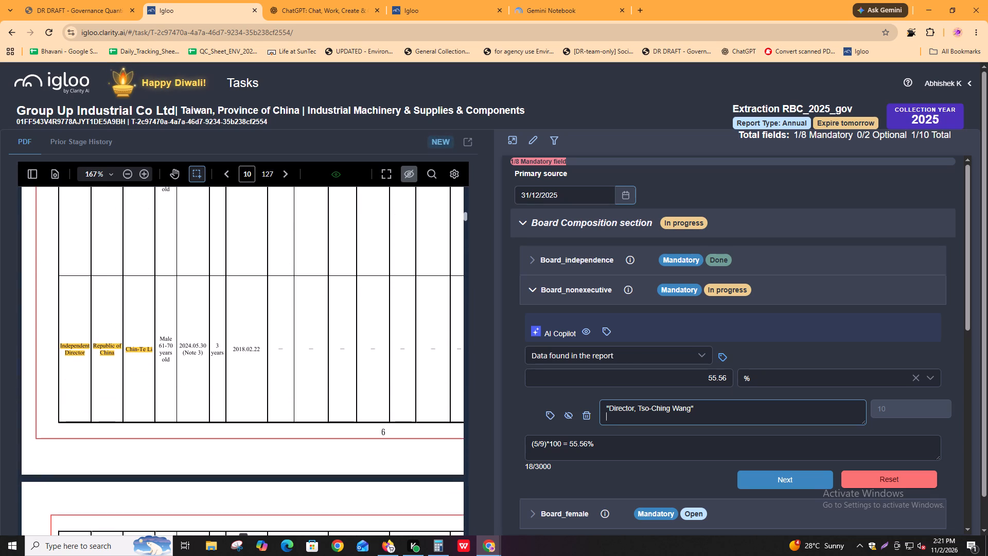
pyautogui.hotkey('shift', '"')
pyautogui.moveTo(58, 345); pyautogui.dragTo(87, 356)
pyautogui.hotkey('ctrl', 'c')
pyautogui.click(669, 418)
pyautogui.hotkey('ctrl', 'v')
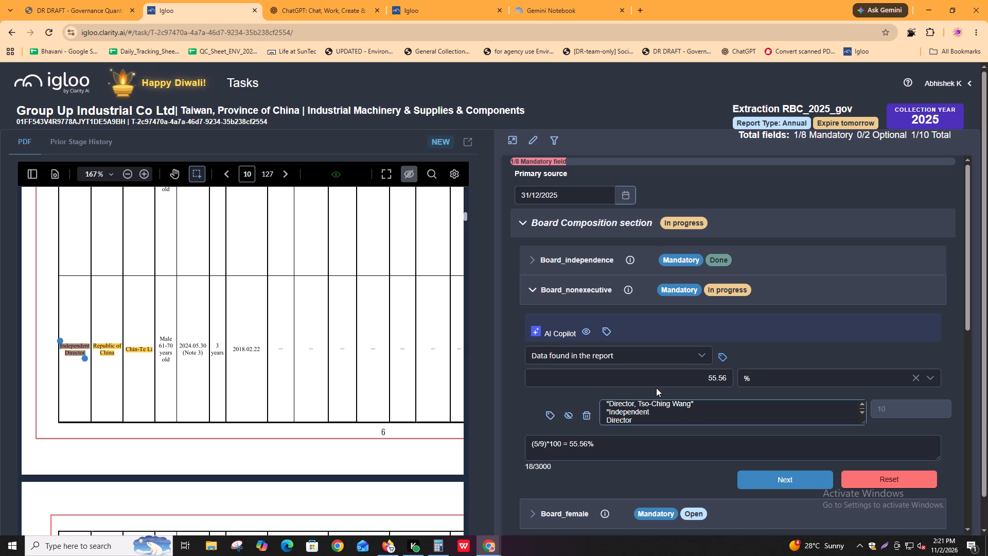
pyautogui.hotkey('ctrl', 'Left')
pyautogui.press('BackSpace')
pyautogui.press('space')
pyautogui.hotkey('ctrl', 'Right')
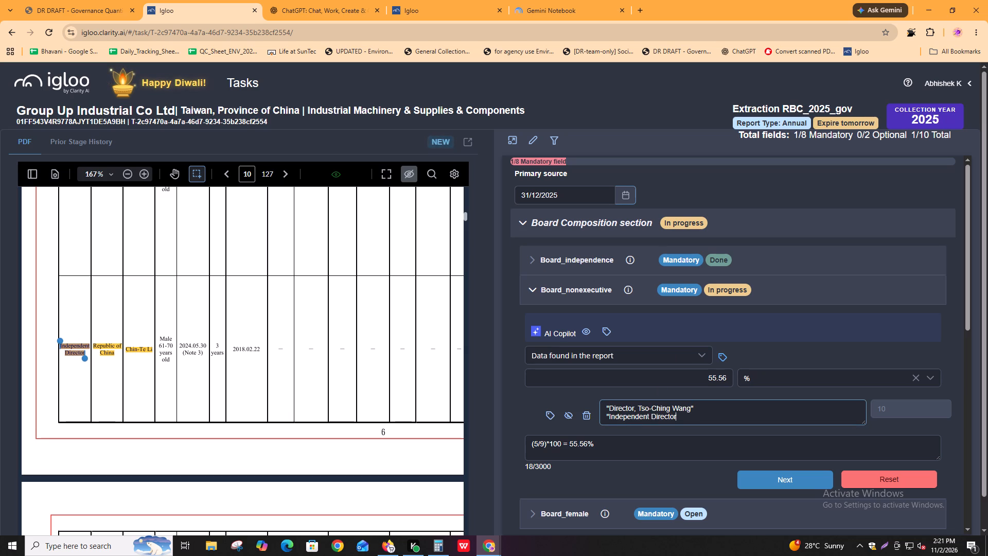
pyautogui.write(',')
pyautogui.press('space')
# Complete that line with the page 10 independent director's name, close the quotation and finish editing the extract.
pyautogui.moveTo(124, 344); pyautogui.dragTo(148, 344)
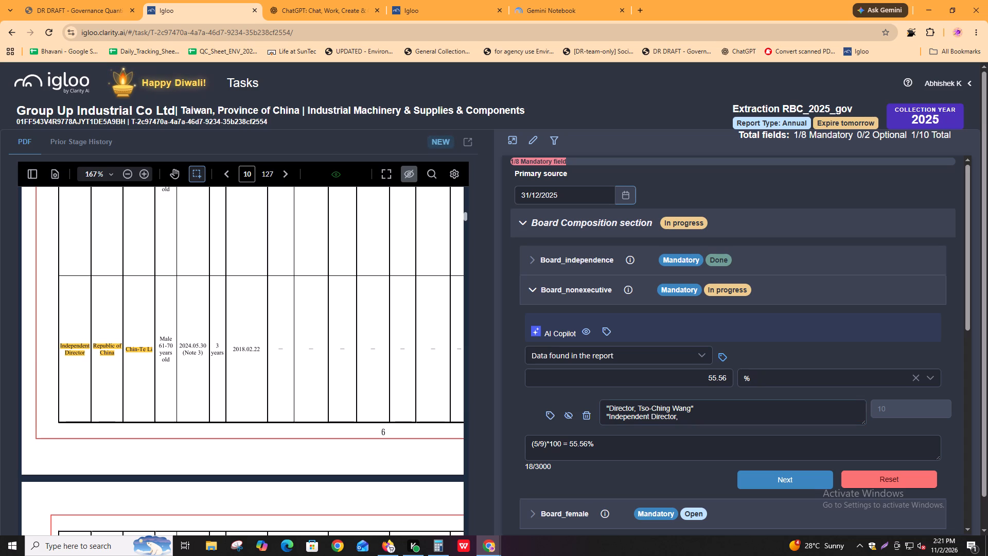
pyautogui.moveTo(127, 349); pyautogui.dragTo(158, 350)
pyautogui.hotkey('ctrl', 'c')
pyautogui.click(690, 425)
pyautogui.hotkey('ctrl', 'v')
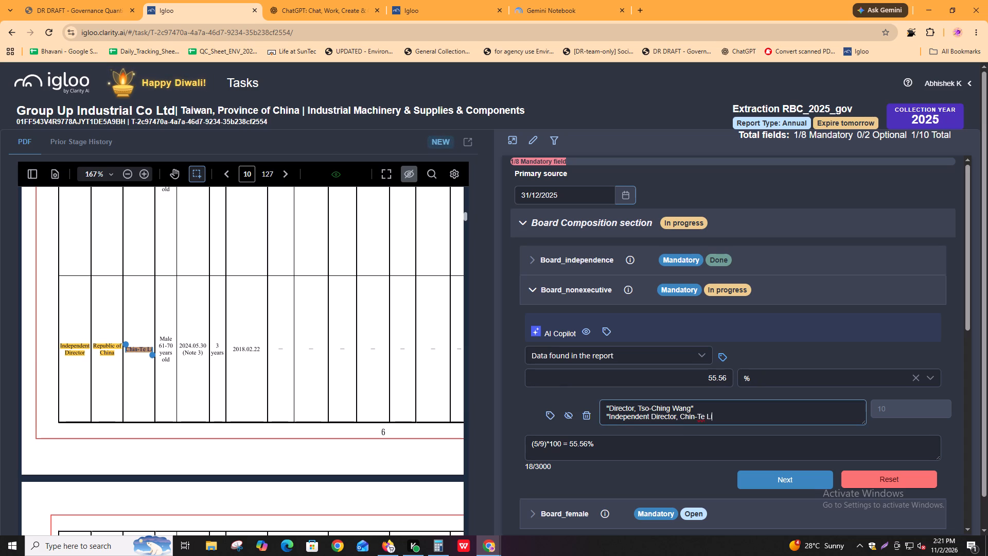
pyautogui.hotkey('shift', '"')
pyautogui.click(564, 411)
# Add a new Board_nonexecutive annotation with a rectangle around the whole directors table on page 11.
pyautogui.scroll(-8, 140, 420)
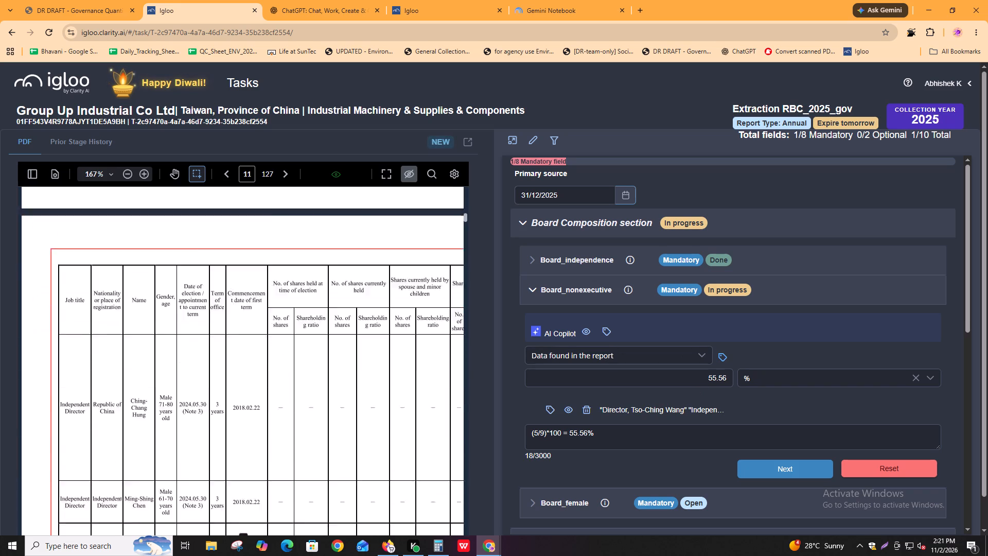
pyautogui.scroll(1, 140, 422)
pyautogui.keyDown('ctrl'); pyautogui.scroll(-1, 140, 422); pyautogui.keyUp('ctrl')
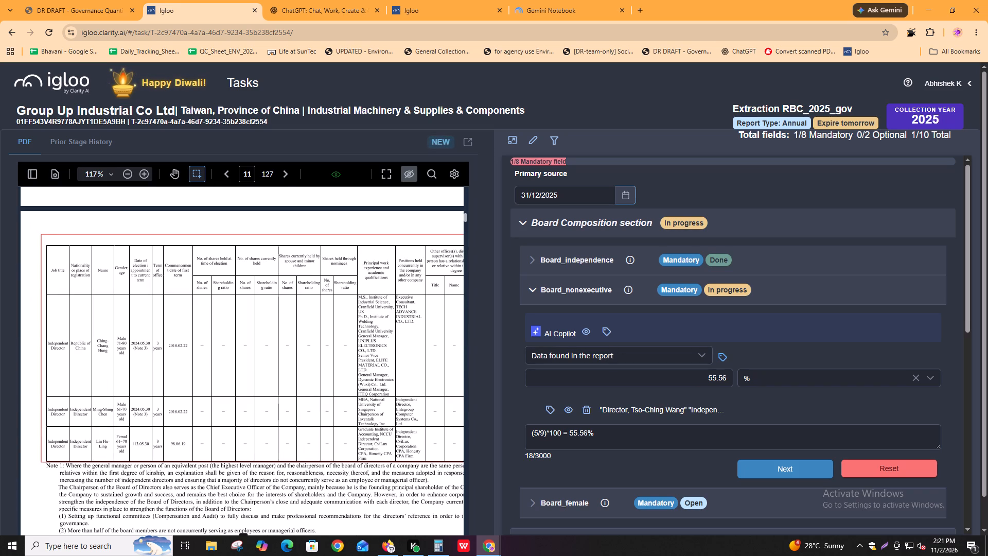
pyautogui.keyDown('ctrl'); pyautogui.scroll(-1, 143, 420); pyautogui.keyUp('ctrl')
pyautogui.click(725, 357)
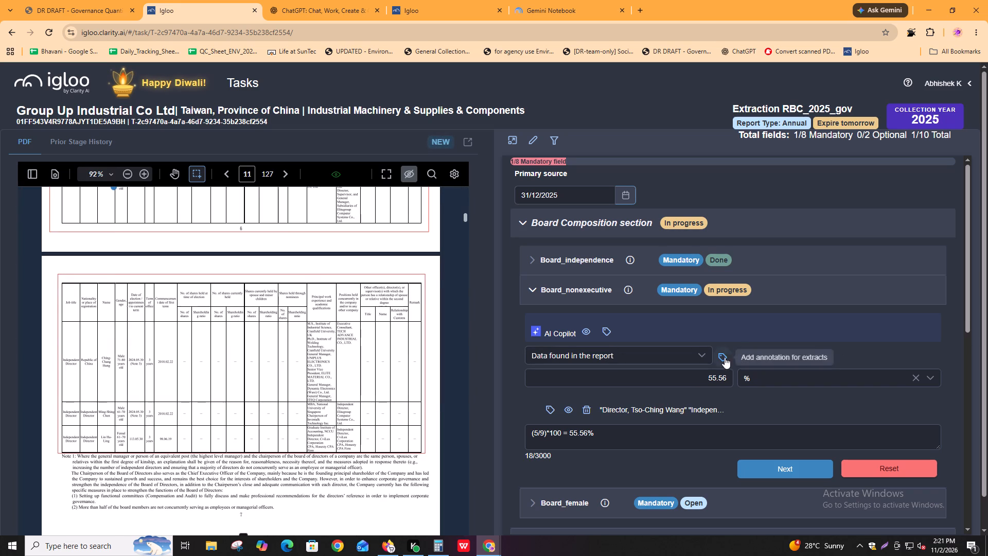
pyautogui.click(240, 199)
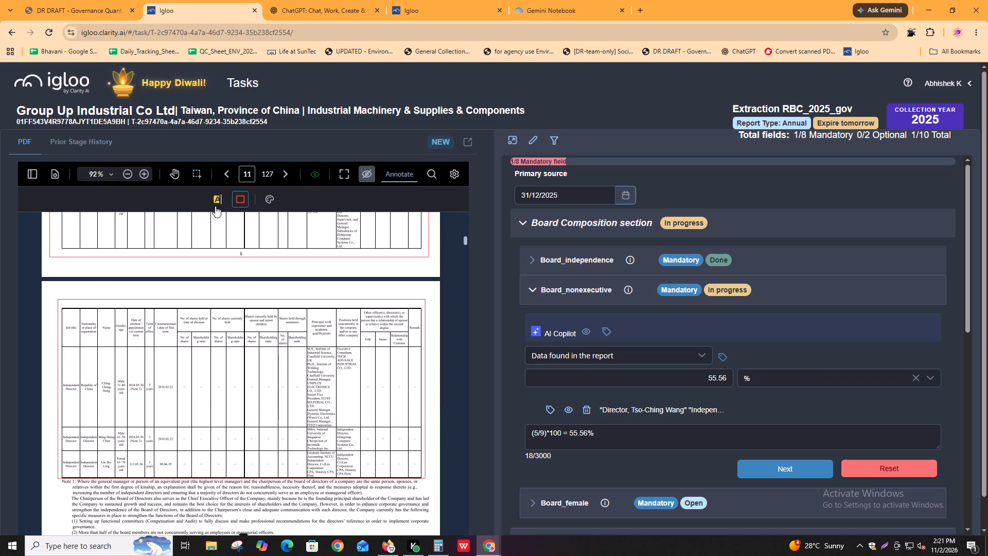
pyautogui.moveTo(56, 298); pyautogui.dragTo(61, 319)
pyautogui.moveTo(61, 319); pyautogui.dragTo(427, 481)
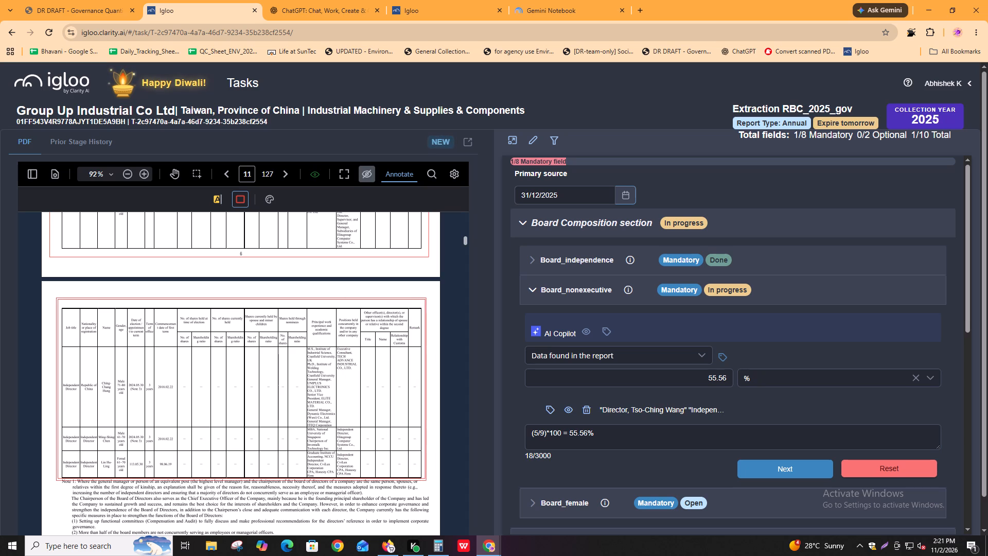
pyautogui.moveTo(427, 481); pyautogui.dragTo(427, 481)
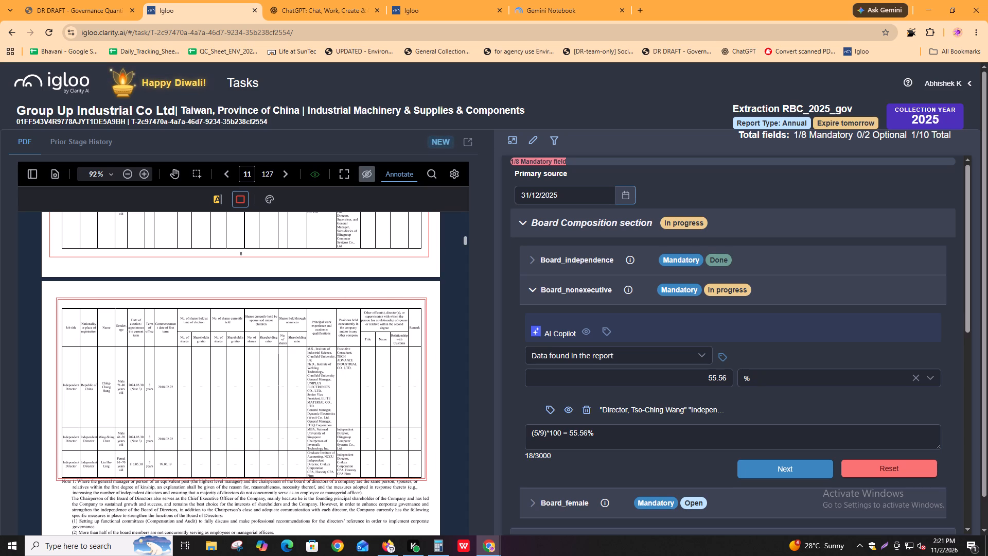
# Begin the page 11 extract text with an opening quotation mark and the first independent director's name from the table.
pyautogui.click(729, 454)
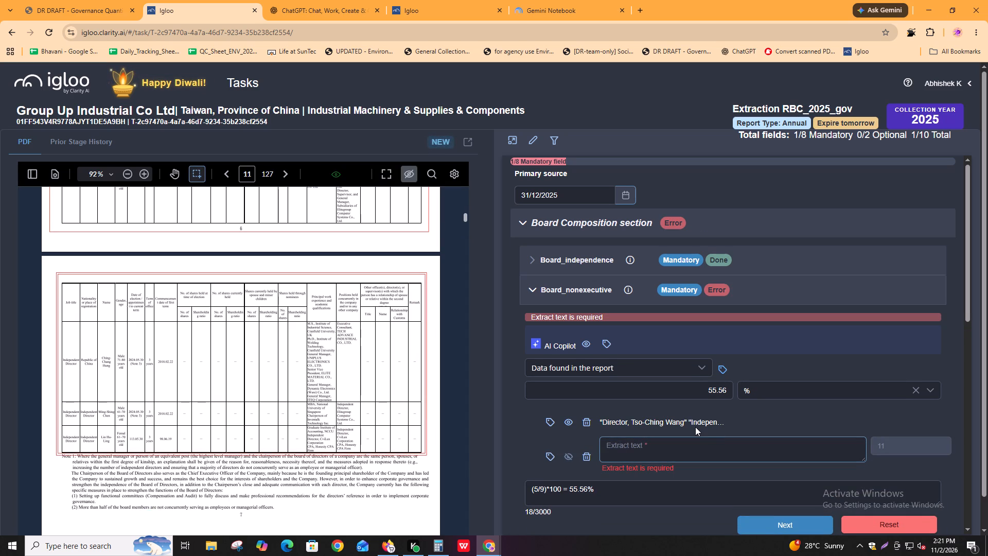
pyautogui.hotkey('shift', '"')
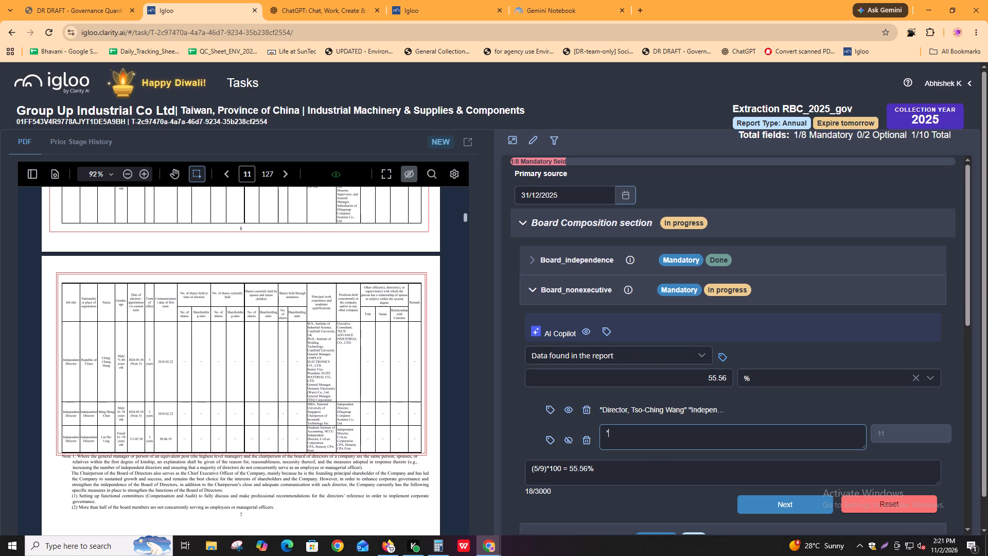
pyautogui.moveTo(101, 357); pyautogui.dragTo(114, 371)
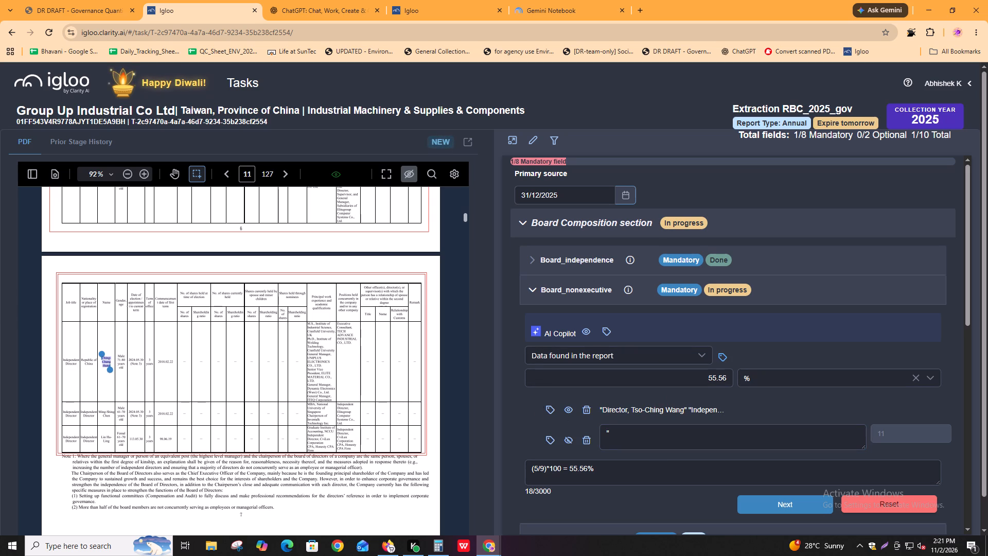
pyautogui.hotkey('ctrl', 'v')
pyautogui.hotkey('ctrl', 'c')
pyautogui.hotkey('ctrl', 'c')
pyautogui.hotkey('ctrl', 'c')
pyautogui.hotkey('ctrl', 'c')
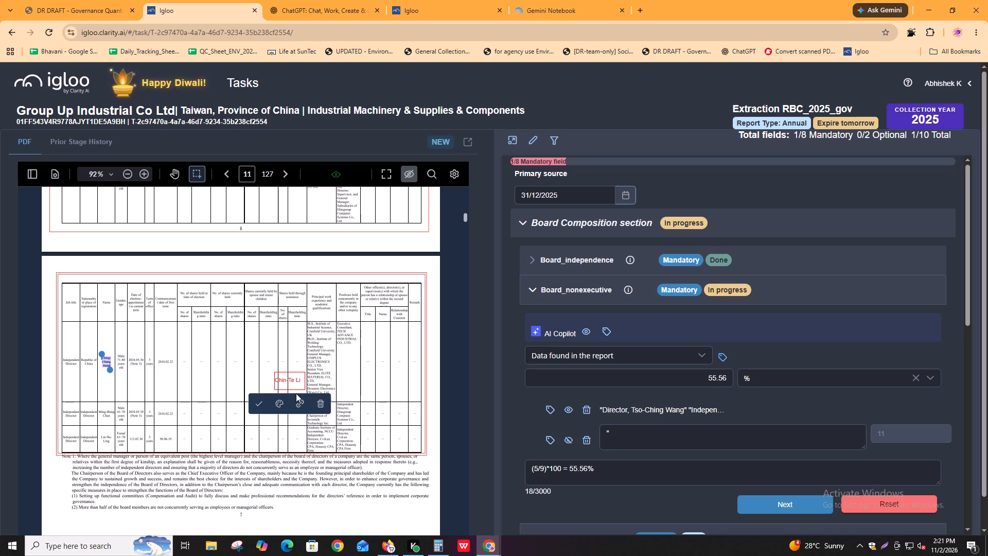
pyautogui.click(328, 405)
pyautogui.click(625, 436)
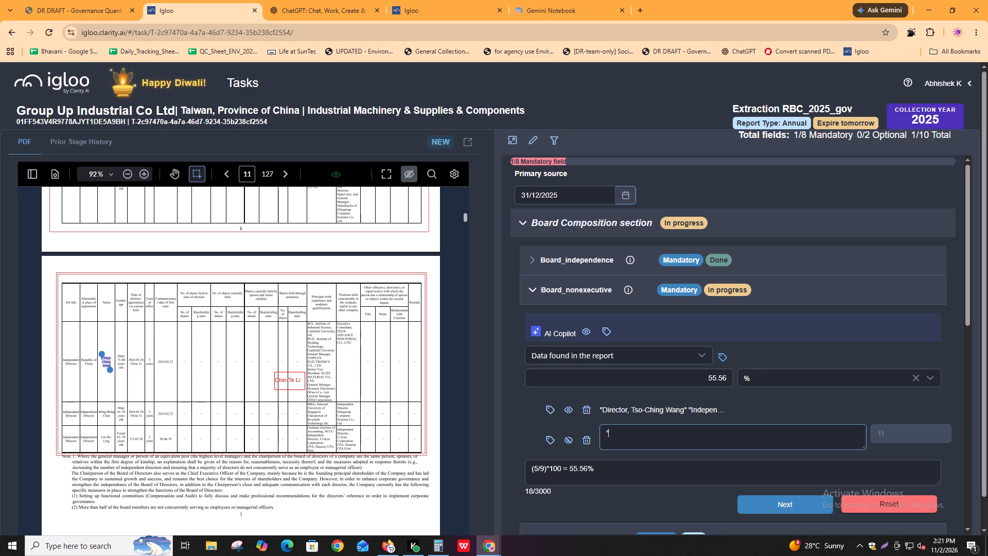
pyautogui.hotkey('ctrl', 'v')
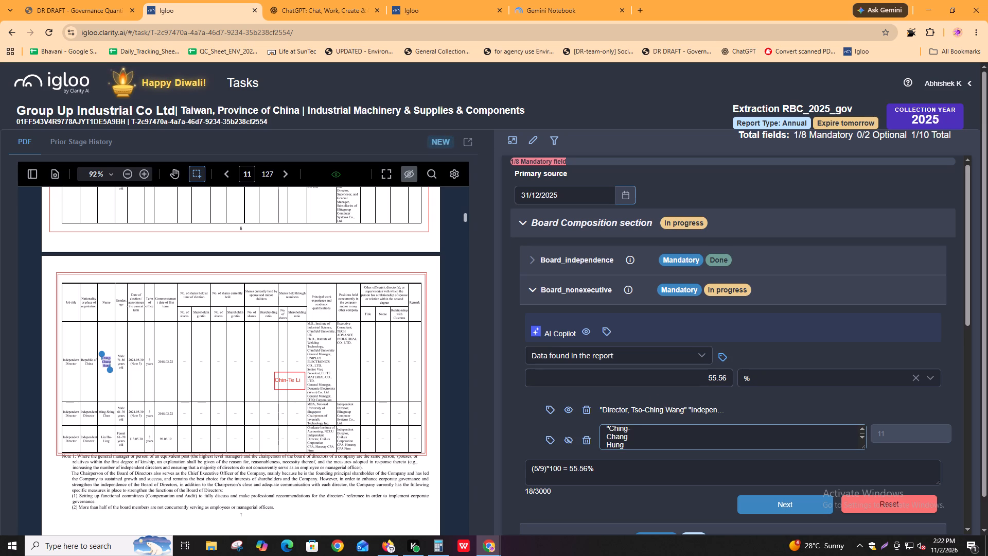
# Join the first page 11 independent director's name onto a single line and close its quotation.
pyautogui.hotkey('ctrl', 'Left')
pyautogui.press('BackSpace')
pyautogui.press('space')
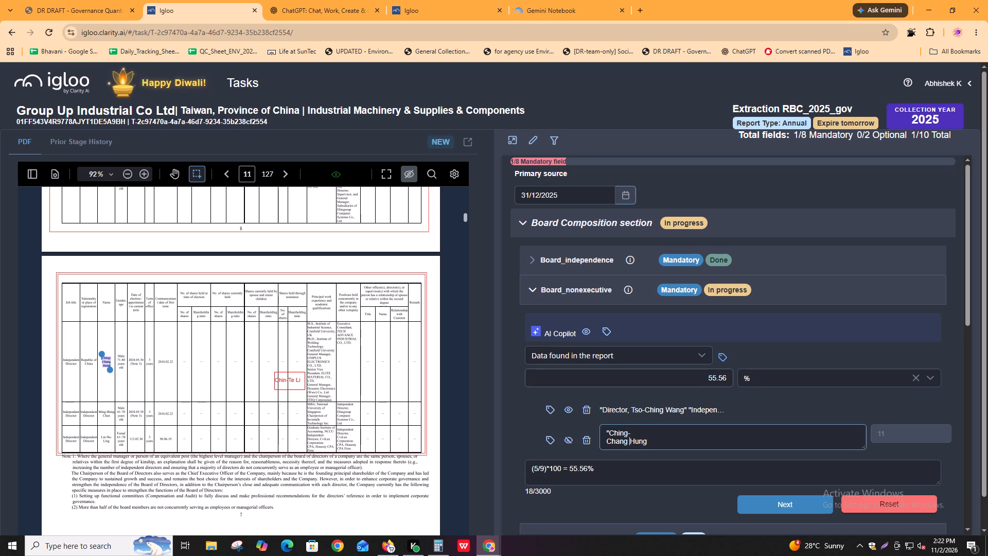
pyautogui.hotkey('ctrl', 'Left')
pyautogui.hotkey('ctrl', 'Left')
pyautogui.press('BackSpace')
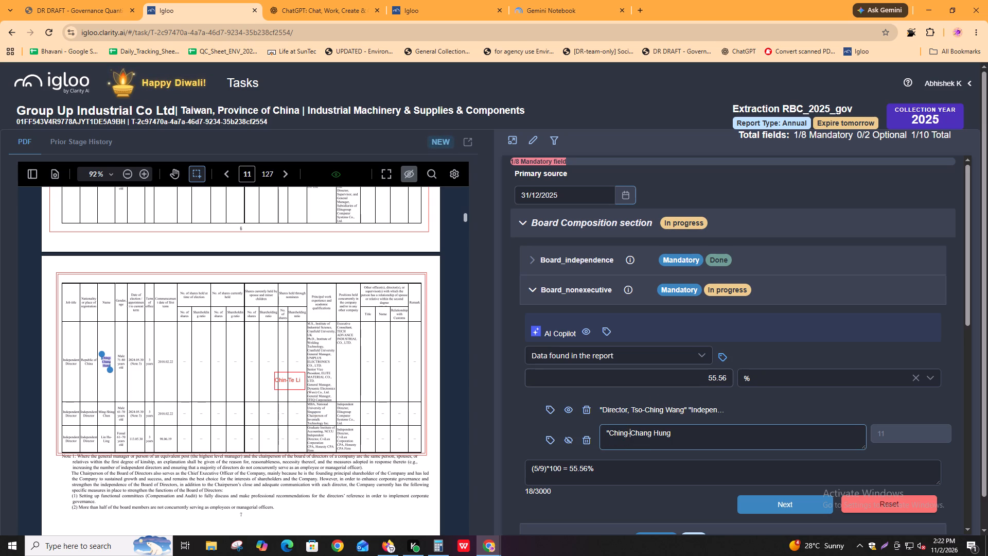
pyautogui.press('space')
pyautogui.press('BackSpace')
pyautogui.hotkey('ctrl', 'Right')
pyautogui.hotkey('ctrl', 'Right')
pyautogui.hotkey('ctrl', 'Right')
pyautogui.hotkey('shift', '"')
# Add the second page 11 independent director's name to the extract as its own quoted line.
pyautogui.press('Return')
pyautogui.hotkey('shift', '"')
pyautogui.moveTo(97, 411); pyautogui.dragTo(111, 417)
pyautogui.hotkey('ctrl', 'c')
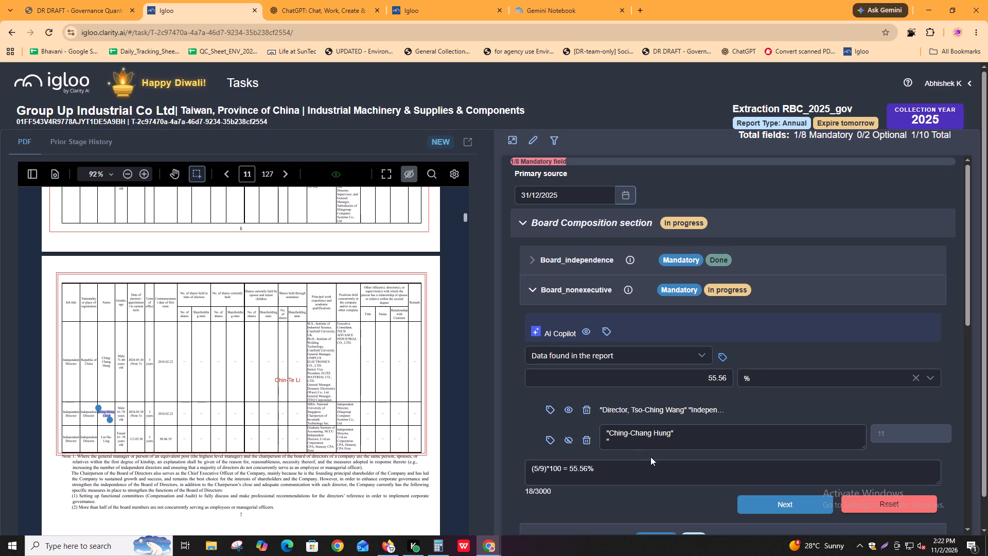
pyautogui.click(643, 449)
pyautogui.hotkey('ctrl', 'v')
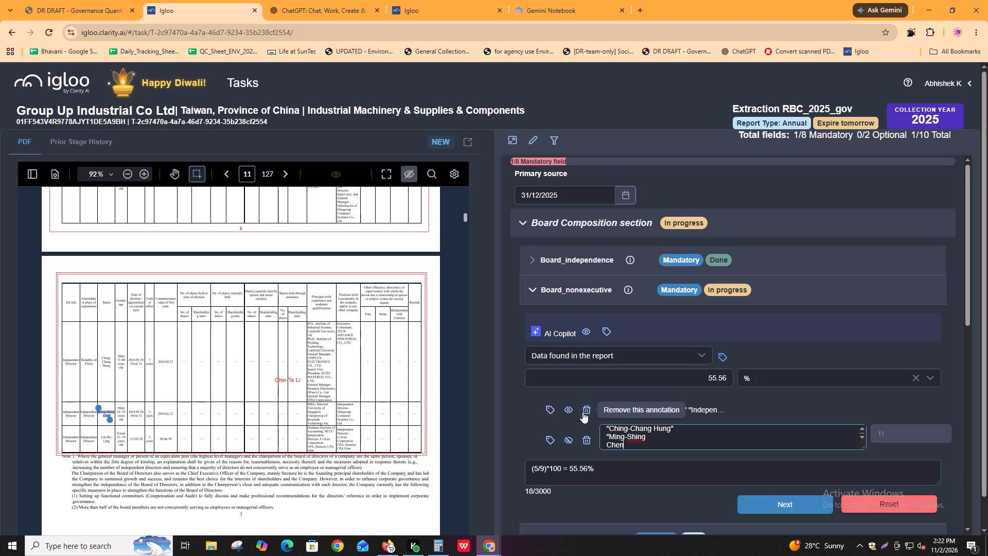
pyautogui.hotkey('ctrl', 'Left')
pyautogui.press('BackSpace')
pyautogui.press('space')
pyautogui.hotkey('ctrl', 'Right')
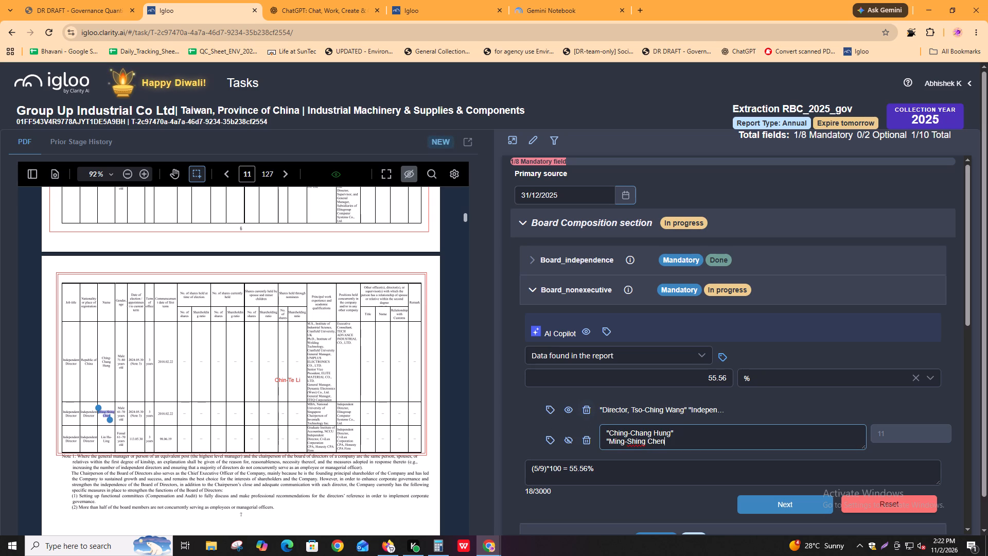
pyautogui.hotkey('shift', '"')
# Add the third page 11 independent director's name from the table to the extract as its own quoted single line.
pyautogui.press('Return')
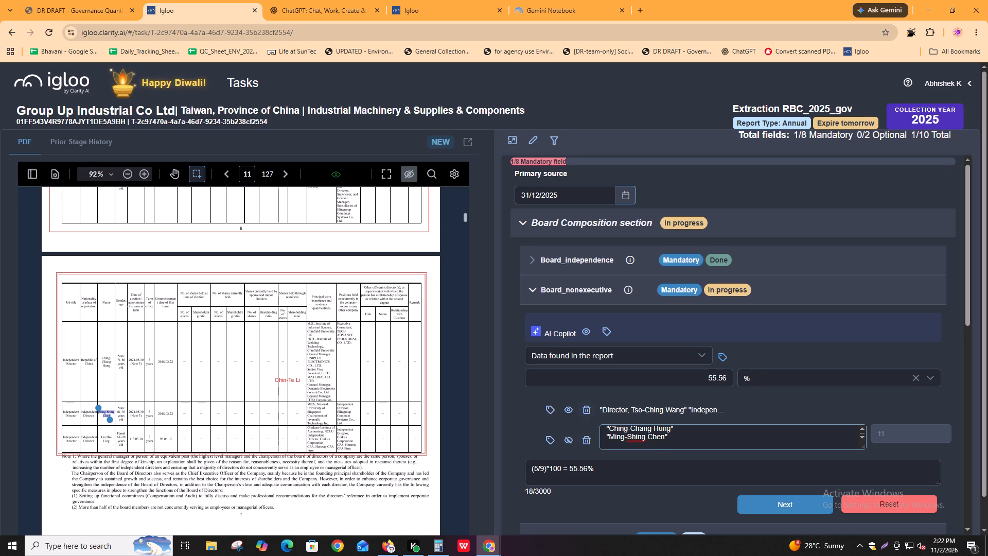
pyautogui.hotkey('shift', '"')
pyautogui.moveTo(99, 437); pyautogui.dragTo(109, 442)
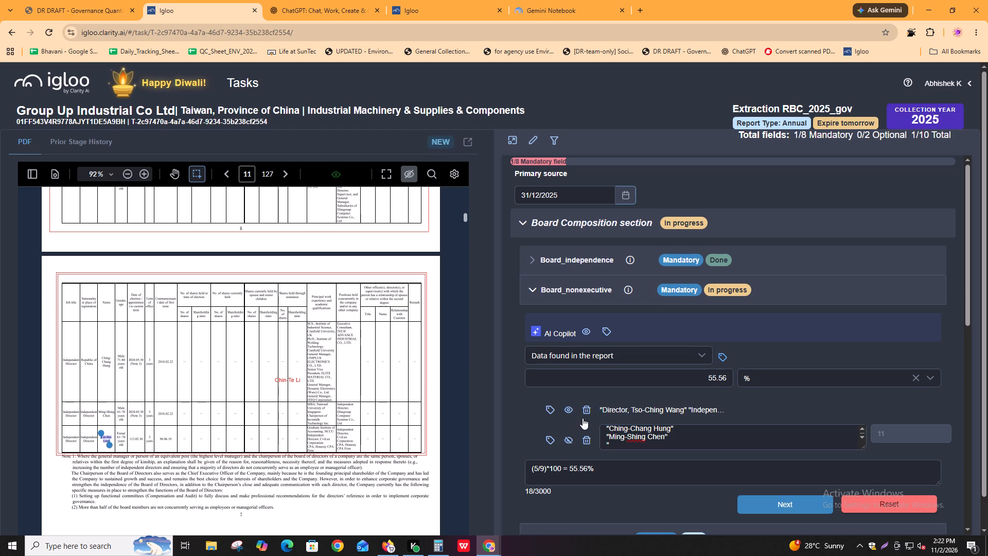
pyautogui.hotkey('ctrl', 'c')
pyautogui.click(638, 443)
pyautogui.hotkey('ctrl', 'v')
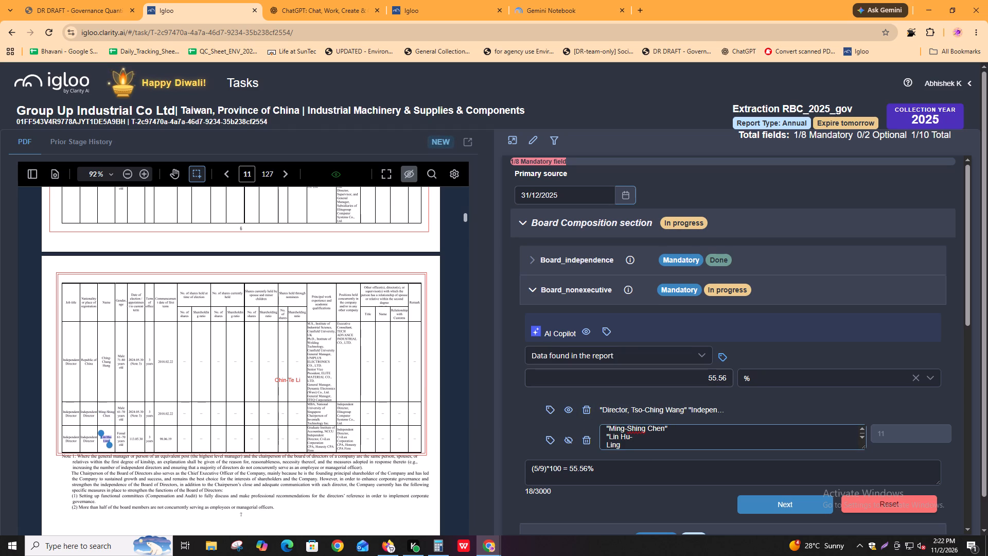
pyautogui.hotkey('ctrl', 'Left')
pyautogui.press('BackSpace')
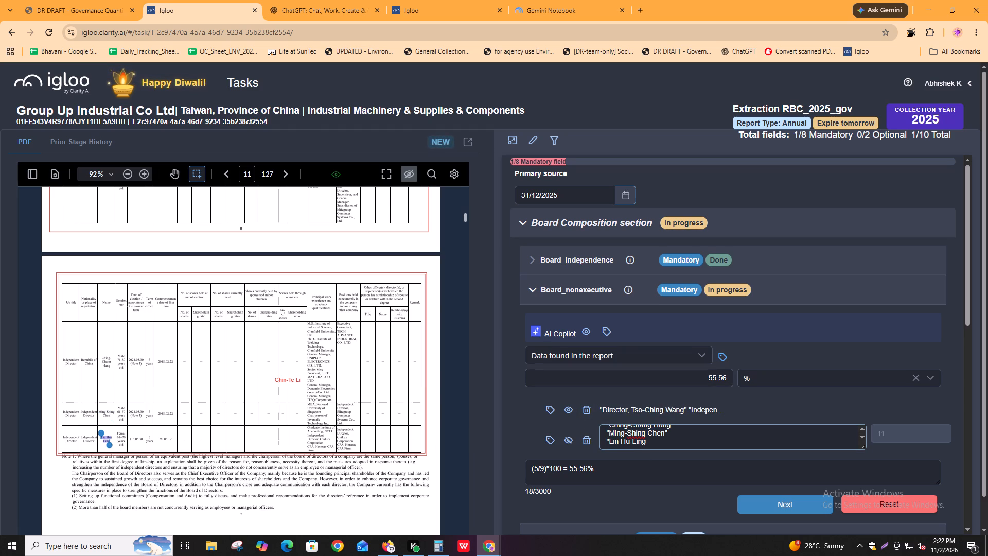
pyautogui.hotkey('ctrl', 'Right')
pyautogui.hotkey('ctrl', 'Right')
pyautogui.hotkey('shift', '"')
# Copy "Independent Director," from the page 10 extract and prefix it to all three quoted names in the page 11 extract.
pyautogui.click(568, 407)
pyautogui.moveTo(610, 415); pyautogui.dragTo(624, 416)
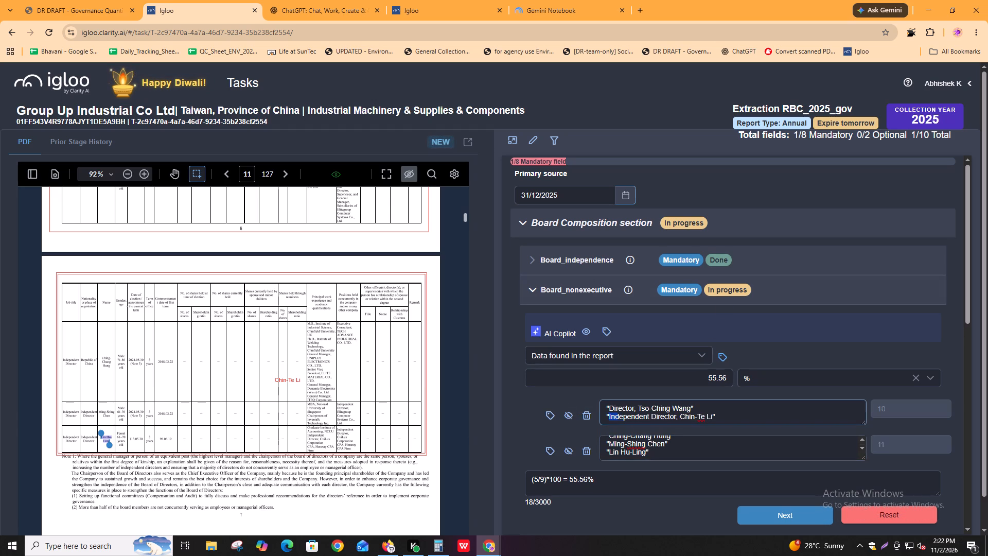
pyautogui.moveTo(624, 416); pyautogui.dragTo(679, 418)
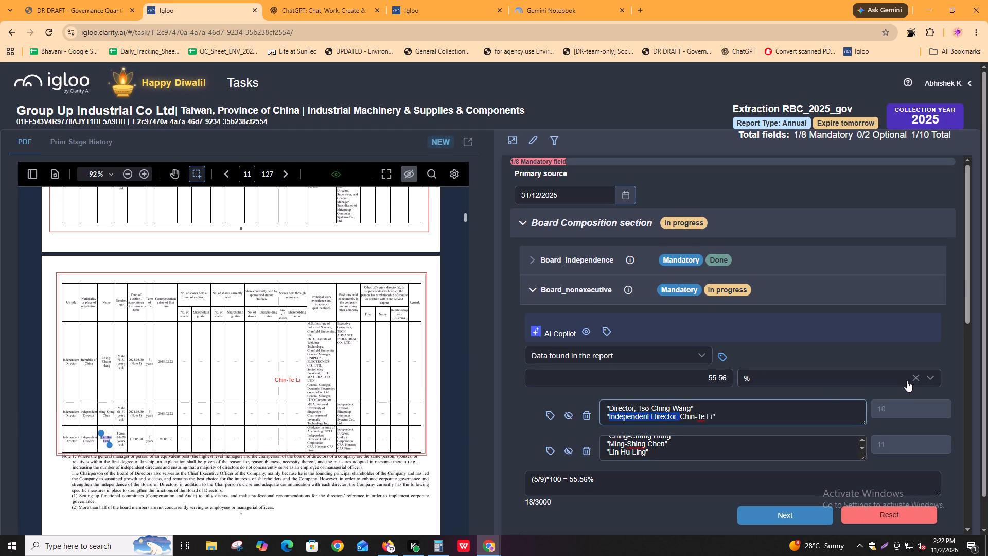
pyautogui.hotkey('ctrl', 'c')
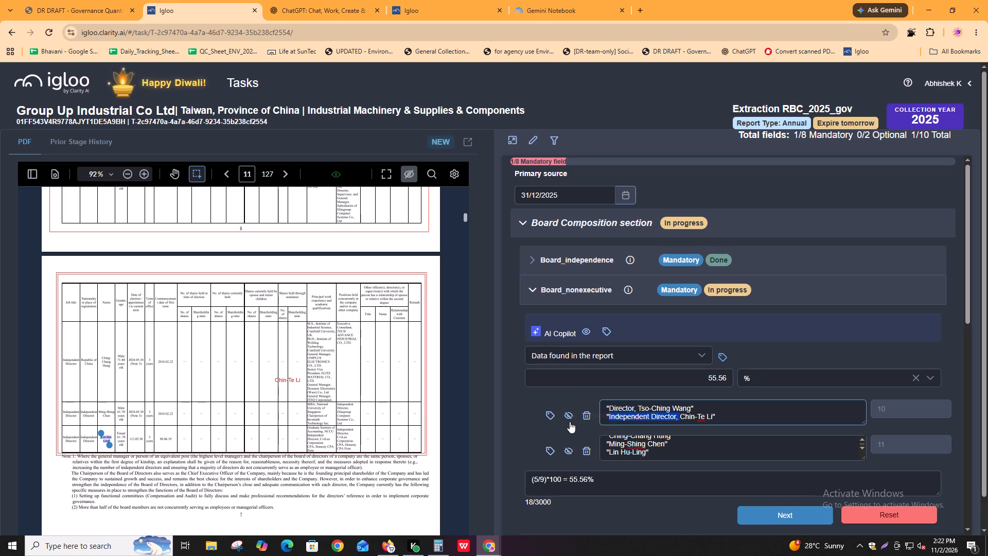
pyautogui.click(570, 422)
pyautogui.scroll(2, 620, 433)
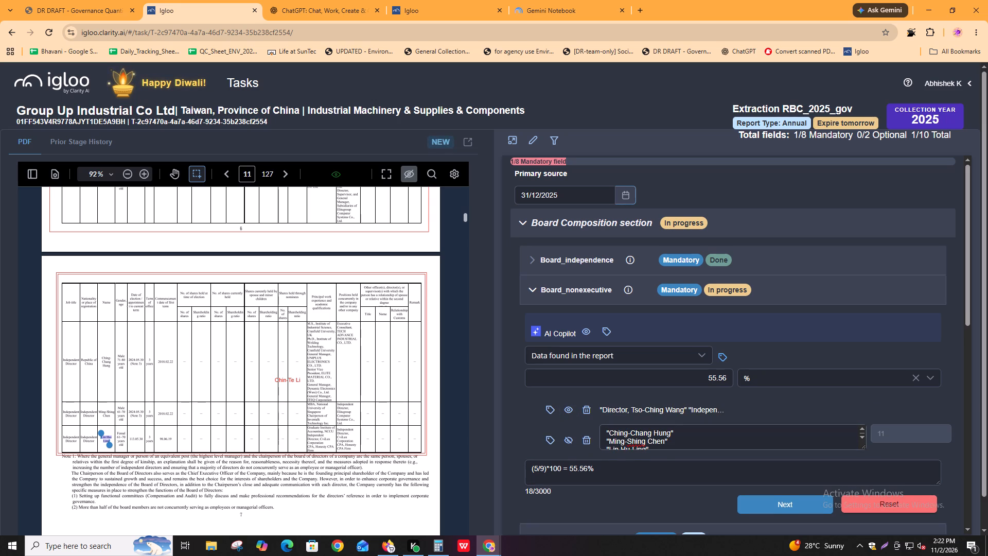
pyautogui.click(610, 435)
pyautogui.hotkey('ctrl', 'v')
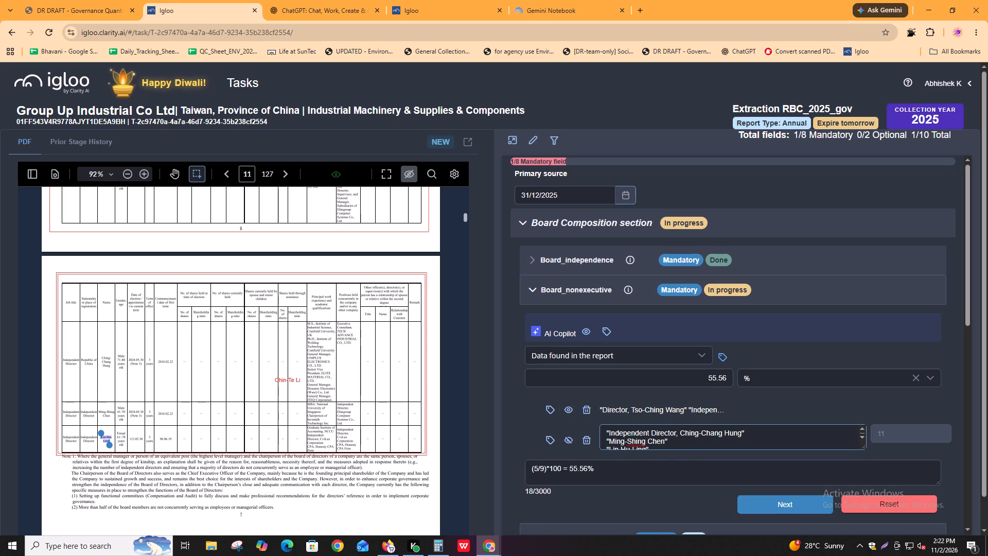
pyautogui.click(609, 443)
pyautogui.hotkey('ctrl', 'v')
pyautogui.scroll(-1, 610, 447)
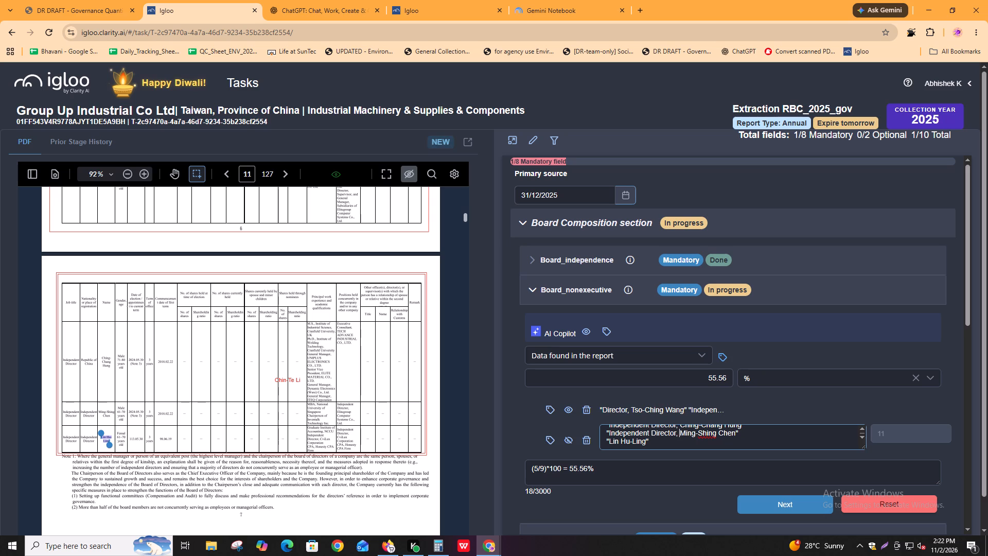
pyautogui.click(610, 441)
pyautogui.hotkey('ctrl', 'v')
pyautogui.click(724, 445)
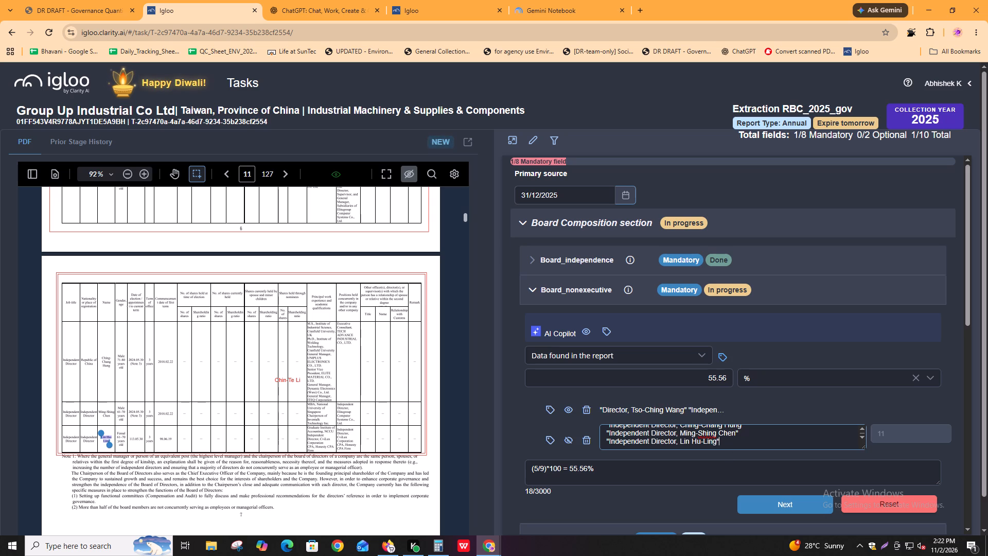
pyautogui.click(568, 442)
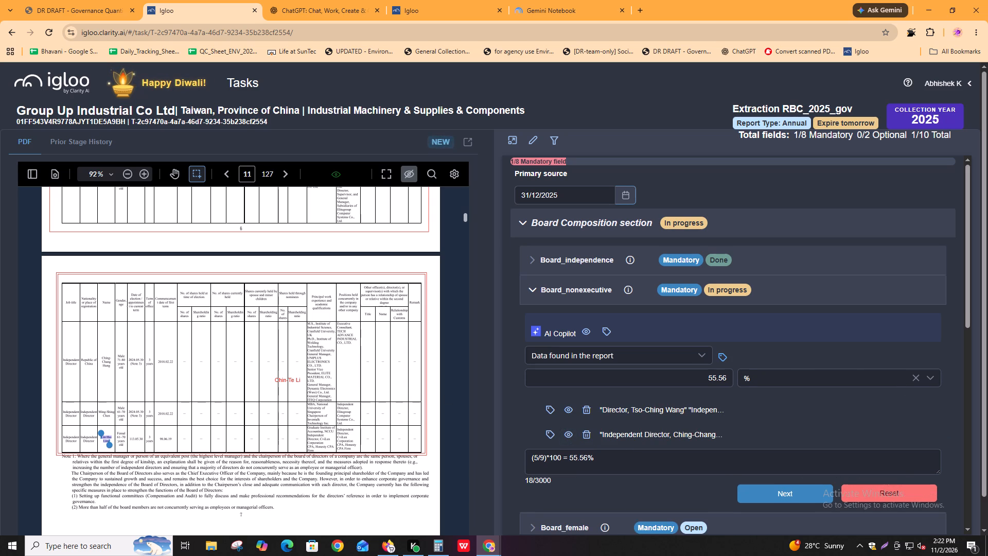
# Review report pages 11 to 18, covering the directors' details, board diversity and independence, and the table of general managers and division chiefs.
pyautogui.scroll(-4, 83, 393)
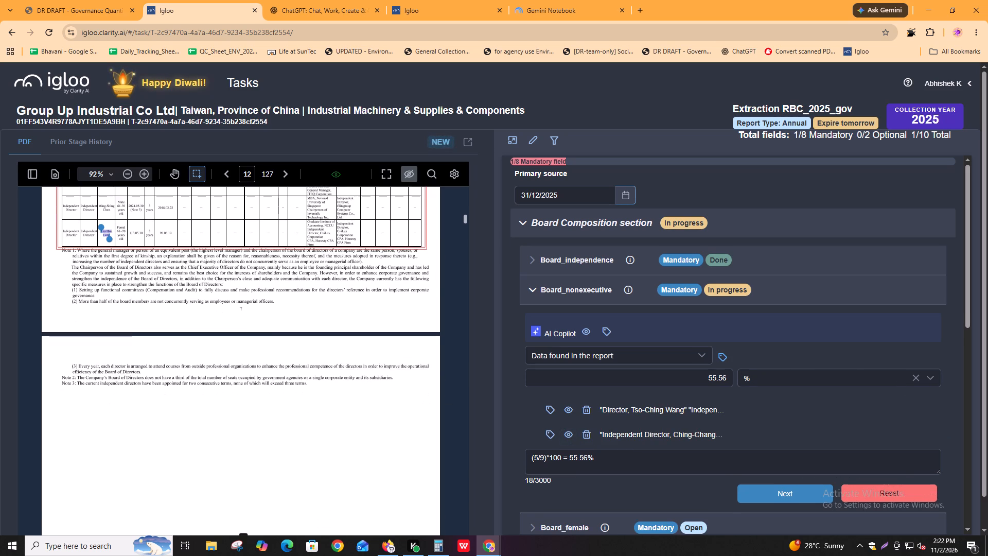
pyautogui.scroll(-4, 89, 389)
pyautogui.scroll(5, 91, 388)
pyautogui.scroll(-6, 97, 387)
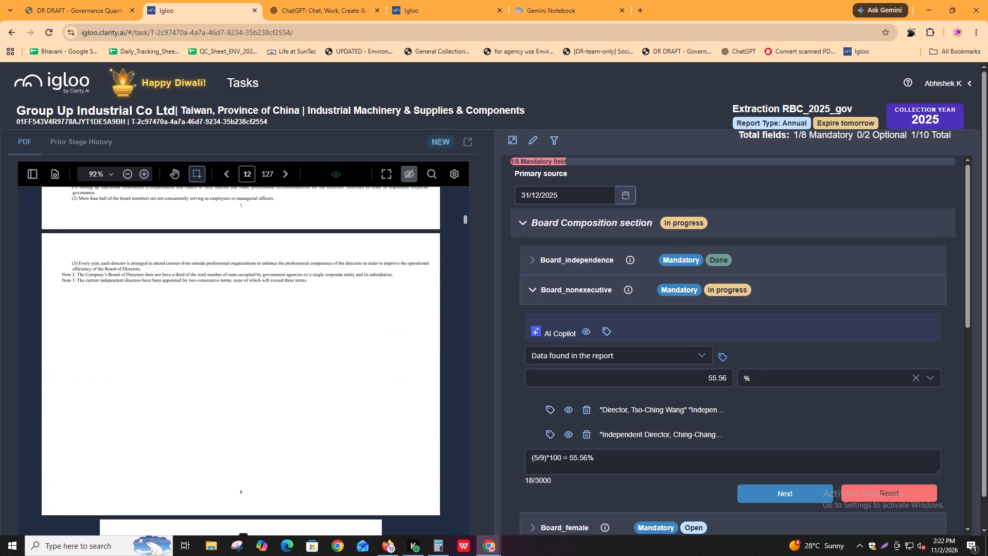
pyautogui.scroll(-5, 98, 389)
pyautogui.scroll(2, 123, 391)
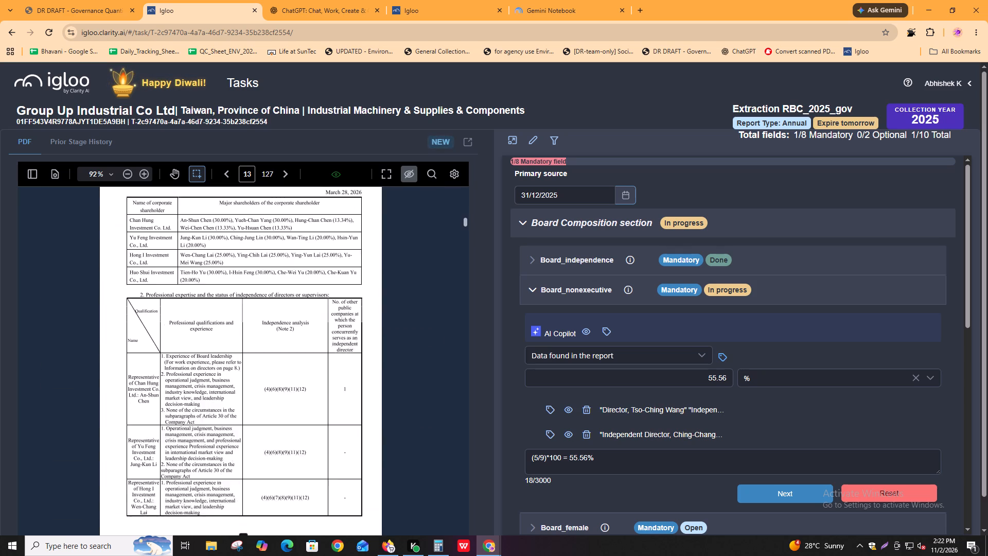
pyautogui.scroll(12, 123, 391)
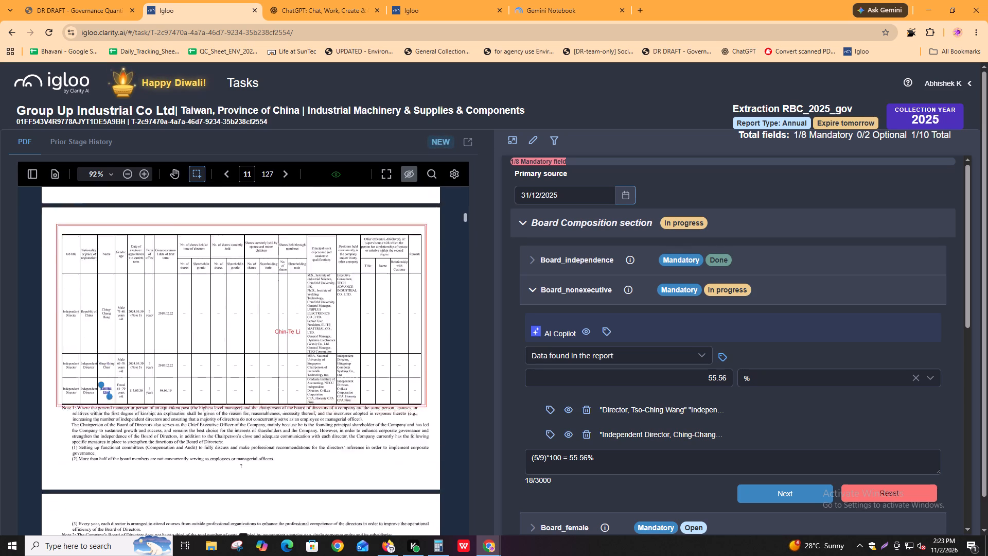
pyautogui.scroll(-5, 129, 388)
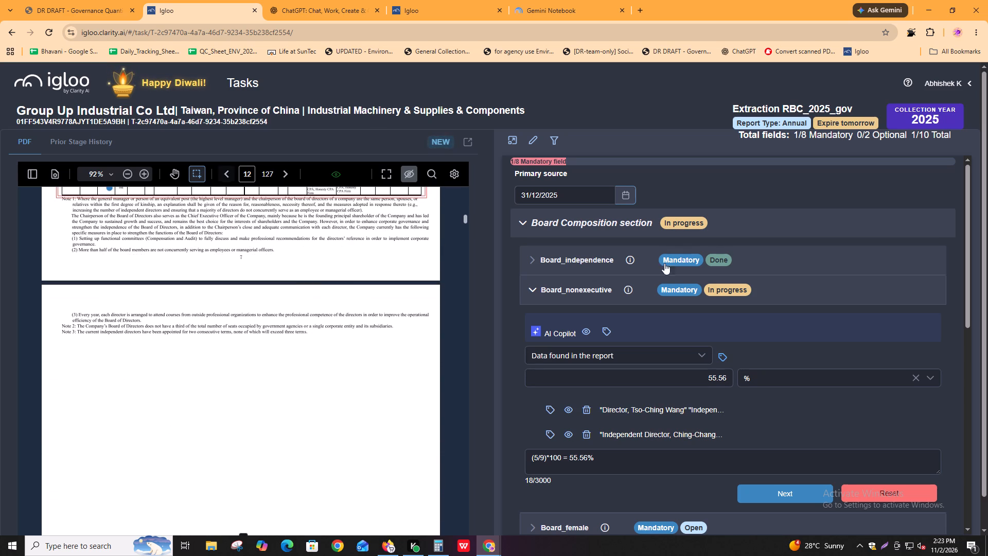
pyautogui.click(609, 328)
pyautogui.scroll(-4, 239, 342)
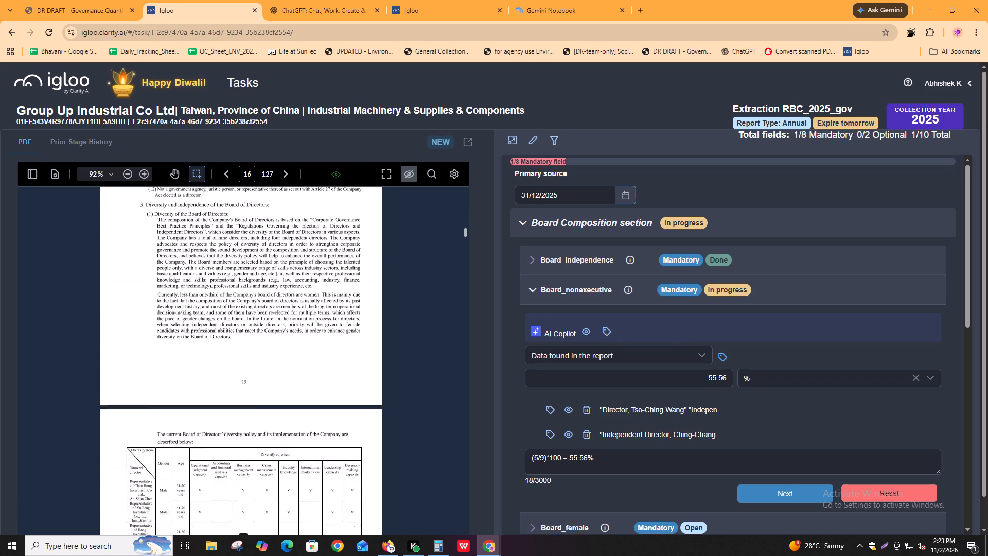
pyautogui.scroll(-5, 241, 340)
pyautogui.scroll(1, 241, 340)
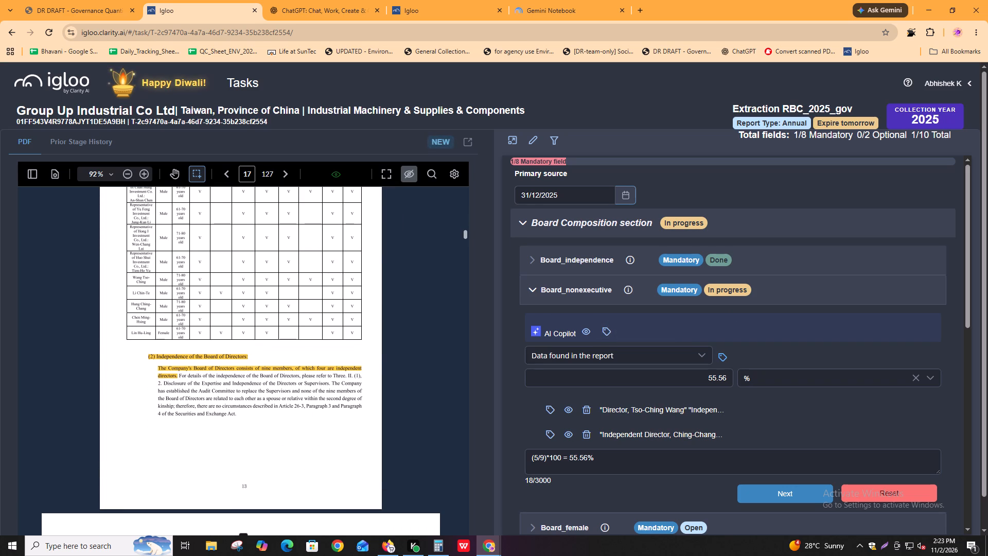
pyautogui.scroll(1, 241, 340)
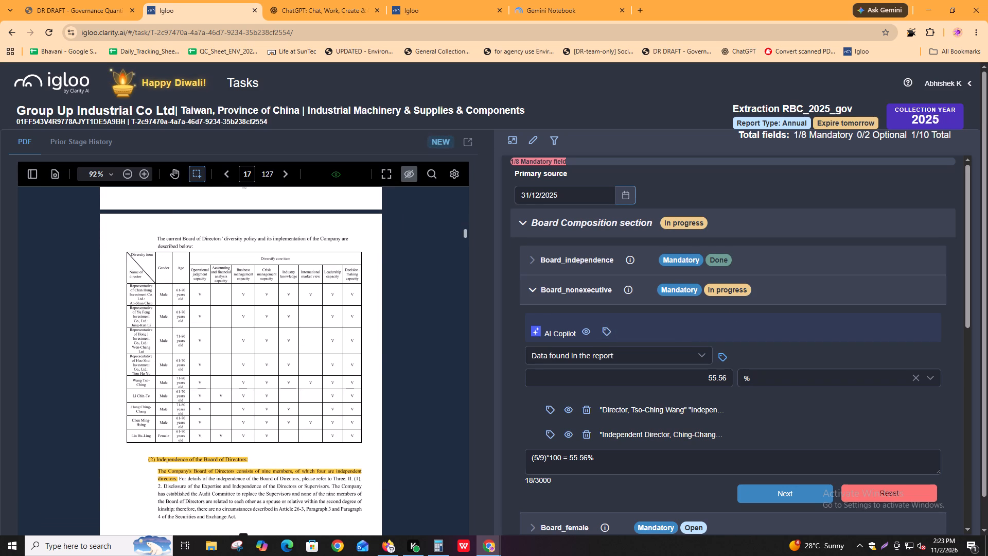
pyautogui.scroll(-7, 219, 301)
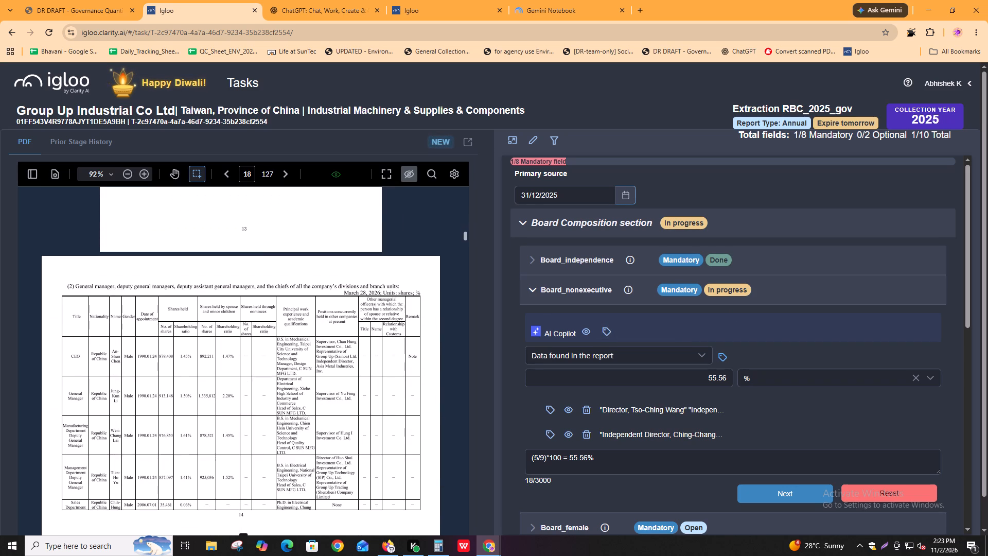
pyautogui.scroll(-1, 181, 334)
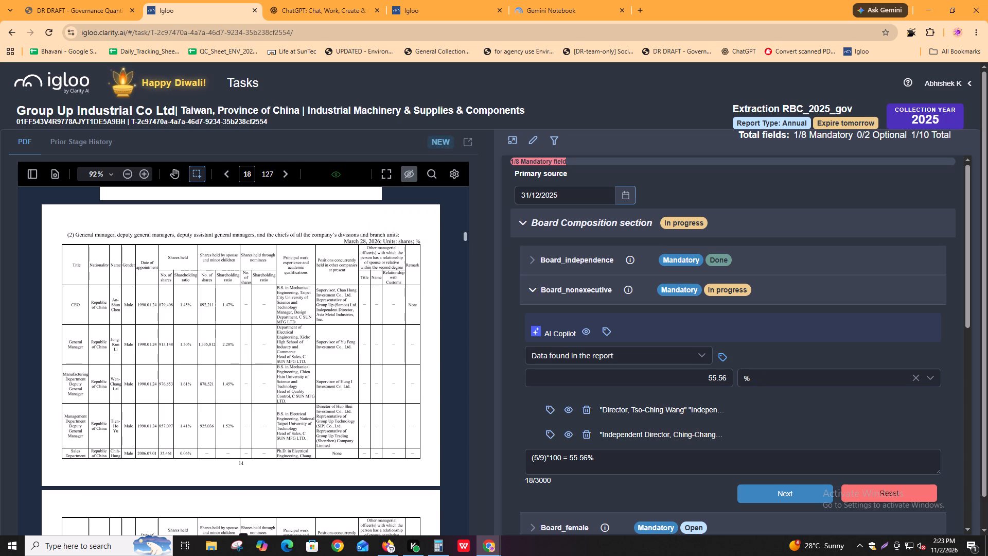
pyautogui.scroll(-3, 144, 318)
pyautogui.scroll(1, 147, 322)
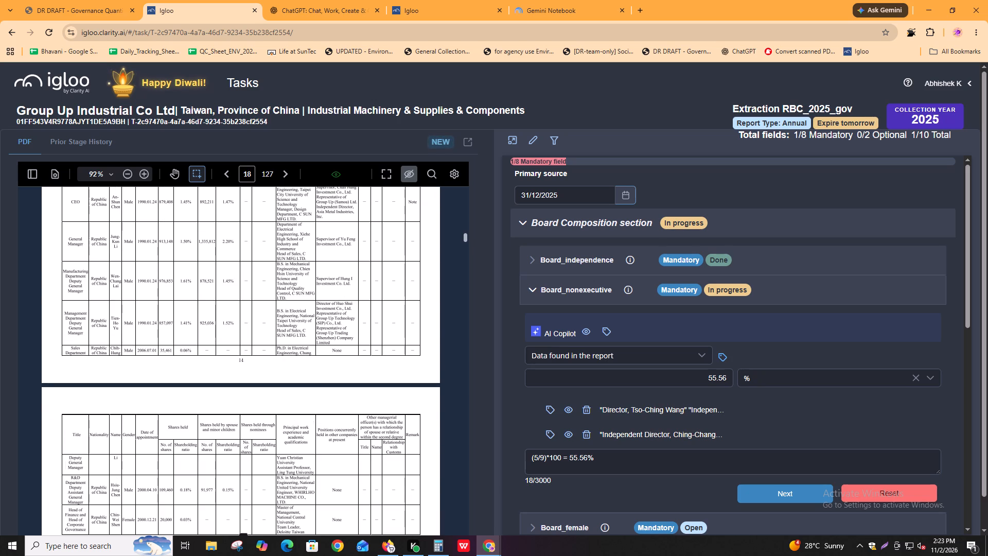
# Start a new line below the calculation in the Board_nonexecutive comment, citing page 18 with the wording "On page 18".
pyautogui.click(621, 453)
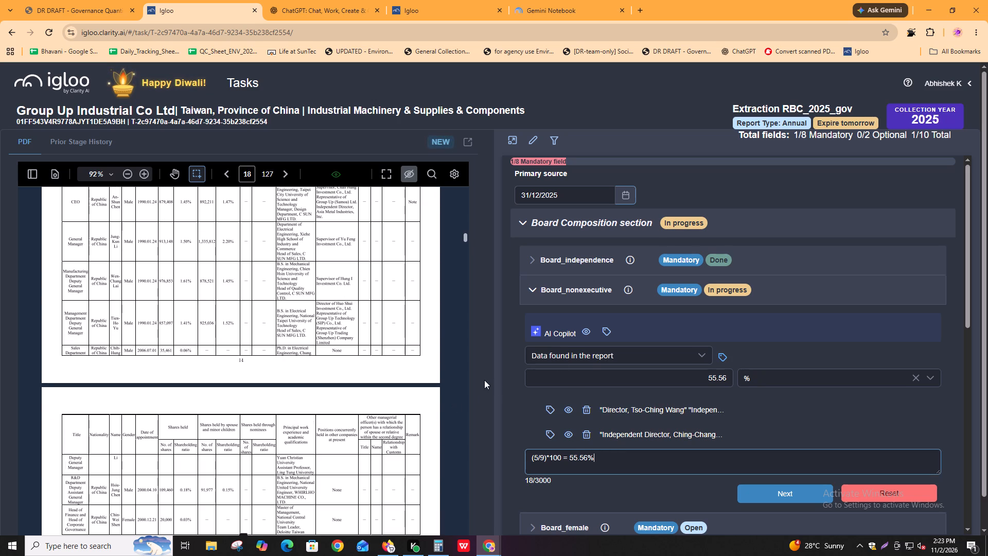
pyautogui.press('Return')
pyautogui.write('18')
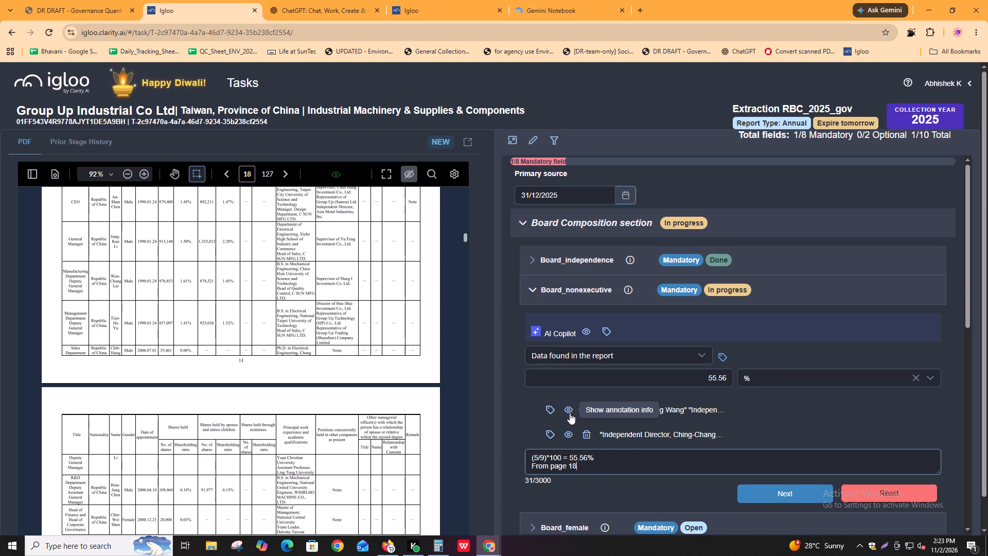
pyautogui.hotkey('ctrl', 'shift', 'Left')
pyautogui.hotkey('ctrl', 'shift', 'Left')
pyautogui.hotkey('ctrl', 'shift', 'Left')
pyautogui.hotkey('ctrl', 'shift', 'Left')
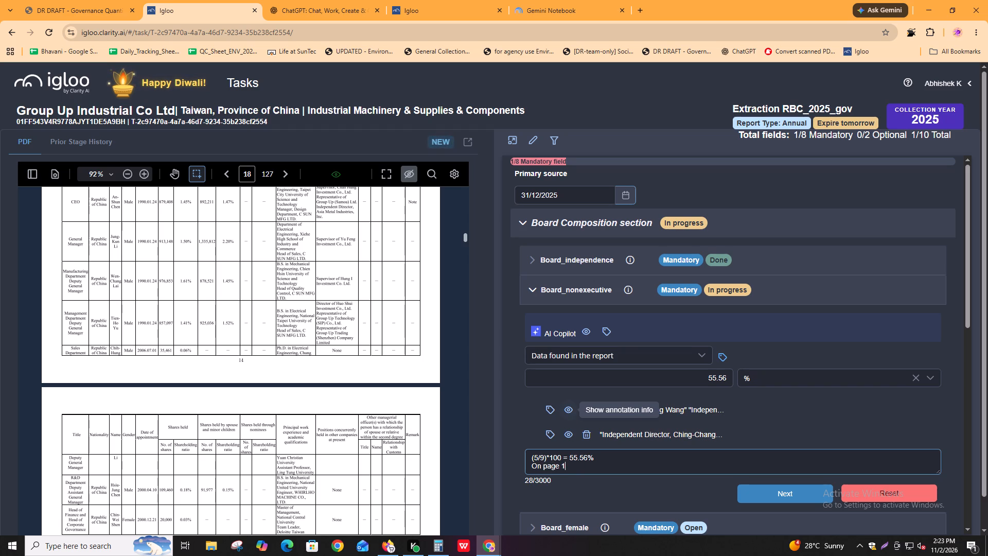
# Continue the page 18 line in the Board_nonexecutive comment with "a list of executive members is given under head" and an opening quotation mark.
pyautogui.scroll(3, 145, 328)
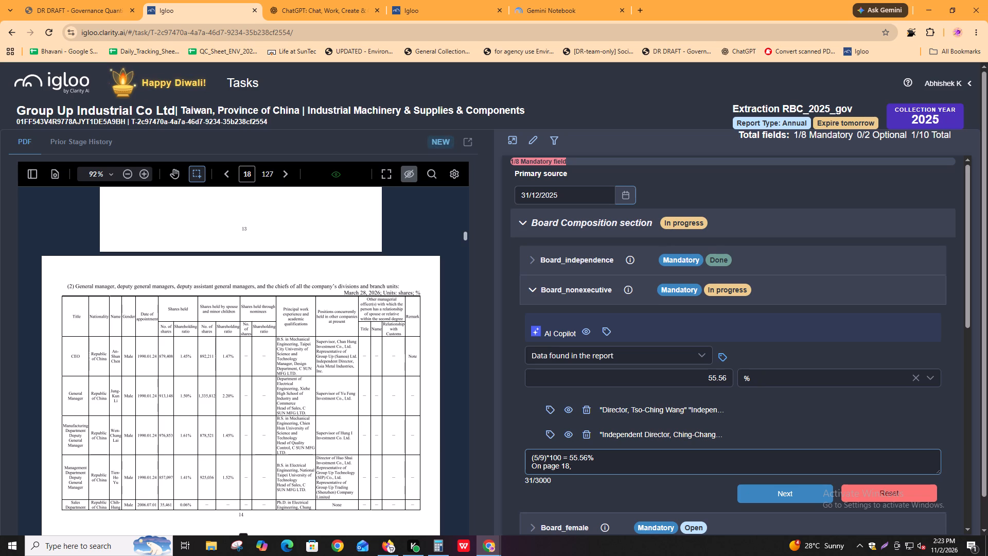
pyautogui.write('a')
pyautogui.press('space')
pyautogui.write('list of')
pyautogui.press('space')
pyautogui.write('executive members is men')
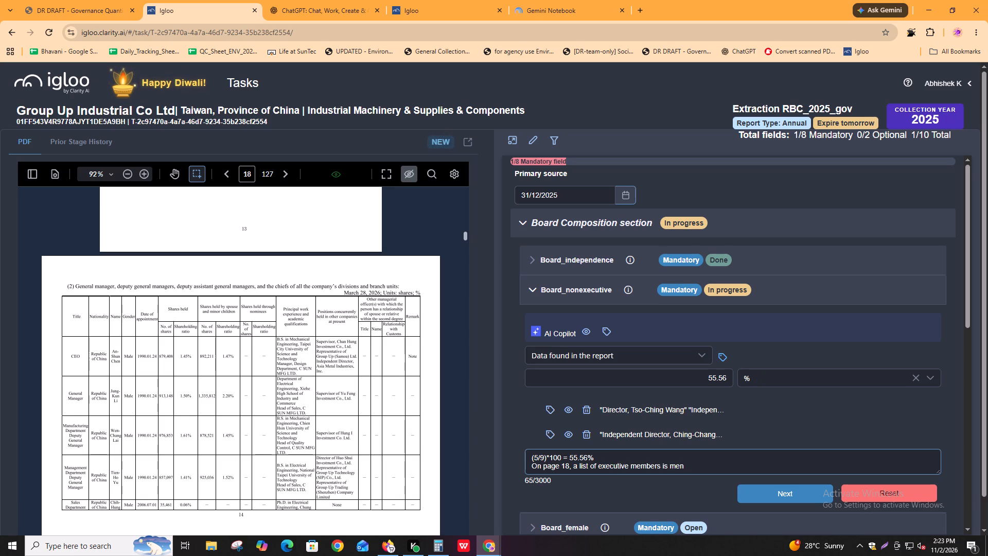
pyautogui.press('t')
pyautogui.press('BackSpace')
pyautogui.press('BackSpace')
pyautogui.press('BackSpace')
pyautogui.press('BackSpace')
pyautogui.write('fiven')
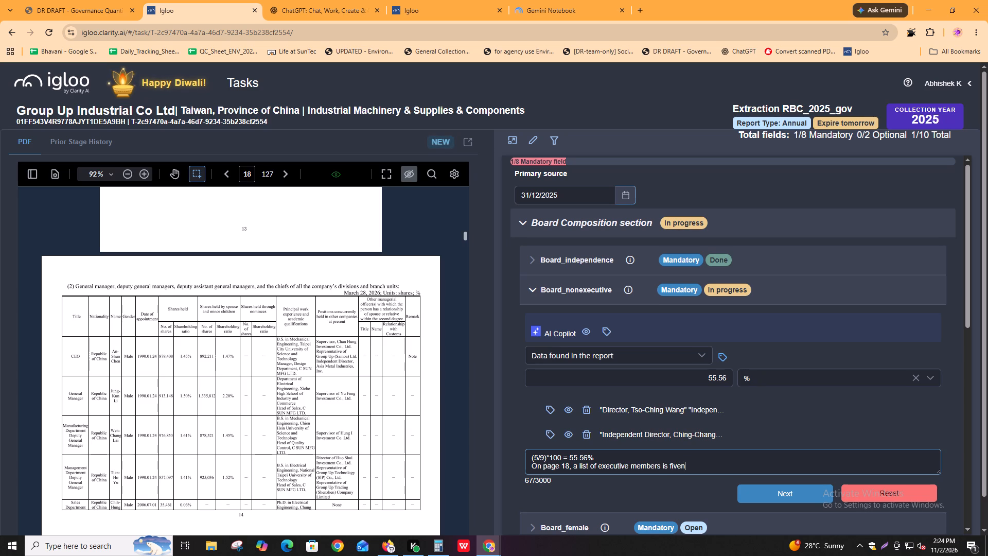
pyautogui.press('BackSpace')
pyautogui.press('BackSpace')
pyautogui.press('BackSpace')
pyautogui.press('BackSpace')
pyautogui.press('BackSpace')
pyautogui.write('givn')
pyautogui.press('BackSpace')
pyautogui.write('en under')
pyautogui.press('space')
pyautogui.write('head "')
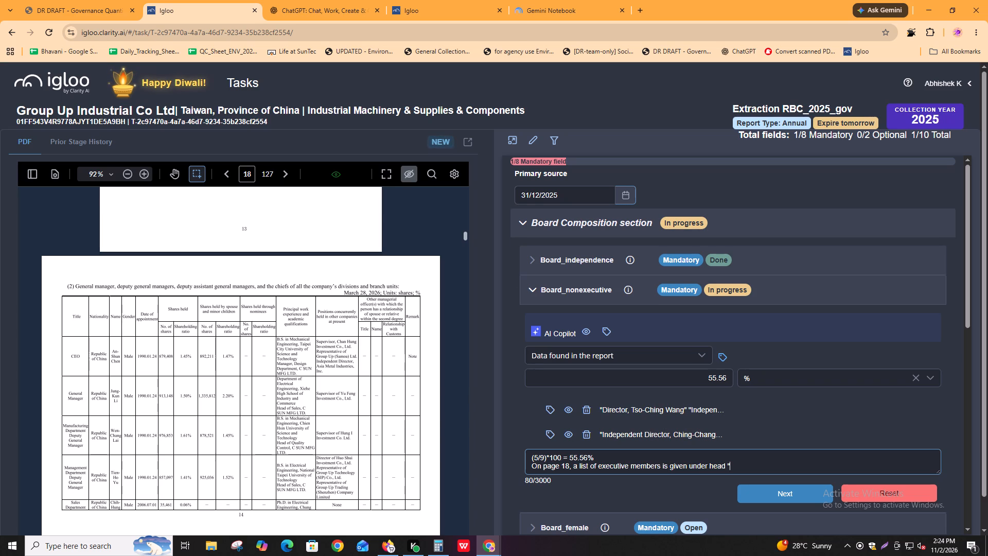
# Copy the page 18 table's heading text, without its number, into the comment, close the quotation, and begin the following sentence with "In this".
pyautogui.moveTo(75, 283); pyautogui.dragTo(404, 286)
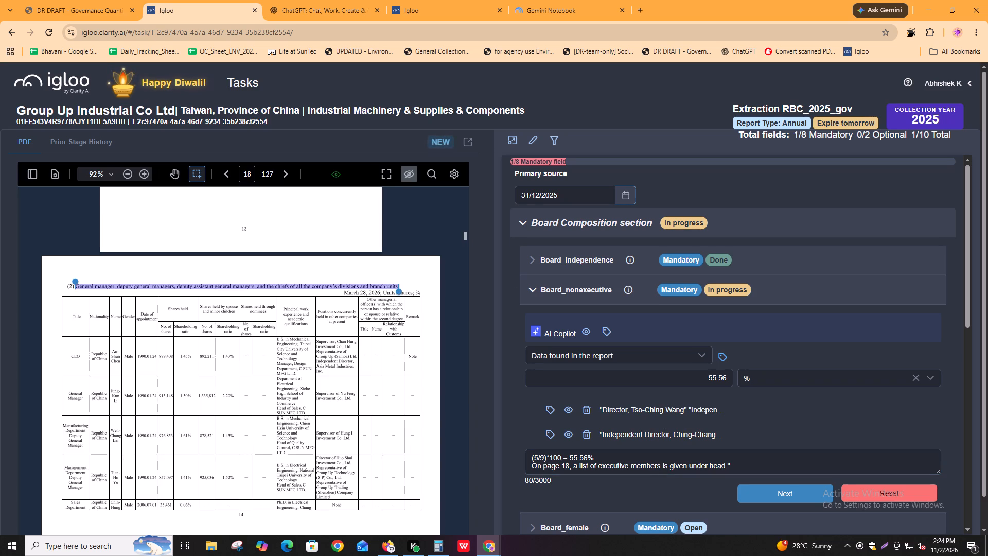
pyautogui.hotkey('ctrl', 'c')
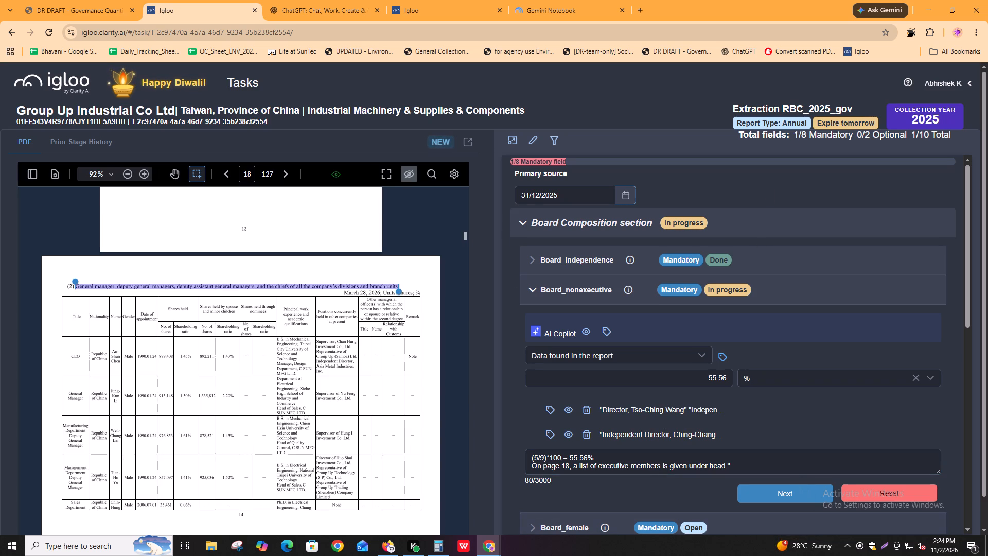
pyautogui.click(793, 468)
pyautogui.hotkey('ctrl', 'v')
pyautogui.hotkey('shift', '"')
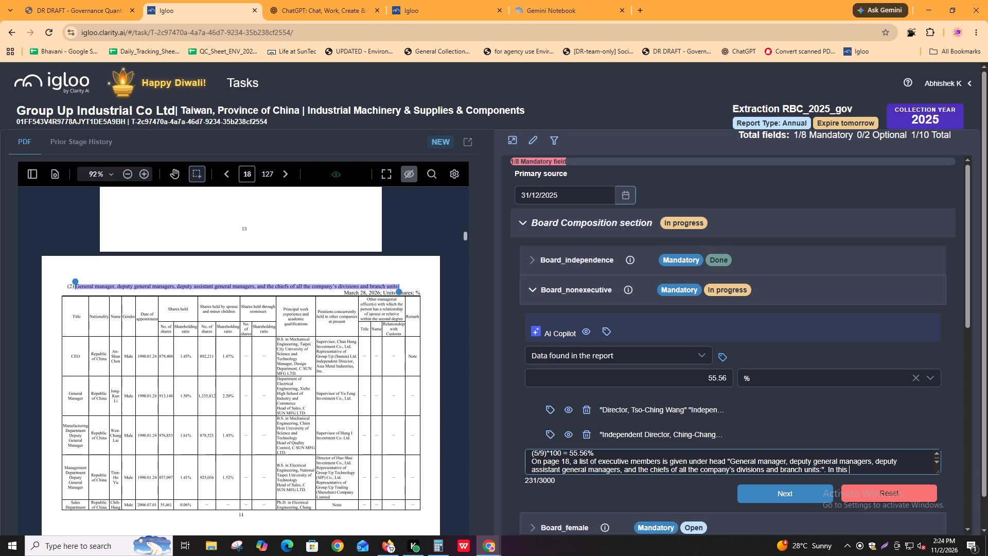
# Continue the comment's second sentence with "list, 4 members who are part of board of directors, is also".
pyautogui.write('list')
pyautogui.write(',')
pyautogui.press('space')
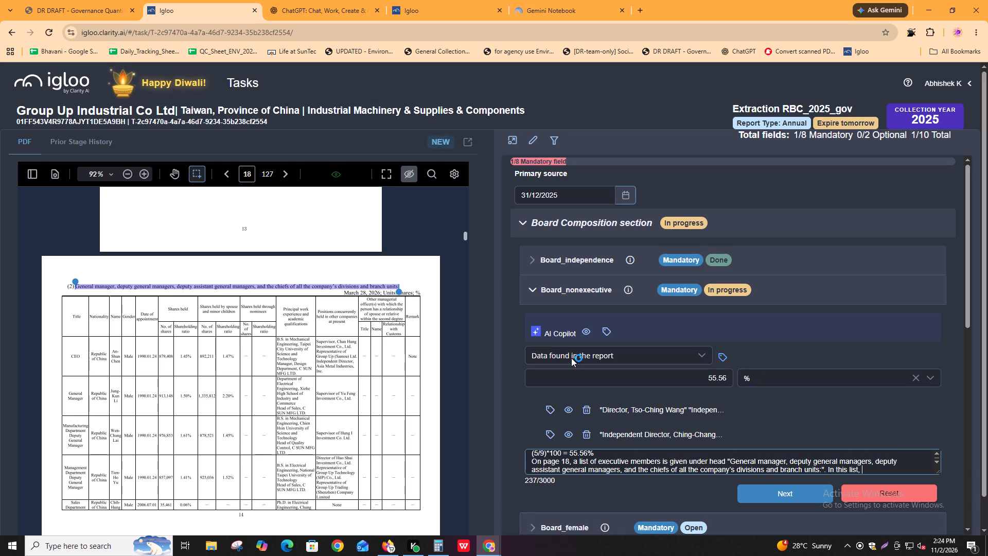
pyautogui.write('4 members')
pyautogui.press('space')
pyautogui.write('who')
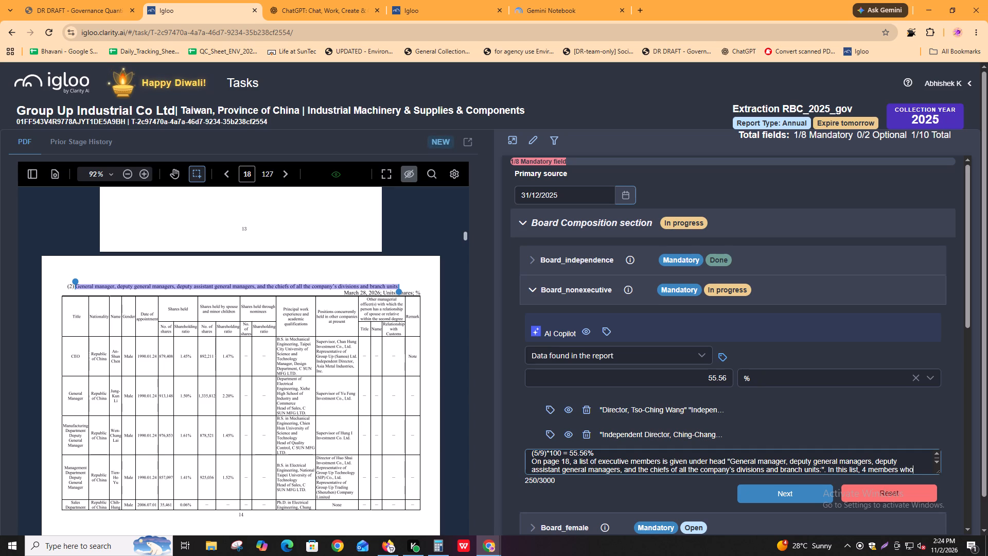
pyautogui.press('space')
pyautogui.write('are part of board of directors')
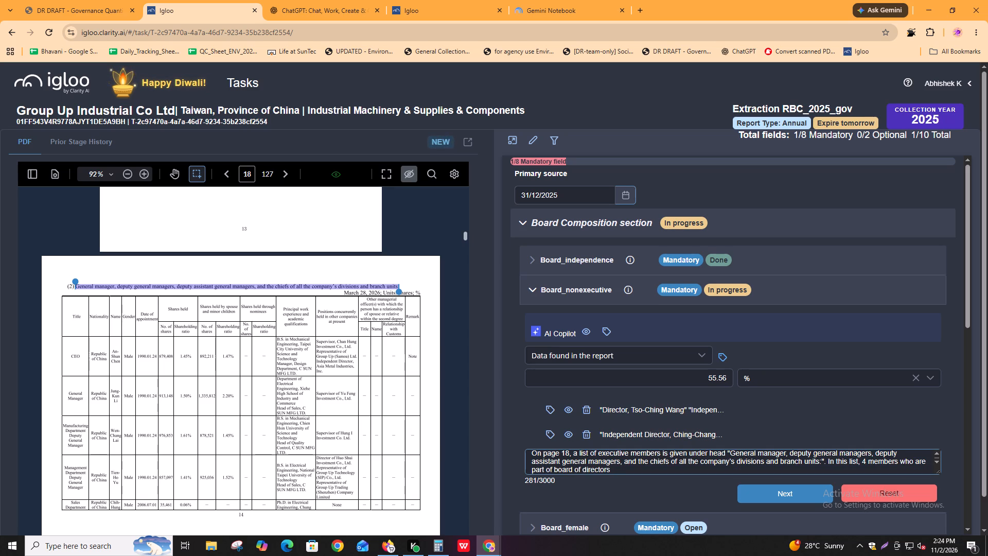
pyautogui.write(', is')
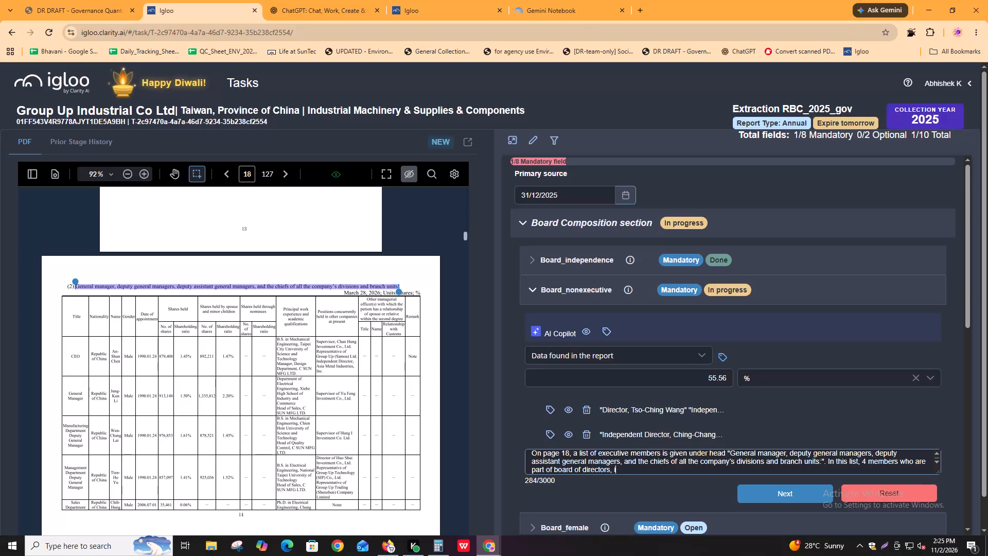
pyautogui.press('space')
pyautogui.write('also')
pyautogui.press('space')
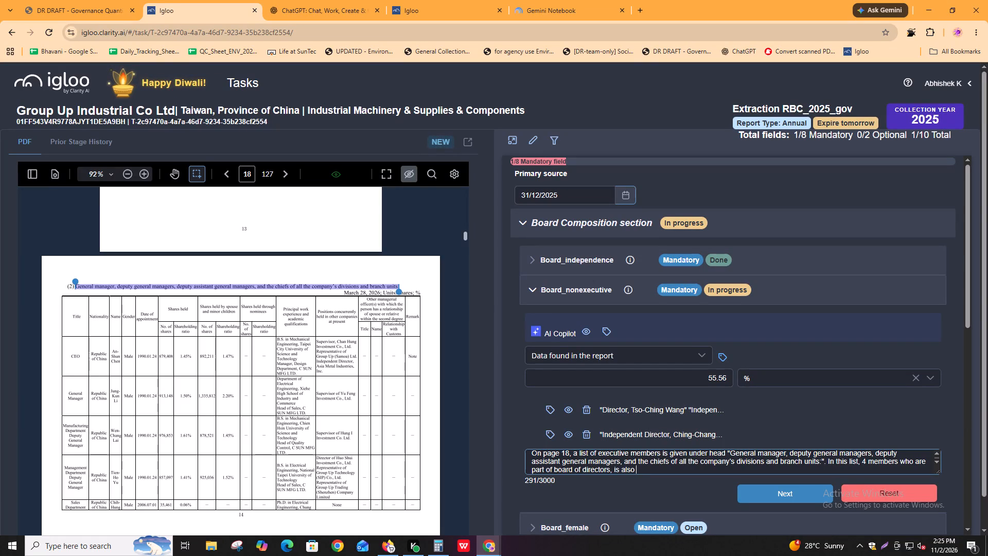
# Correct "is" to "are" before "also" in the comment and finish the sentence with "included.".
pyautogui.click(897, 461)
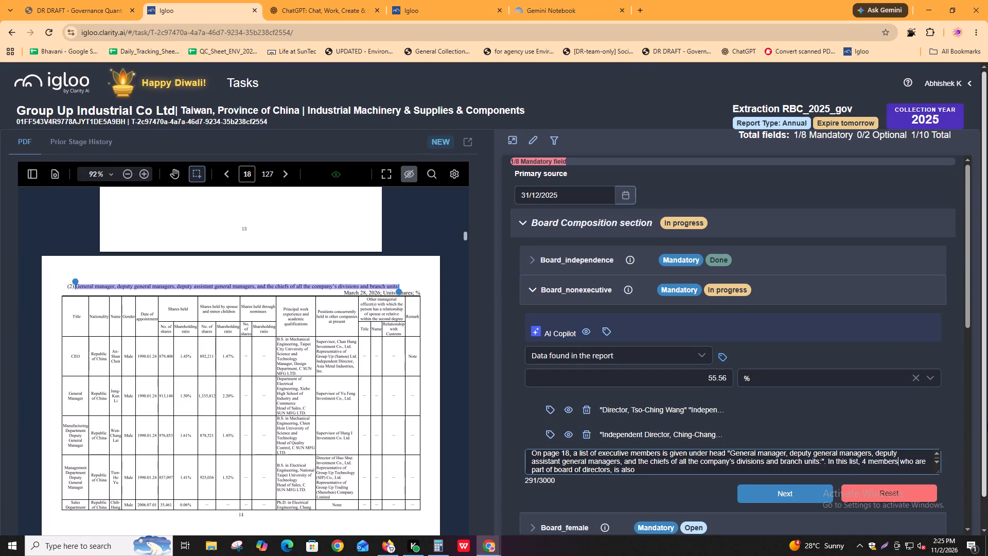
pyautogui.click(653, 469)
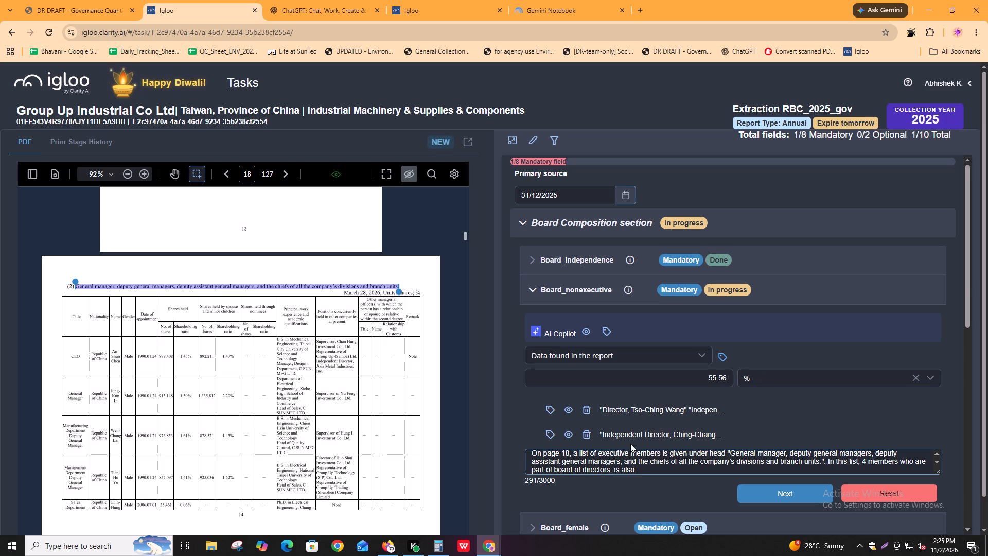
pyautogui.hotkey('ctrl', 'Left')
pyautogui.hotkey('ctrl', 'Left')
pyautogui.hotkey('ctrl', 'Right')
pyautogui.hotkey('ctrl', 'Left')
pyautogui.hotkey('ctrl', 'shift', 'Right')
pyautogui.write('are')
pyautogui.press('space')
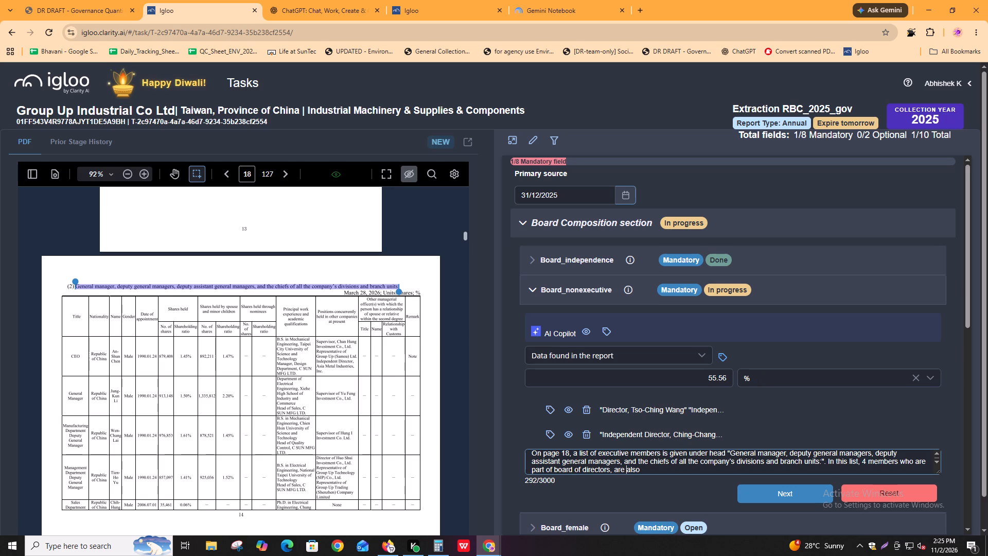
pyautogui.hotkey('ctrl', 'Right')
pyautogui.hotkey('ctrl', 'Right')
pyautogui.hotkey('ctrl', 'Right')
pyautogui.write('included')
pyautogui.write('.')
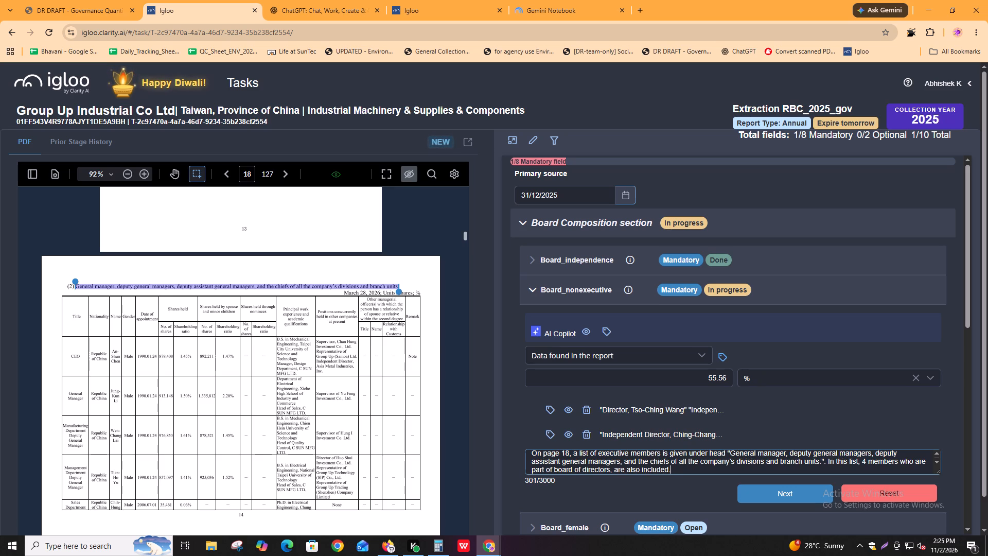
# Add the lead-in "Names of those 4 members are:" after the sentence about the included board members.
pyautogui.press('space')
pyautogui.press('BackSpace')
pyautogui.press('BackSpace')
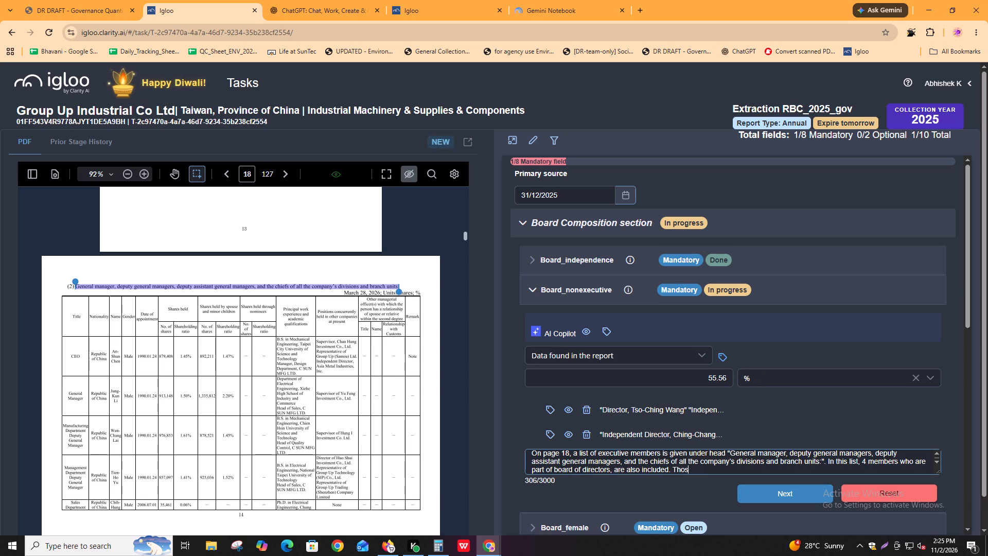
pyautogui.press('BackSpace')
pyautogui.press('BackSpace')
pyautogui.press('BackSpace')
pyautogui.press('BackSpace')
pyautogui.press('BackSpace')
pyautogui.press('BackSpace')
pyautogui.press('BackSpace')
pyautogui.press('BackSpace')
pyautogui.press('BackSpace')
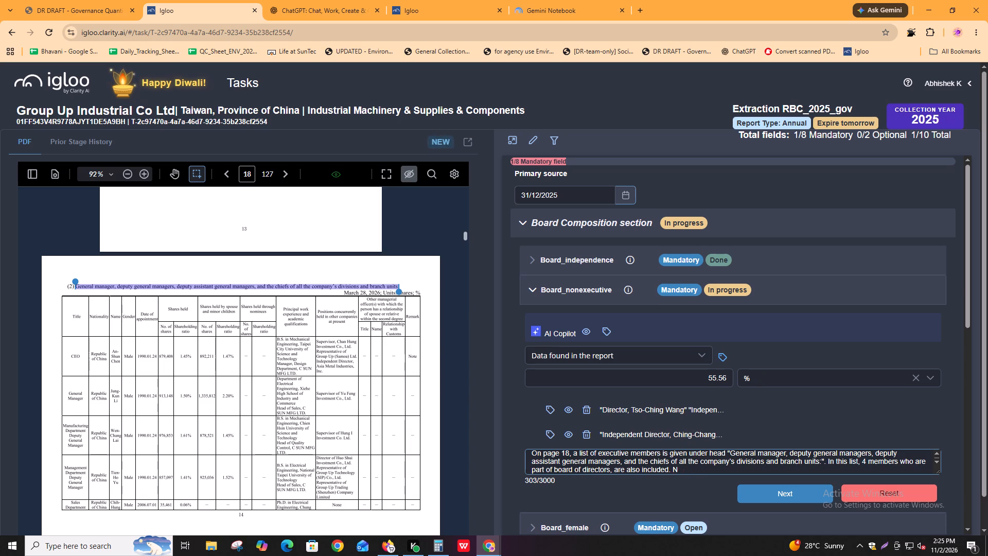
pyautogui.write('ames of')
pyautogui.press('space')
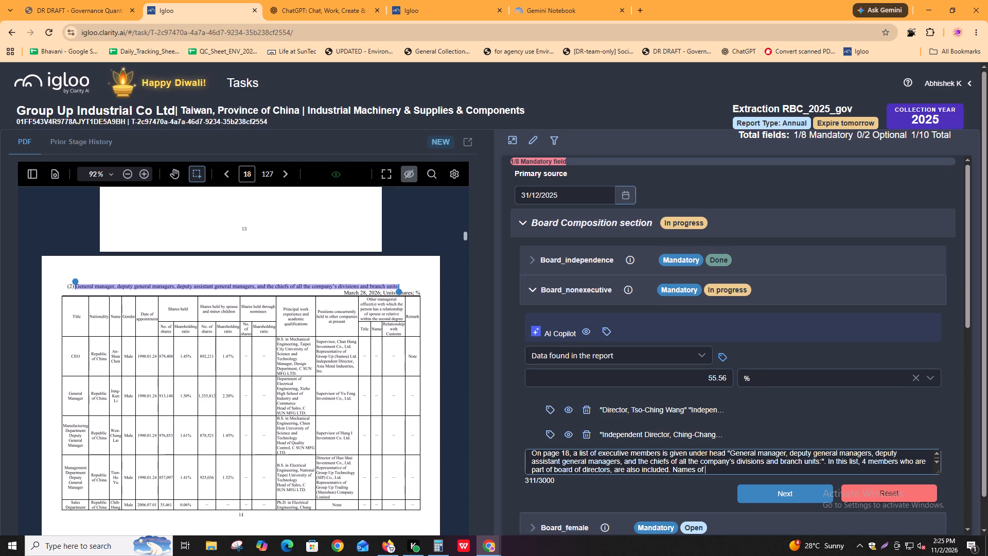
pyautogui.write('those')
pyautogui.press('space')
pyautogui.write('4 members are')
pyautogui.press('space')
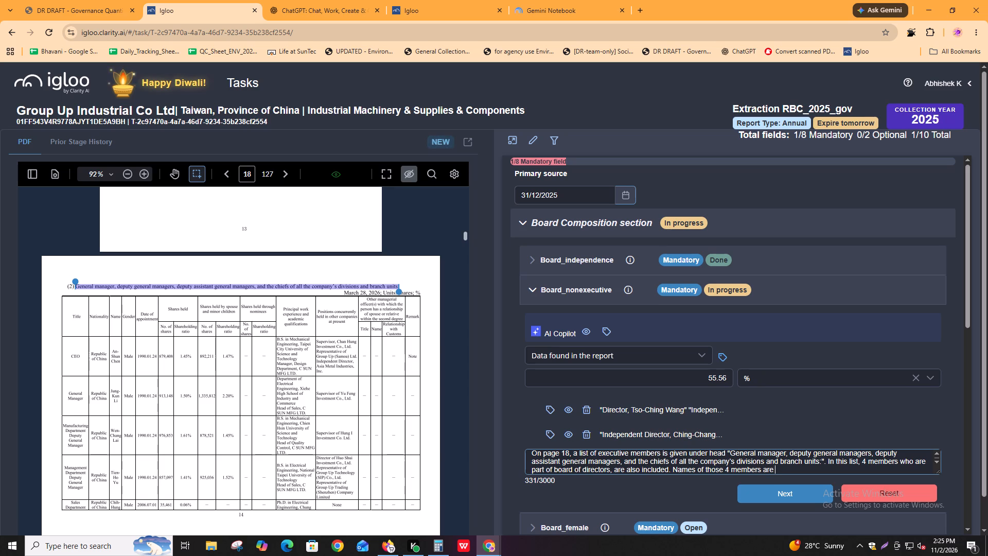
pyautogui.press('BackSpace')
pyautogui.hotkey('shift', ':')
pyautogui.press('space')
# Review the source annotations linked to the Board_nonexecutive and Board_independence entries.
pyautogui.keyDown('ctrl'); pyautogui.scroll(3, 119, 383); pyautogui.keyUp('ctrl')
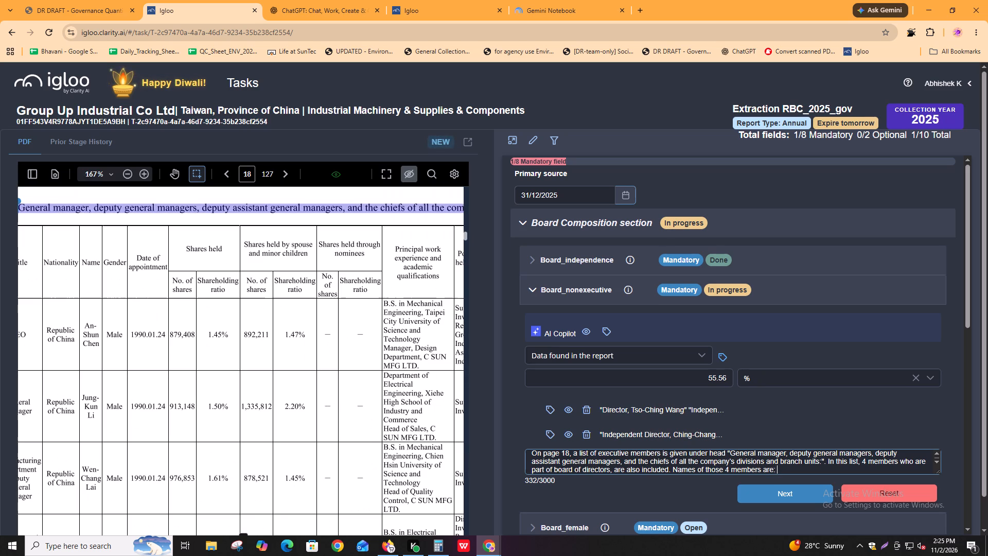
pyautogui.scroll(7, 82, 328)
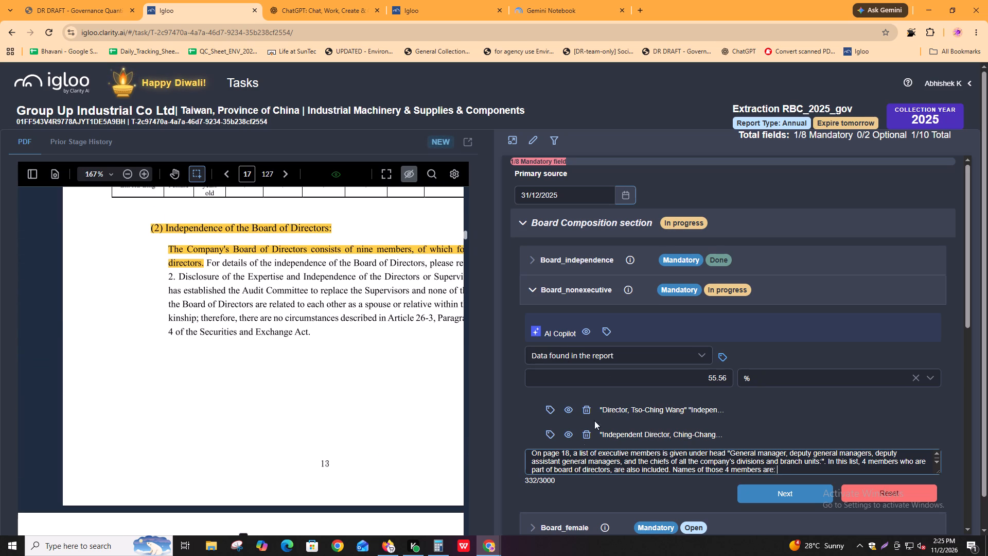
pyautogui.doubleClick(565, 411)
pyautogui.click(570, 260)
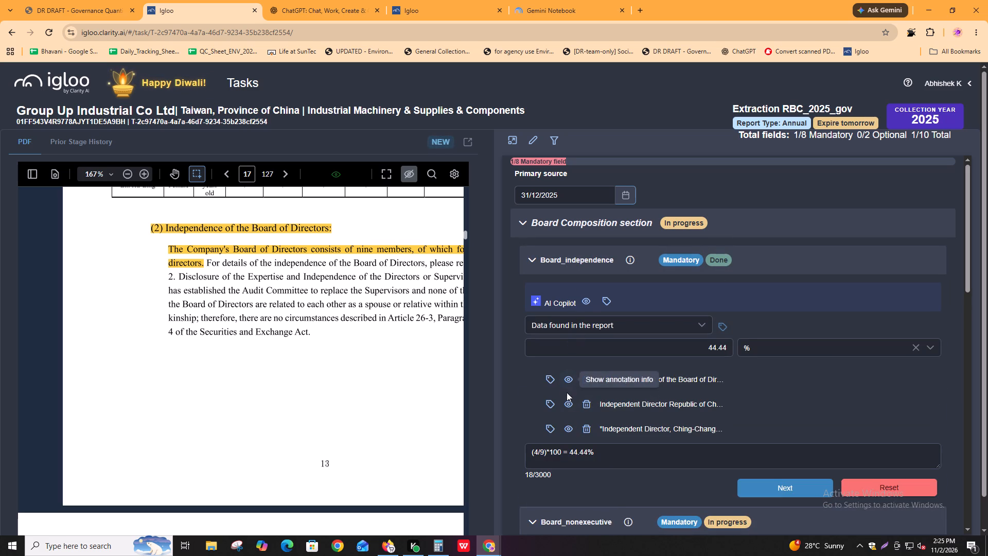
pyautogui.click(564, 401)
pyautogui.click(564, 401)
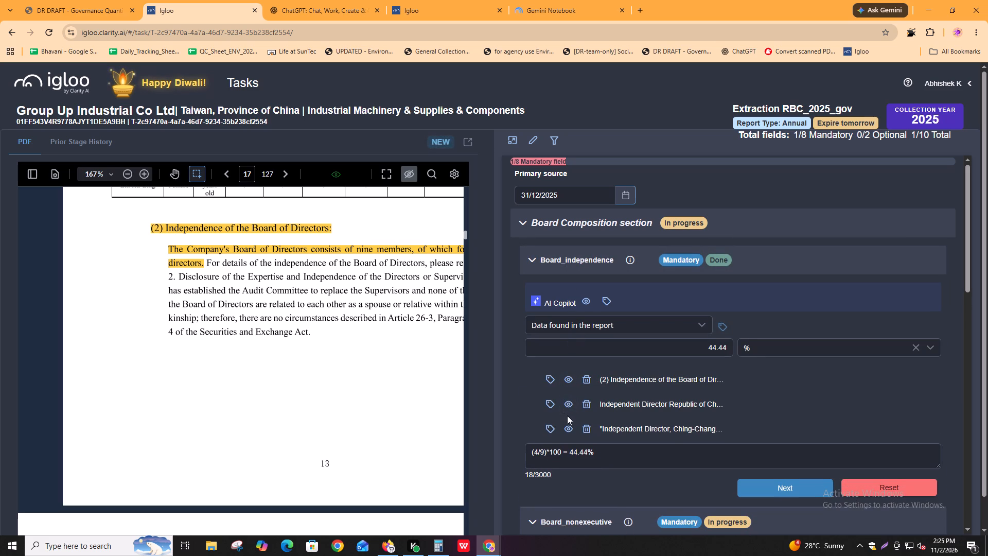
pyautogui.click(567, 415)
pyautogui.click(568, 430)
pyautogui.click(568, 430)
pyautogui.click(549, 248)
# Copy the name of Chan Hung Investment's representative from the page 17 director table to the end of the comment, followed by a comma.
pyautogui.scroll(-3, 655, 467)
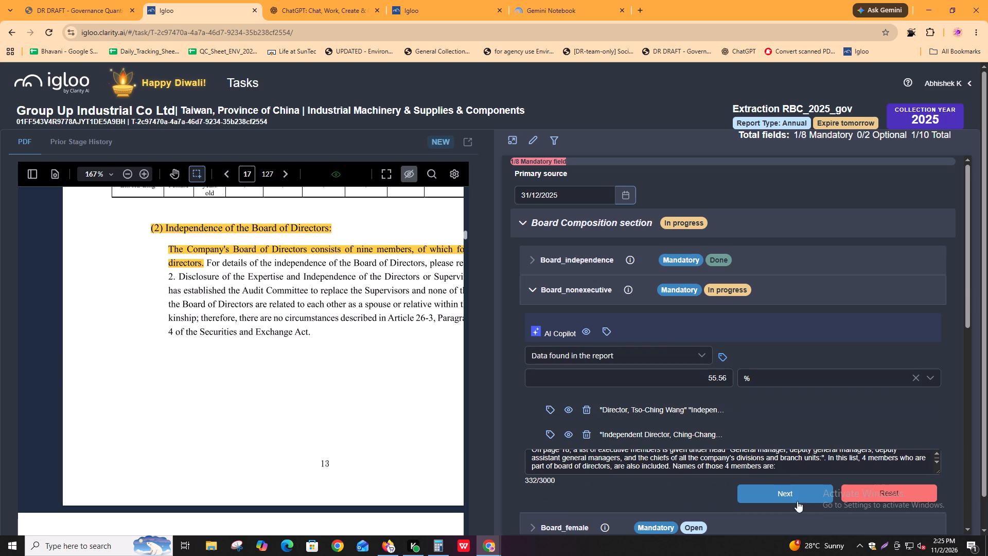
pyautogui.click(798, 476)
pyautogui.click(797, 468)
pyautogui.scroll(1, 186, 291)
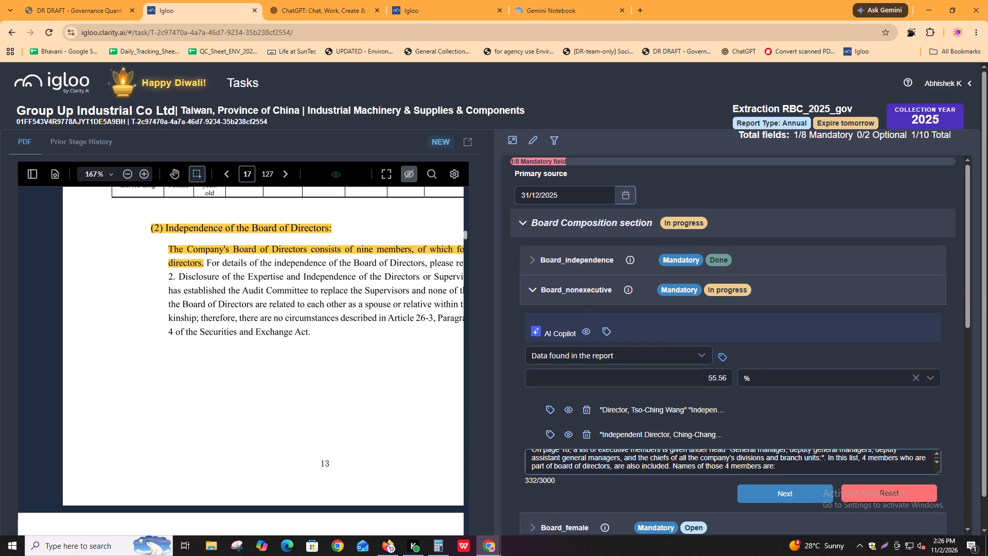
pyautogui.scroll(5, 186, 291)
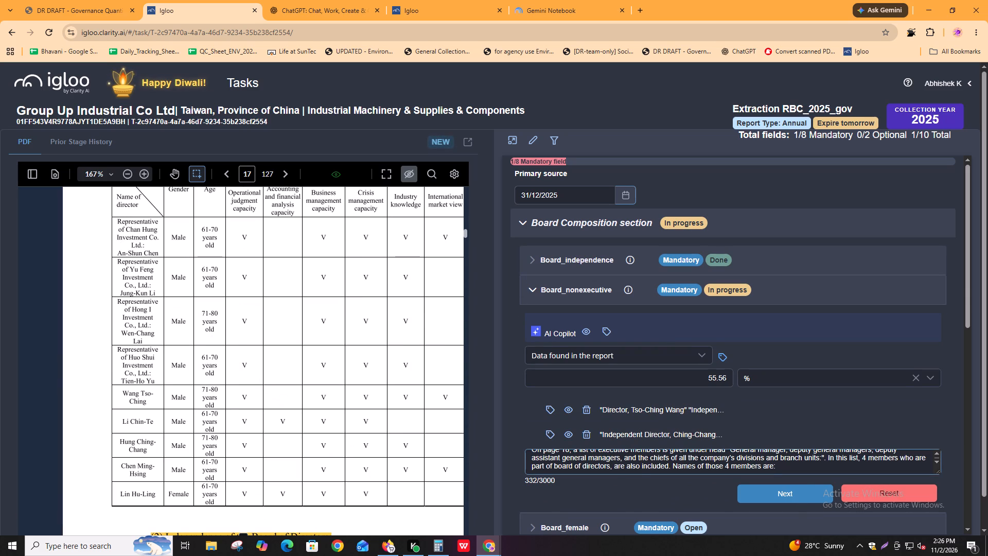
pyautogui.moveTo(114, 255); pyautogui.dragTo(158, 254)
pyautogui.hotkey('ctrl', 'c')
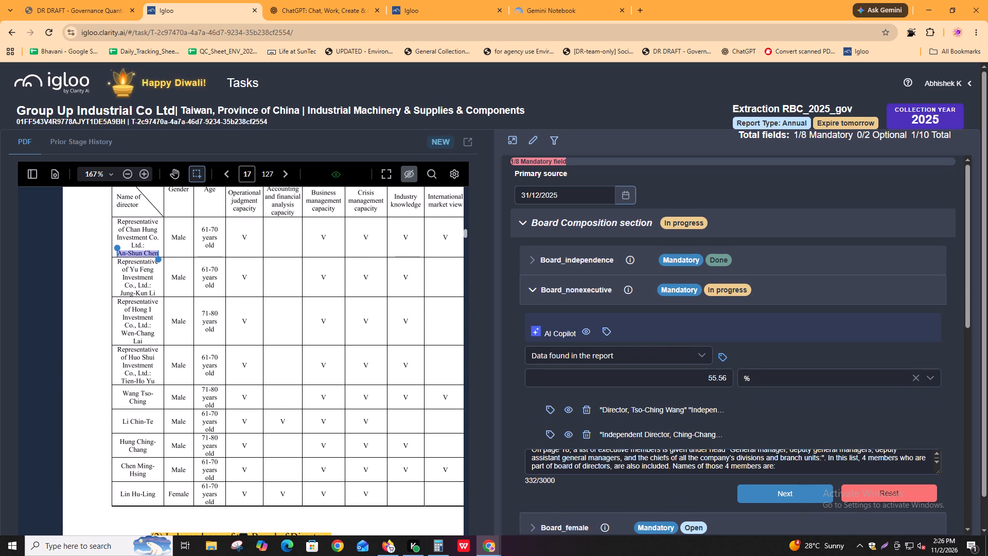
pyautogui.click(798, 467)
pyautogui.hotkey('ctrl', 'v')
pyautogui.write(',')
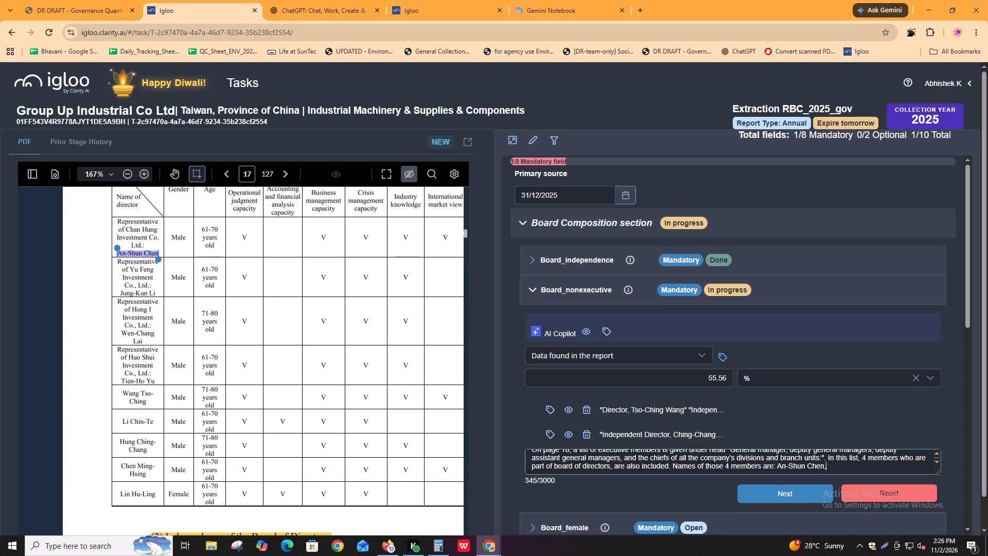
pyautogui.press('space')
# Copy the General Manager's name from the page 18 executive table to the end of the comment.
pyautogui.scroll(8, 169, 366)
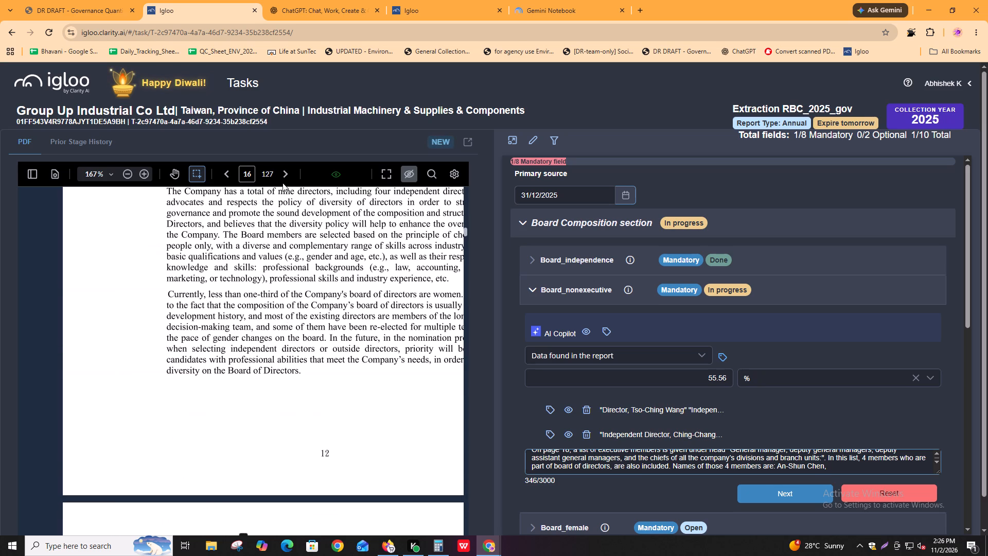
pyautogui.scroll(4, 308, 230)
pyautogui.scroll(-15, 341, 407)
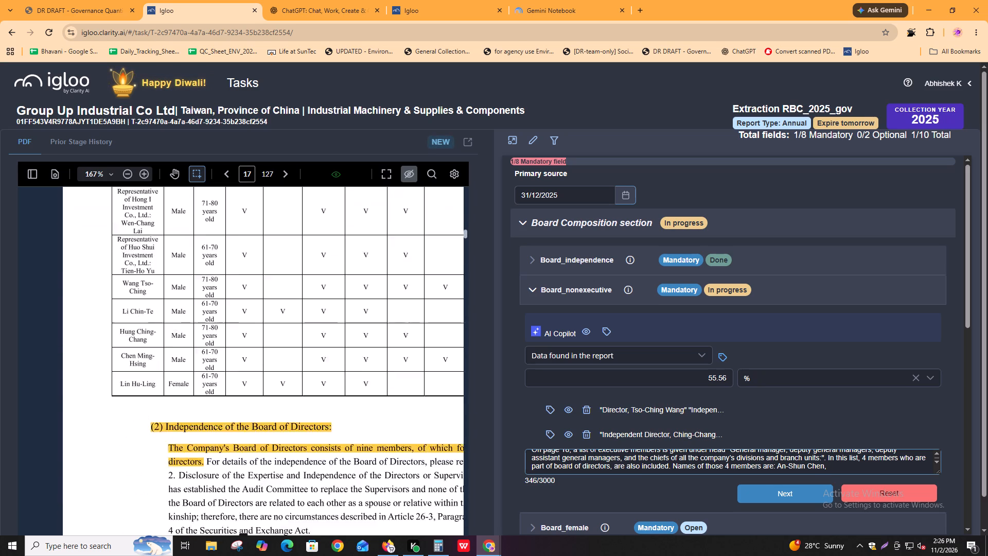
pyautogui.scroll(-10, 342, 420)
pyautogui.keyDown('shift'); pyautogui.scroll(3, 318, 426); pyautogui.keyUp('shift')
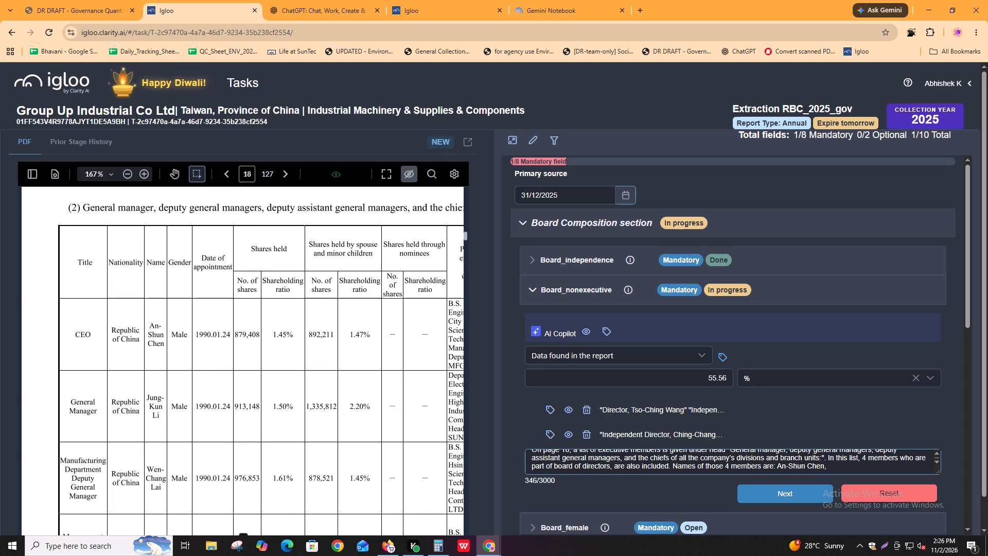
pyautogui.scroll(-2, 195, 416)
pyautogui.moveTo(146, 292); pyautogui.dragTo(164, 316)
pyautogui.hotkey('ctrl', 'c')
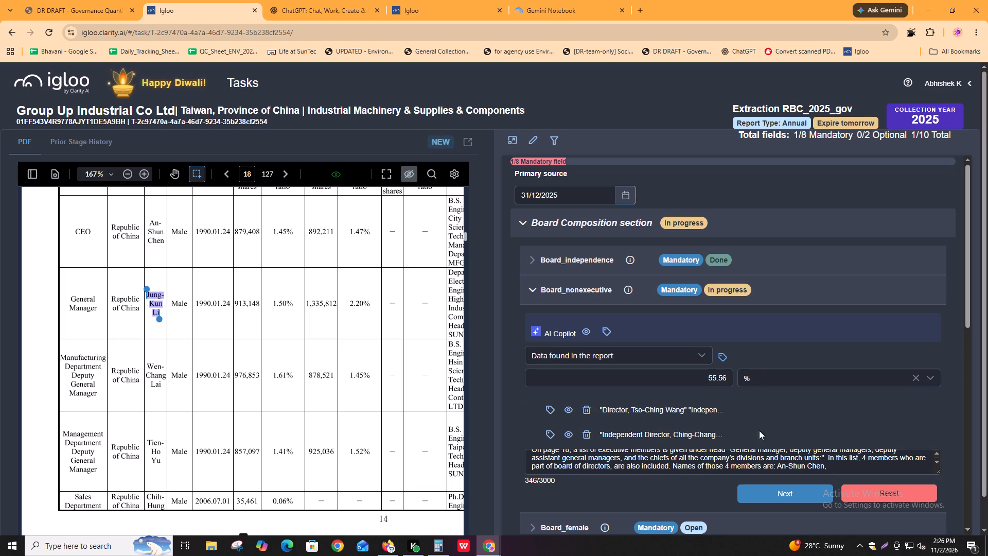
pyautogui.click(843, 467)
pyautogui.hotkey('ctrl', 'v')
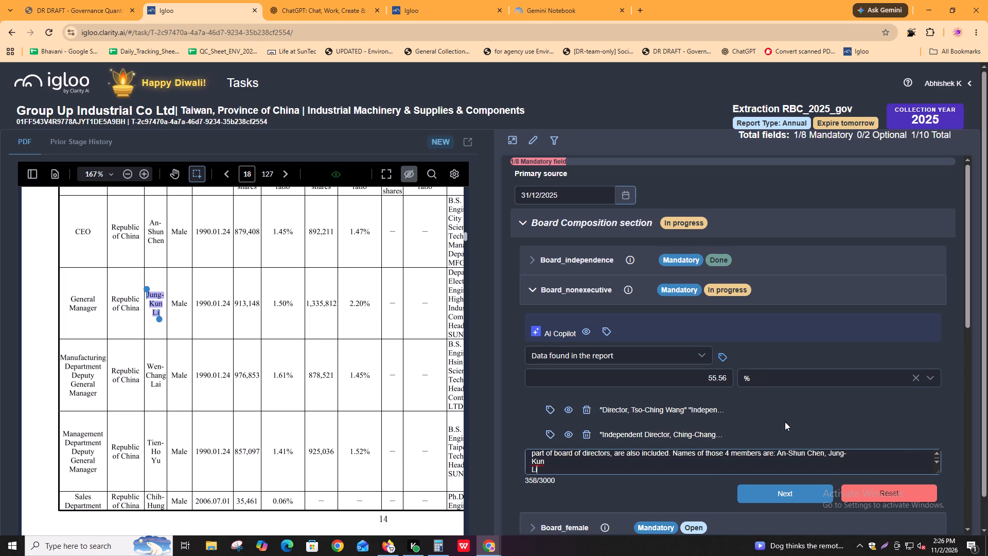
# Remove the line breaks within the General Manager's name in the comment and add a comma after it.
pyautogui.hotkey('ctrl', 'Left')
pyautogui.press('BackSpace')
pyautogui.press('space')
pyautogui.hotkey('ctrl', 'Left')
pyautogui.hotkey('ctrl', 'Left')
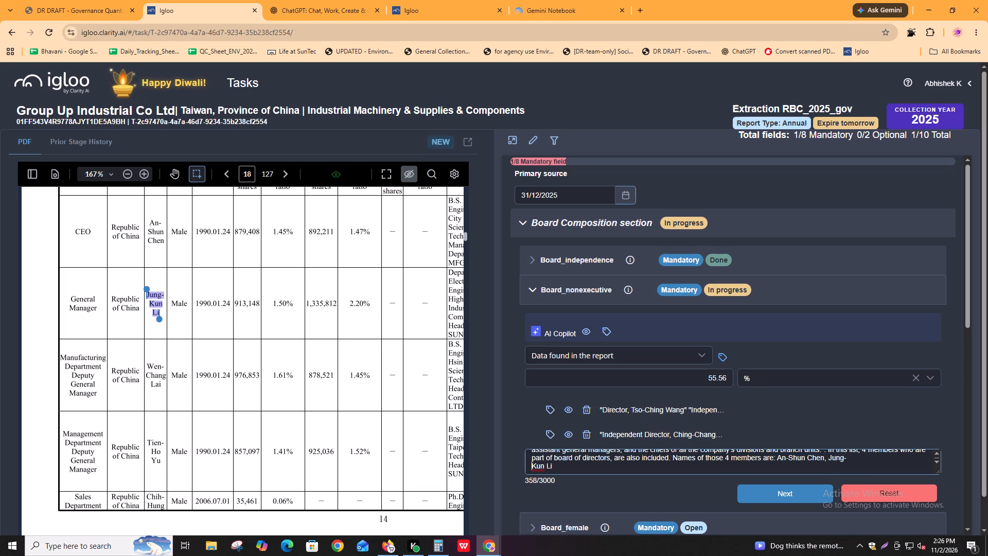
pyautogui.press('BackSpace')
pyautogui.press('space')
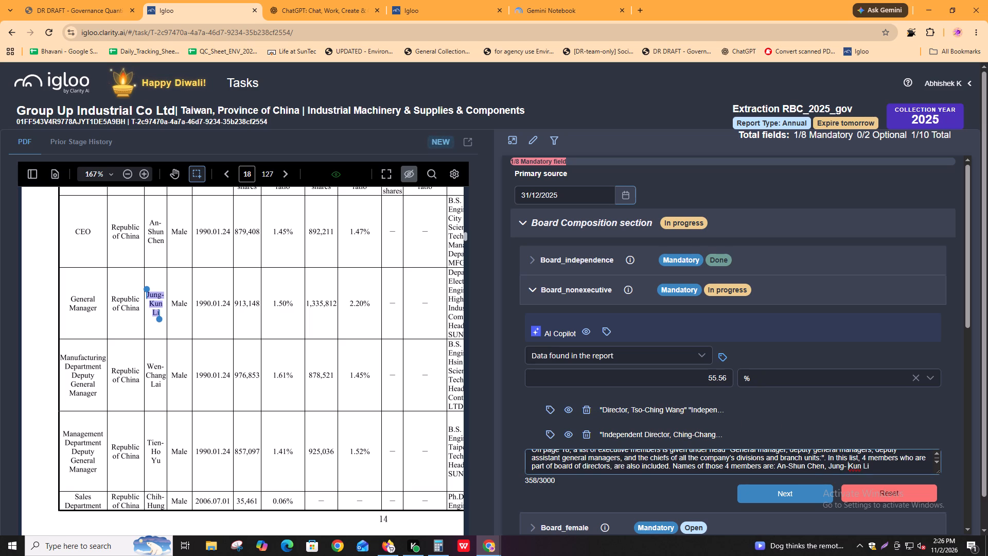
pyautogui.press('BackSpace')
pyautogui.hotkey('ctrl', 'Right')
pyautogui.hotkey('ctrl', 'Right')
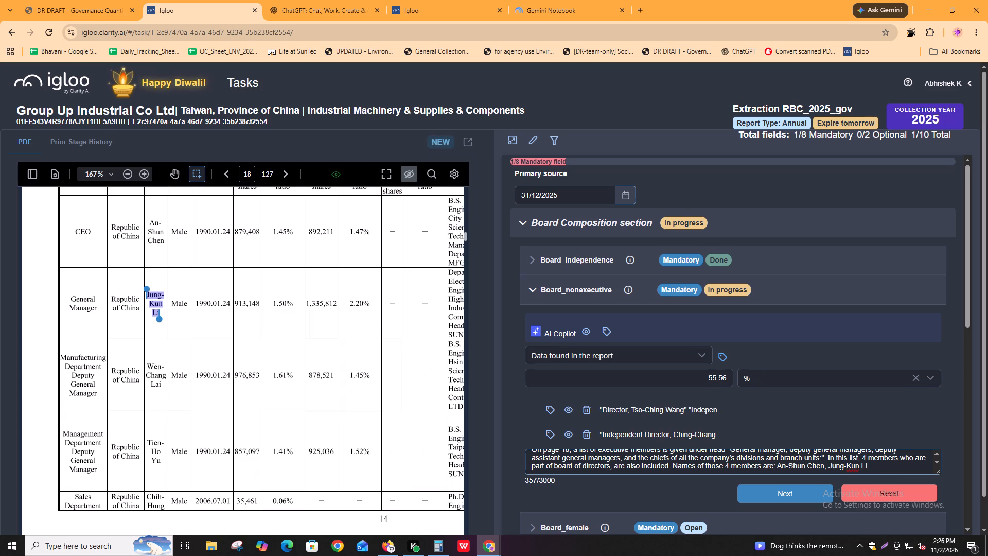
pyautogui.write(',')
pyautogui.press('space')
# Examine the directors' information table on pages 8 and 9 of the downloaded RBC_v4_2025_gov.pdf, and return to the Igloo task.
pyautogui.hotkey('alt', 'Tab')
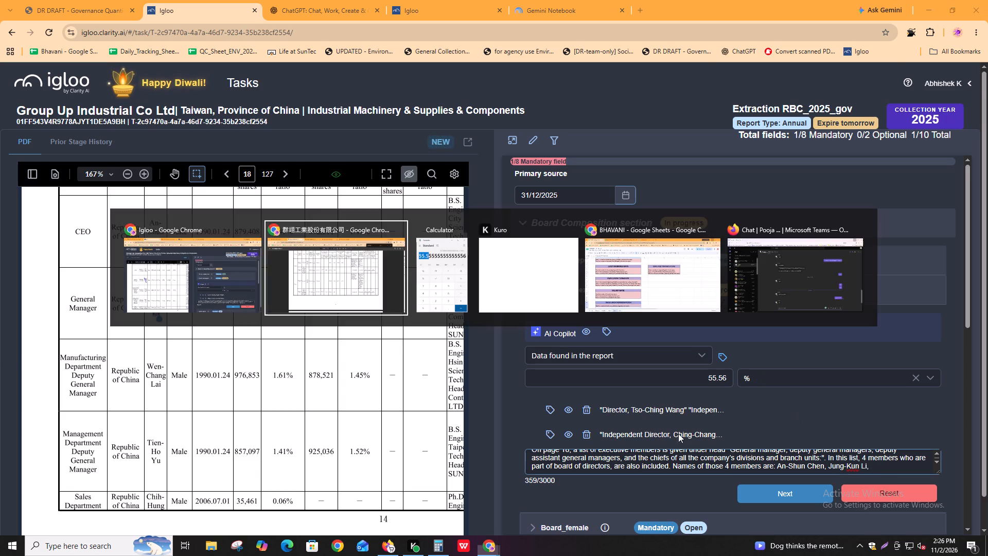
pyautogui.scroll(4, 396, 353)
pyautogui.scroll(4, 298, 407)
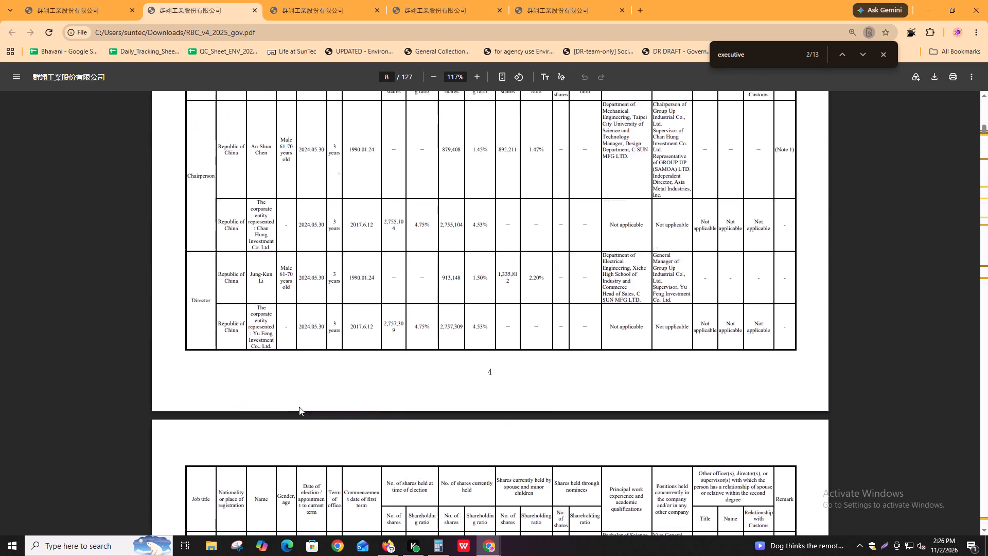
pyautogui.scroll(10, 301, 407)
pyautogui.scroll(-9, 301, 405)
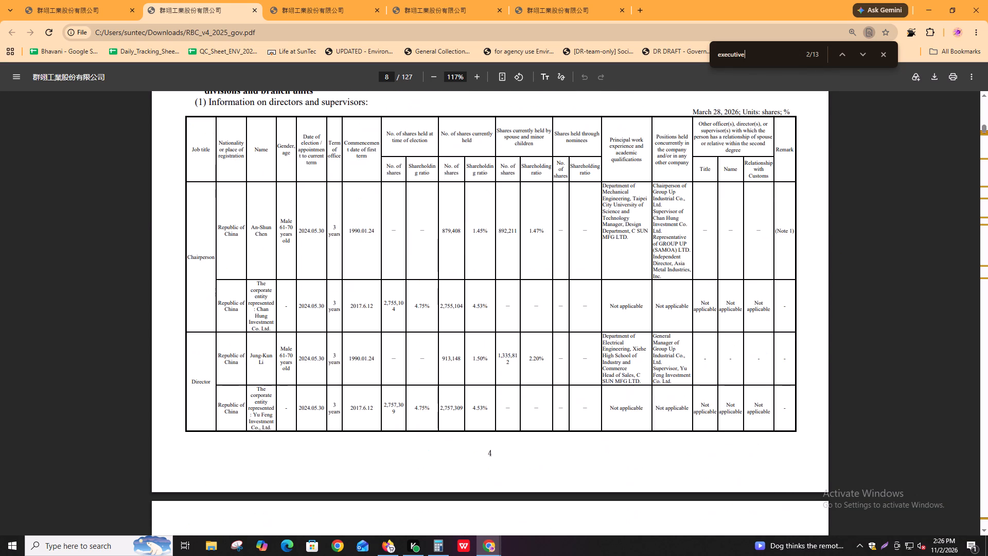
pyautogui.scroll(-4, 270, 432)
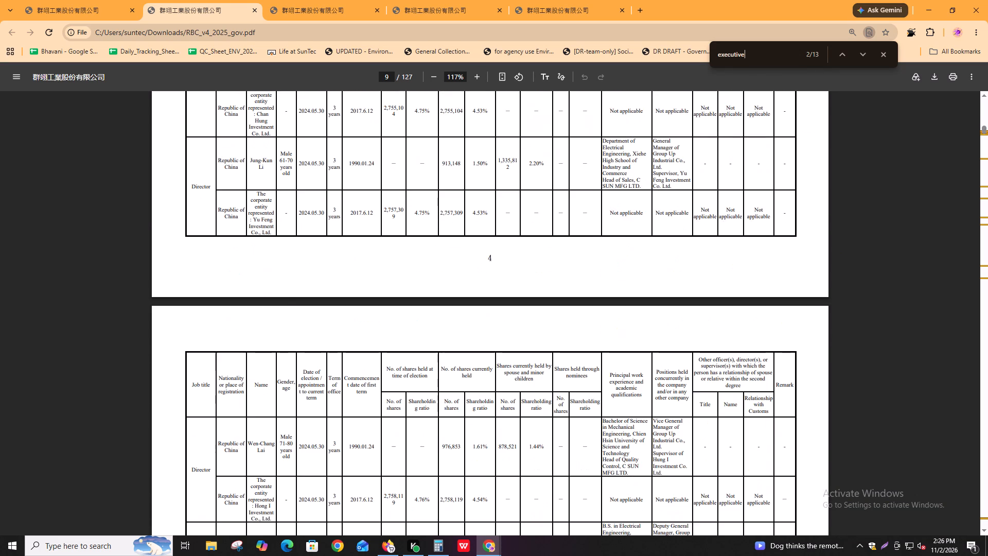
pyautogui.scroll(-3, 266, 402)
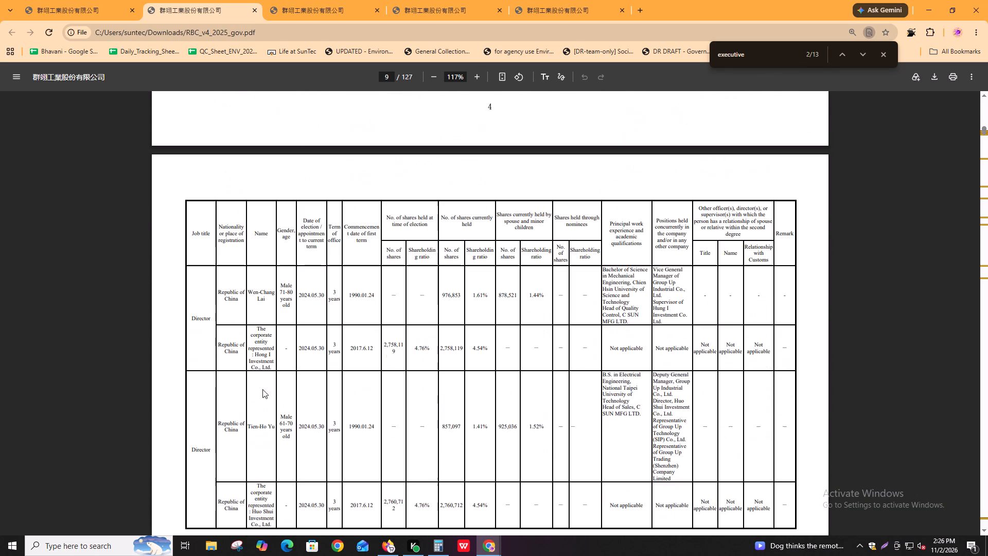
pyautogui.hotkey('alt', 'Tab')
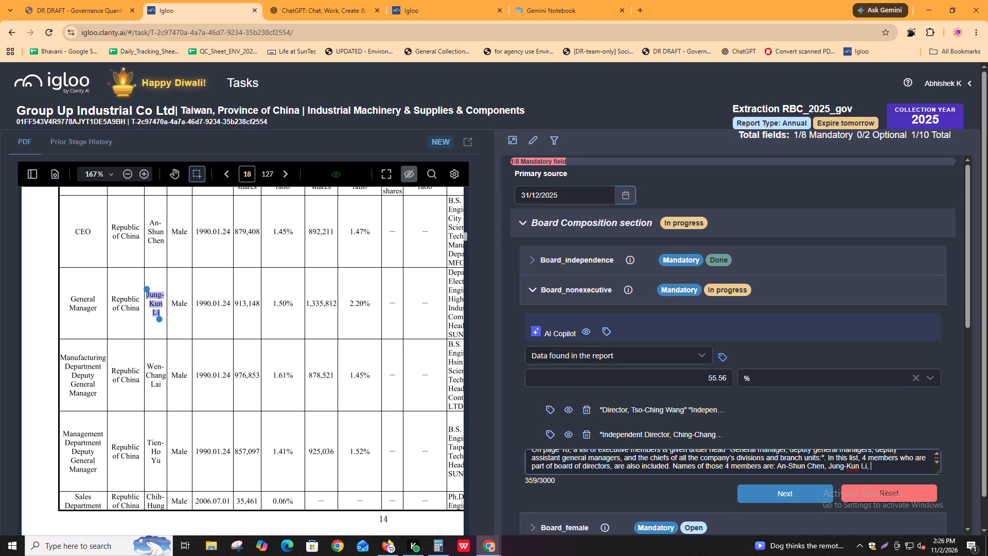
# Copy the Manufacturing Department Deputy General Manager's name from the page 18 table to the end of the comment.
pyautogui.moveTo(148, 366); pyautogui.dragTo(163, 386)
pyautogui.hotkey('ctrl', 'c')
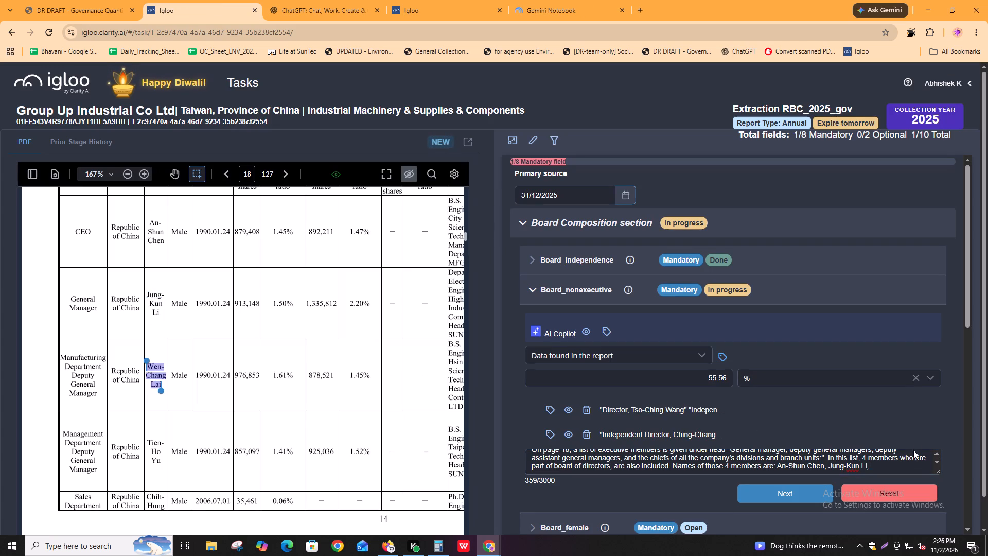
pyautogui.click(885, 469)
pyautogui.hotkey('ctrl', 'v')
# Put the Manufacturing Department Deputy General Manager's name on one line in the comment and add a comma after it.
pyautogui.hotkey('ctrl', 'Left')
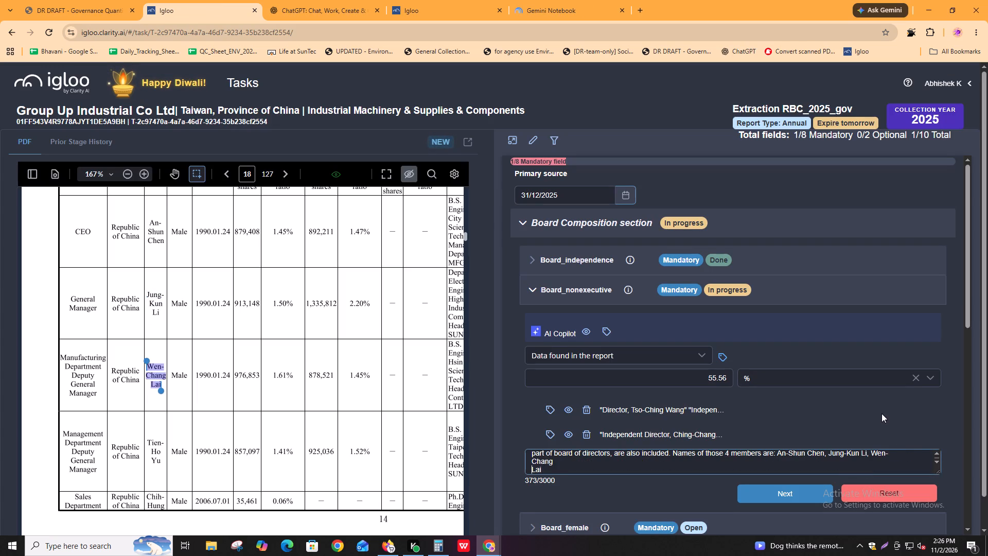
pyautogui.press('BackSpace')
pyautogui.press('space')
pyautogui.hotkey('ctrl', 'Left')
pyautogui.press('space')
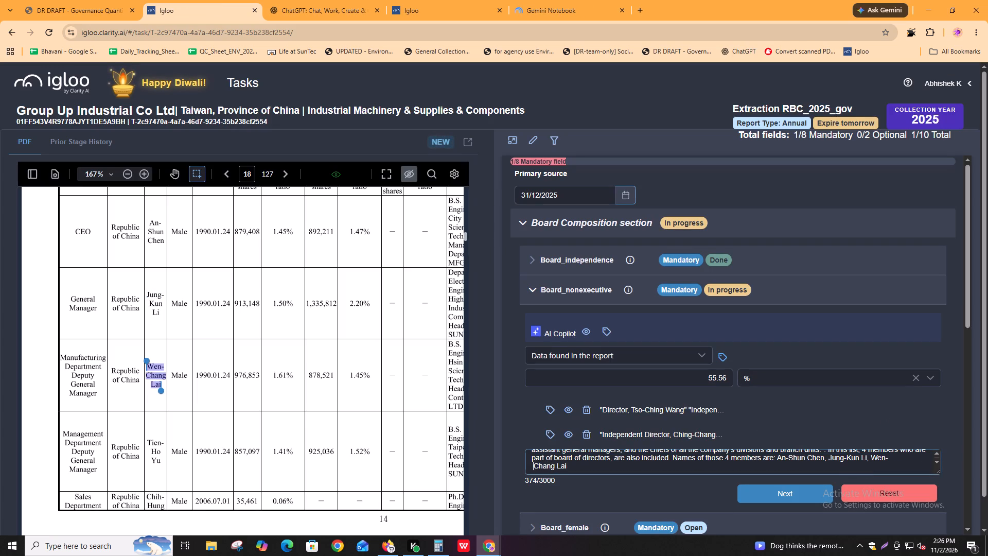
pyautogui.press('BackSpace')
pyautogui.press('BackSpace')
pyautogui.press('space')
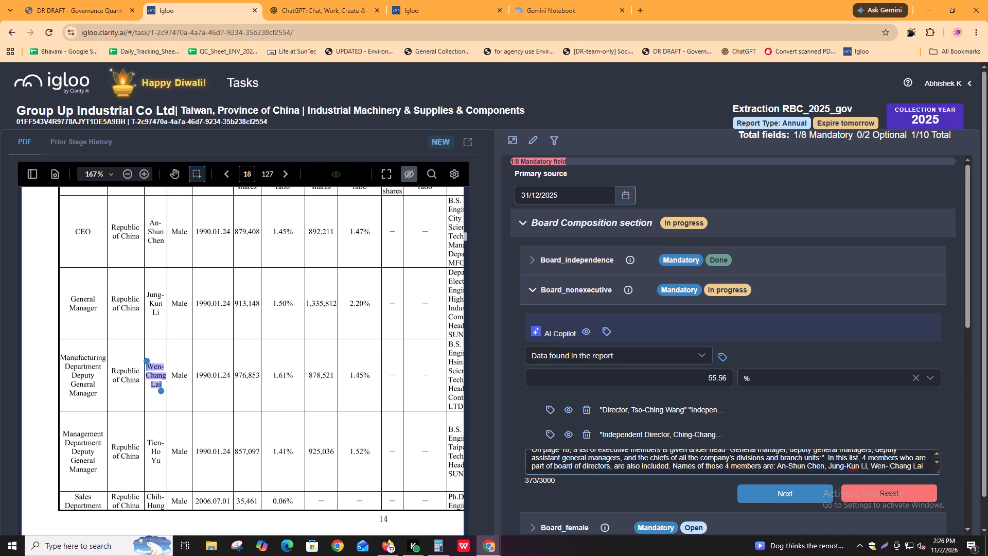
pyautogui.press('BackSpace')
pyautogui.hotkey('ctrl', 'Right')
pyautogui.press('Right')
pyautogui.hotkey('ctrl', 'Right')
pyautogui.hotkey('ctrl', 'Right')
pyautogui.press('.')
pyautogui.press('BackSpace')
pyautogui.write(',')
pyautogui.press('space')
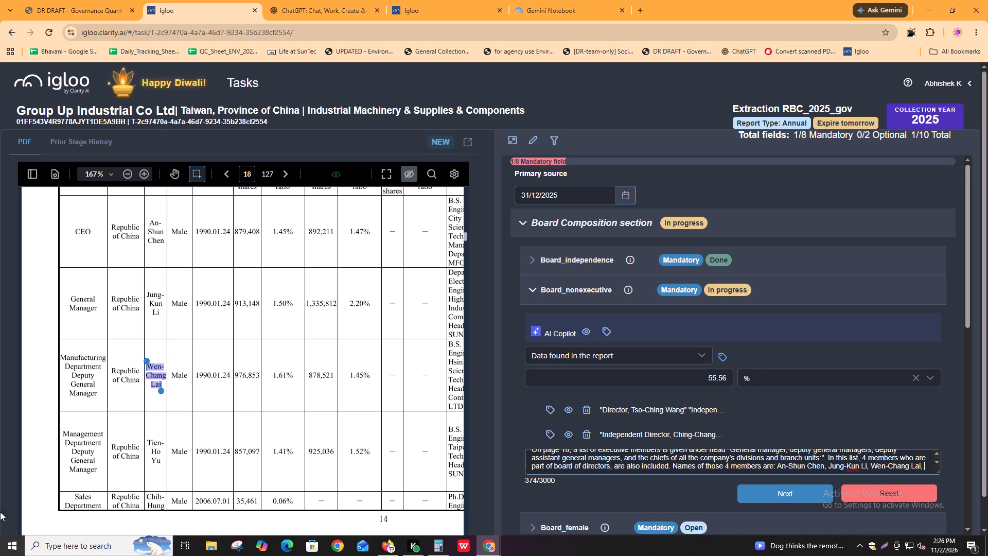
# Copy the Huo Shui Investment representative's name from page 9 of the downloaded PDF to the end of the Igloo comment.
pyautogui.hotkey('alt', 'Tab')
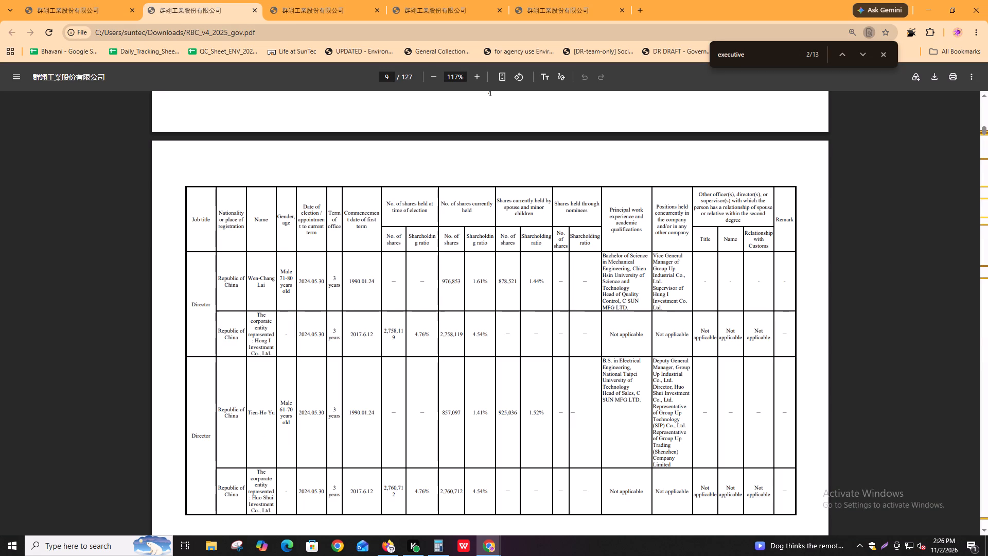
pyautogui.moveTo(247, 414); pyautogui.dragTo(274, 414)
pyautogui.hotkey('ctrl', 'c')
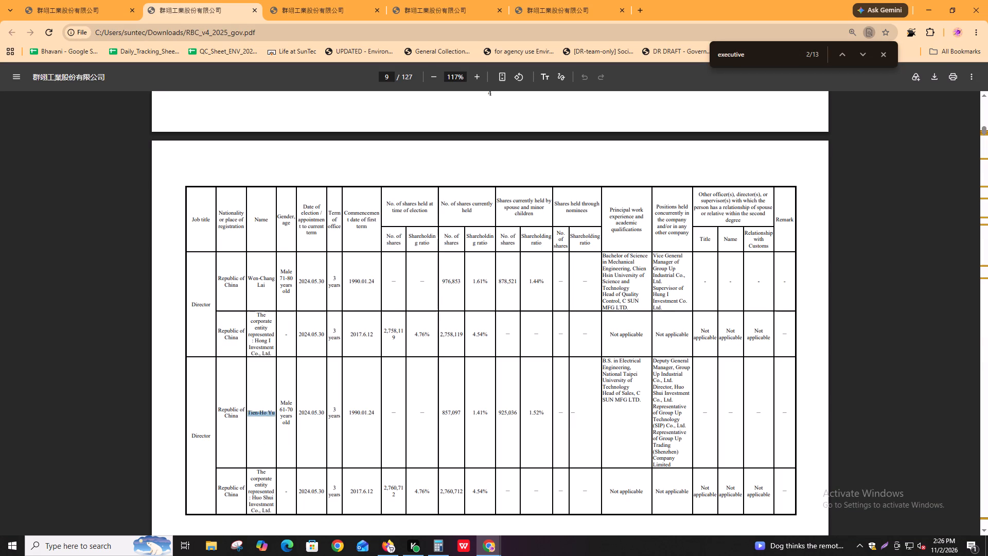
pyautogui.hotkey('alt', 'Tab')
pyautogui.hotkey('ctrl', 'v')
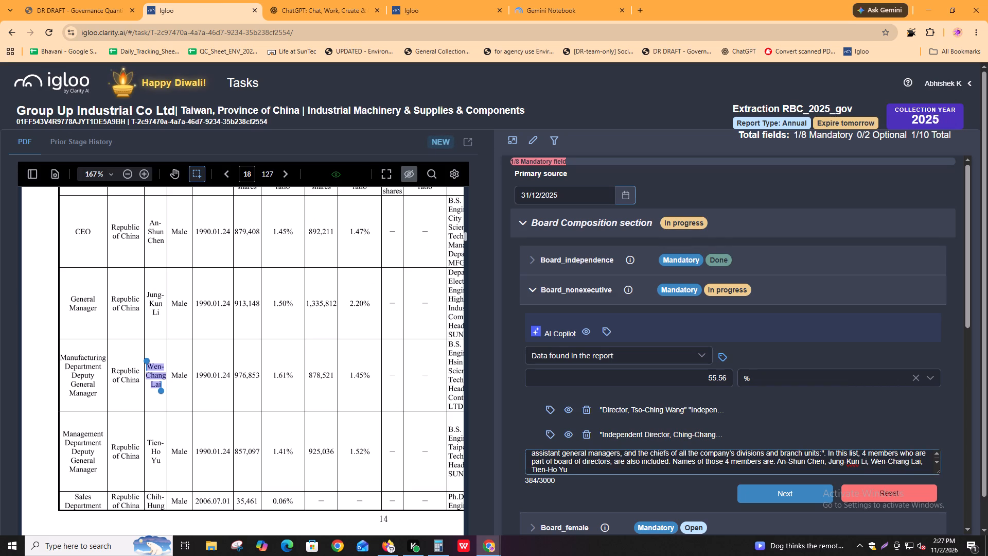
# Replace the comma between the last two directors' names in the Board_nonexecutive comment with "and".
pyautogui.press('space')
pyautogui.write('an')
pyautogui.press('BackSpace')
pyautogui.press('BackSpace')
pyautogui.press('BackSpace')
pyautogui.hotkey('ctrl', 'Left')
pyautogui.hotkey('ctrl', 'Left')
pyautogui.hotkey('ctrl', 'Left')
pyautogui.hotkey('ctrl', 'Left')
pyautogui.hotkey('ctrl', 'Left')
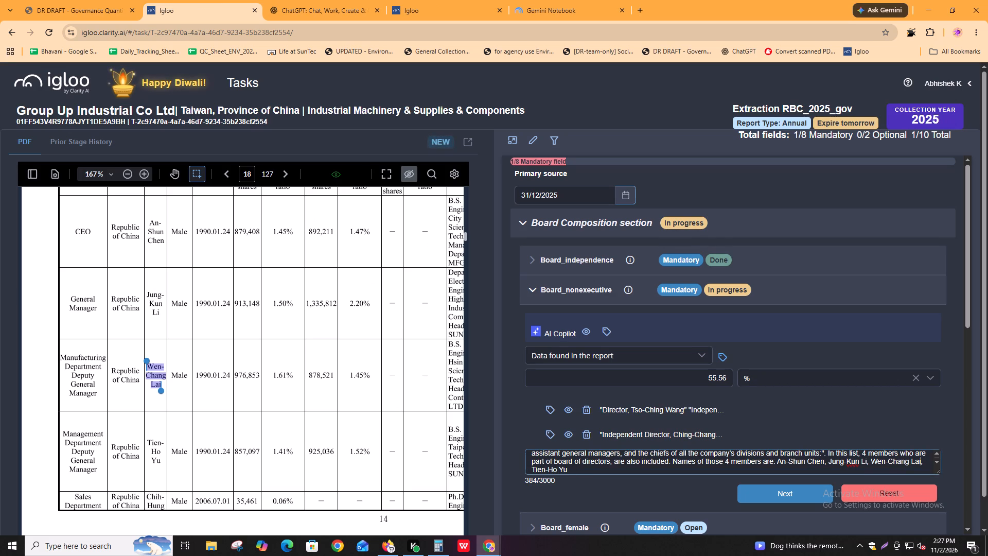
pyautogui.press('Right')
pyautogui.press('BackSpace')
pyautogui.press('space')
pyautogui.write('and')
pyautogui.press('space')
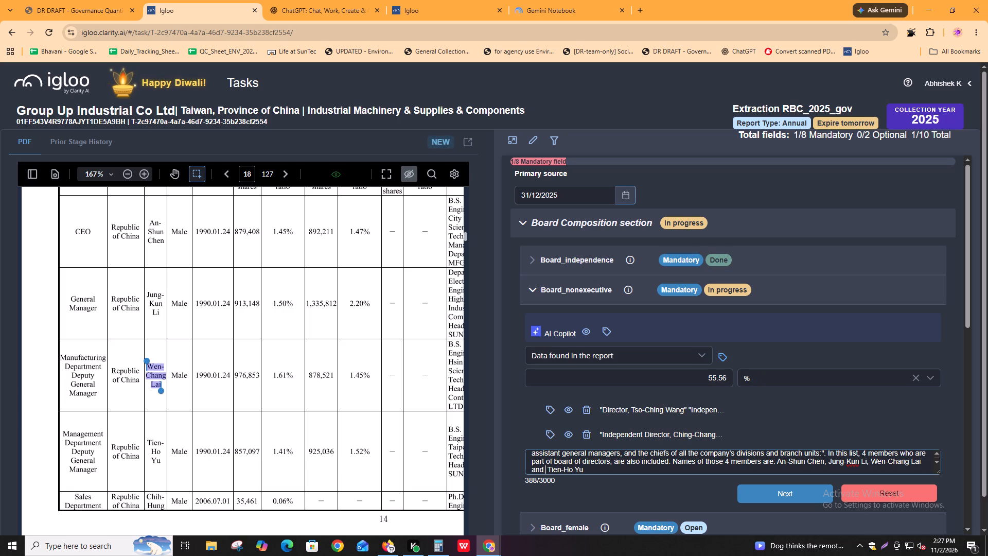
pyautogui.press('BackSpace')
# Begin a closing sentence at the end of the comment: "Therefore apart from these 4 members, all the members are".
pyautogui.scroll(-2, 164, 456)
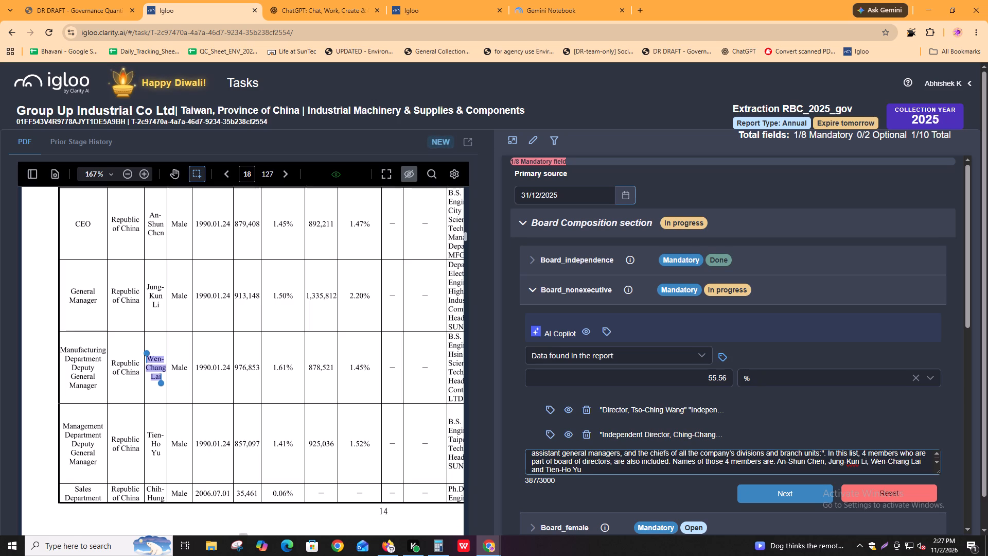
pyautogui.scroll(-5, 164, 456)
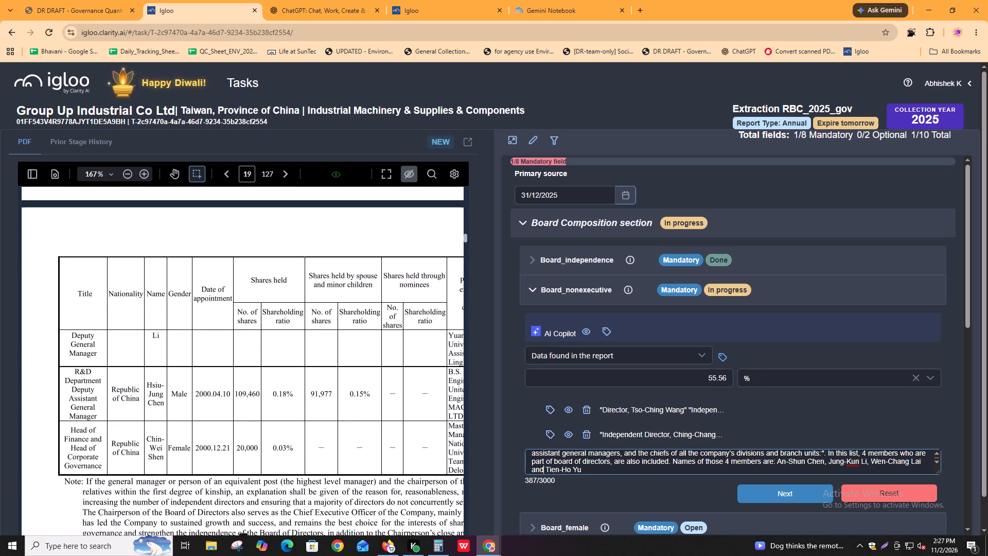
pyautogui.click(597, 474)
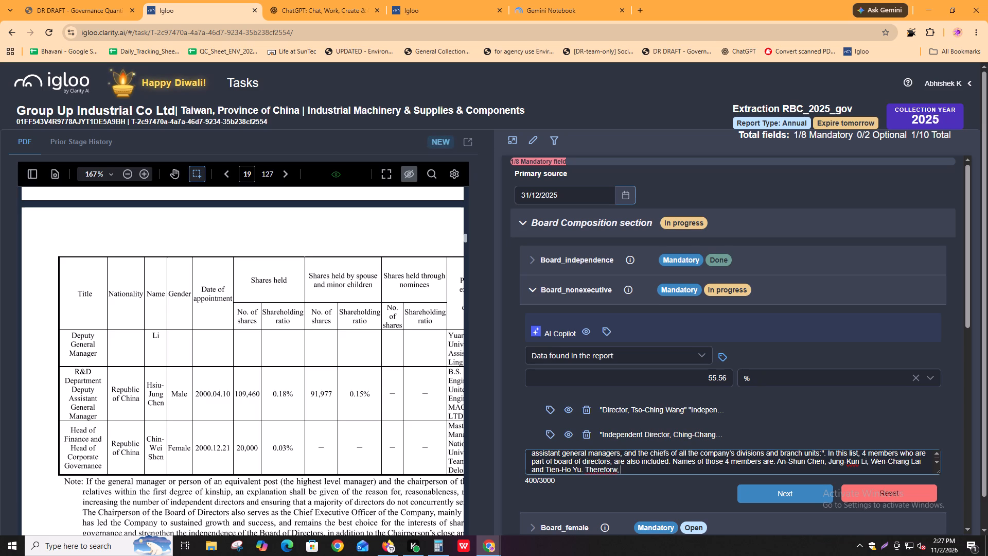
pyautogui.press('BackSpace')
pyautogui.press('BackSpace')
pyautogui.press('BackSpace')
pyautogui.write('e ap')
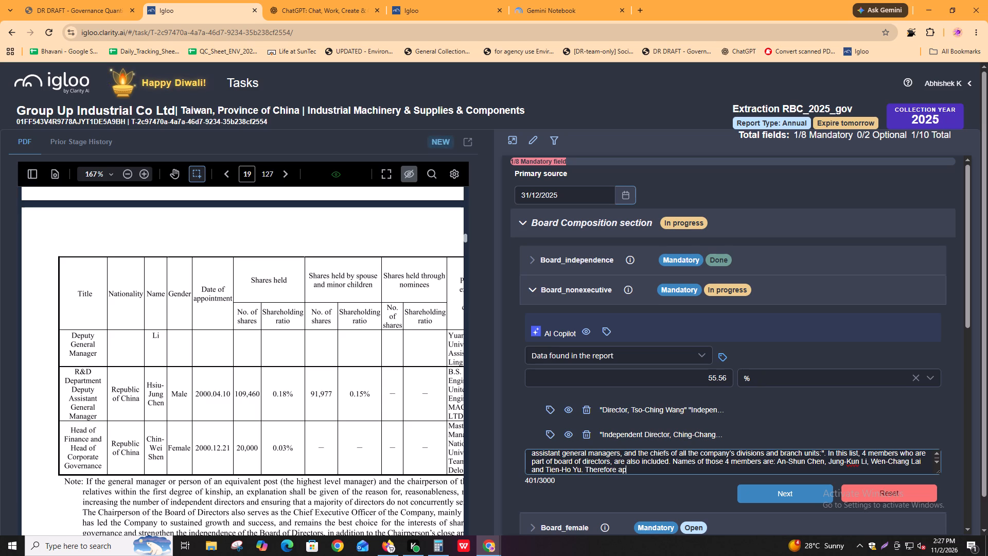
pyautogui.write('art from these 4 members')
pyautogui.press('space')
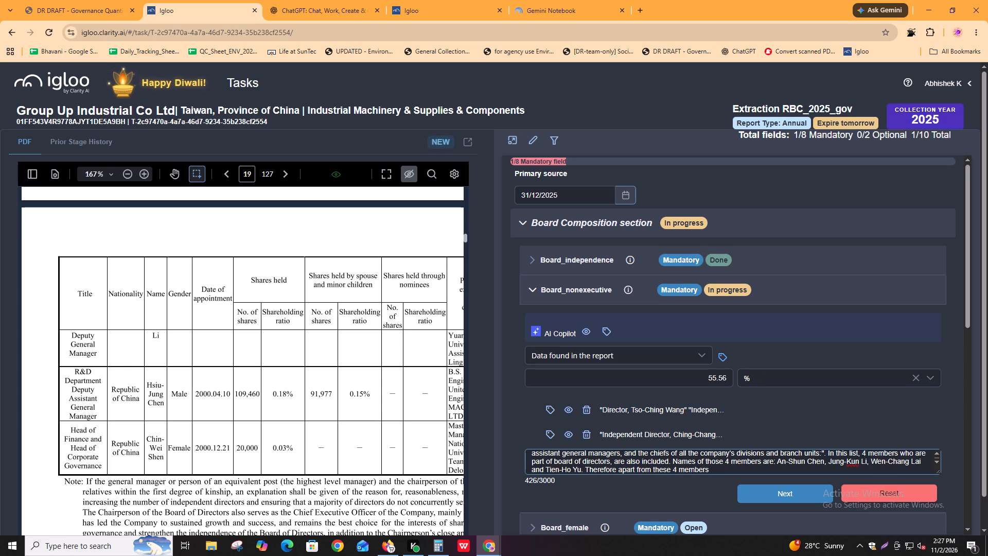
pyautogui.press('BackSpace')
pyautogui.write(', all the')
pyautogui.press('space')
pyautogui.write('oth')
pyautogui.press('BackSpace')
pyautogui.press('BackSpace')
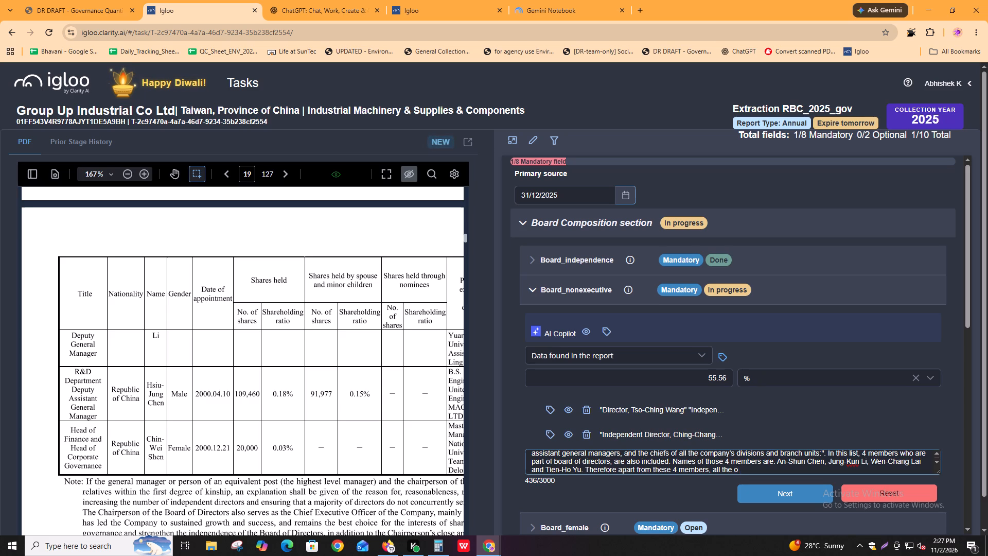
pyautogui.press('BackSpace')
pyautogui.write('members are')
pyautogui.press('space')
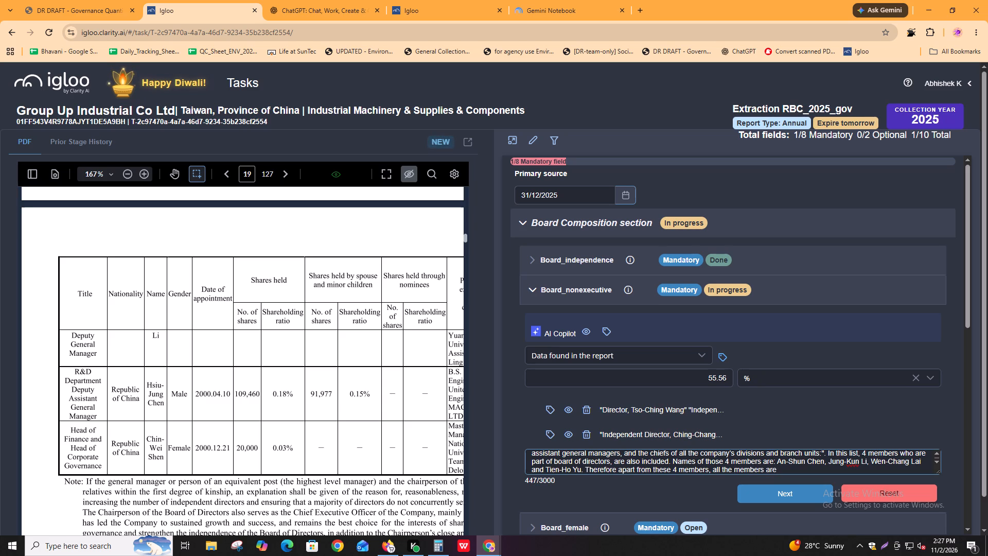
# Insert "other" before "members" in the closing sentence and complete its ending as "of board of directors are considered non-executive.".
pyautogui.hotkey('ctrl', 'Left')
pyautogui.hotkey('ctrl', 'Left')
pyautogui.hotkey('ctrl', 'Left')
pyautogui.hotkey('ctrl', 'Right')
pyautogui.write('other')
pyautogui.press('space')
pyautogui.hotkey('ctrl', 'Right')
pyautogui.hotkey('ctrl', 'Right')
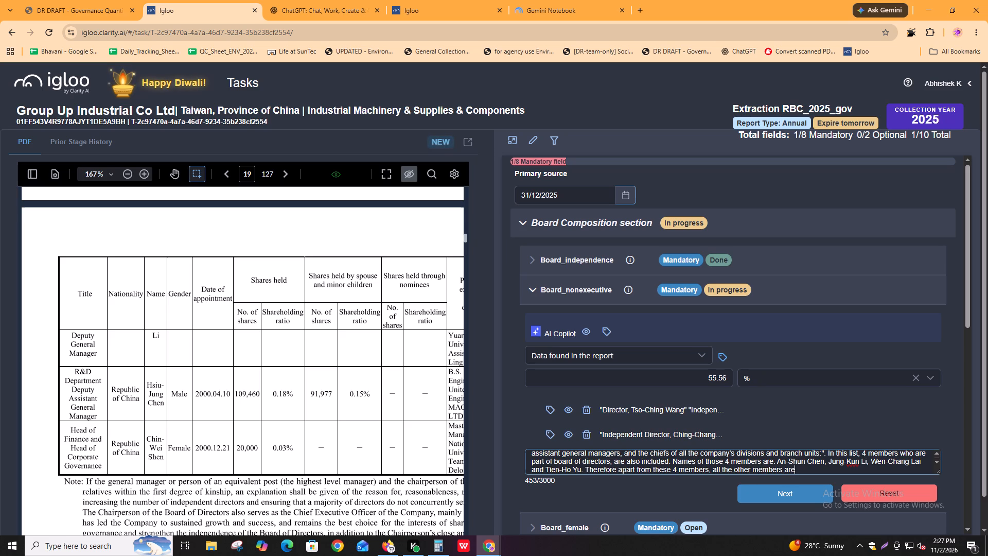
pyautogui.hotkey('ctrl', 'shift', 'Left')
pyautogui.write('of board of directors are cnsie')
pyautogui.press('BackSpace')
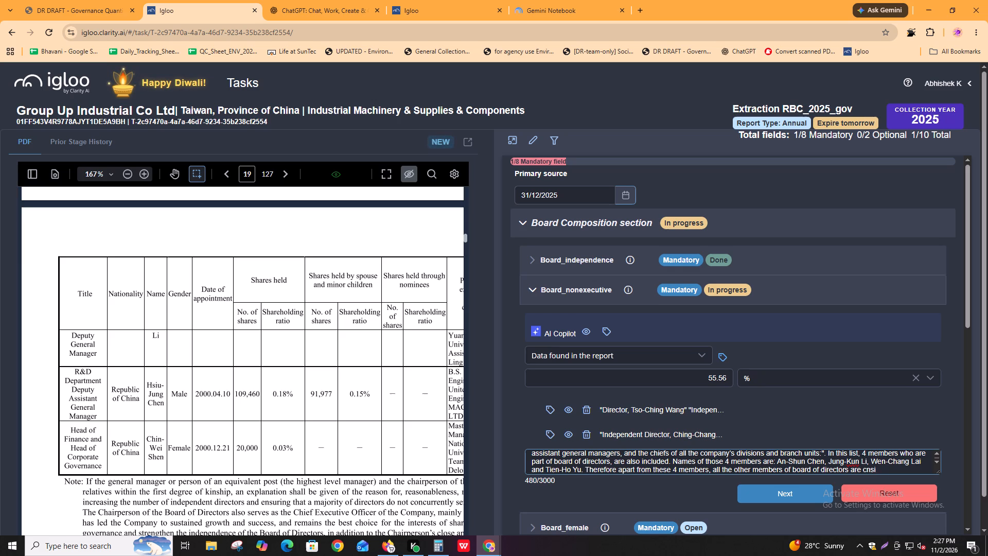
pyautogui.press('BackSpace')
pyautogui.press('BackSpace')
pyautogui.press('BackSpace')
pyautogui.write('onsidered')
pyautogui.press('space')
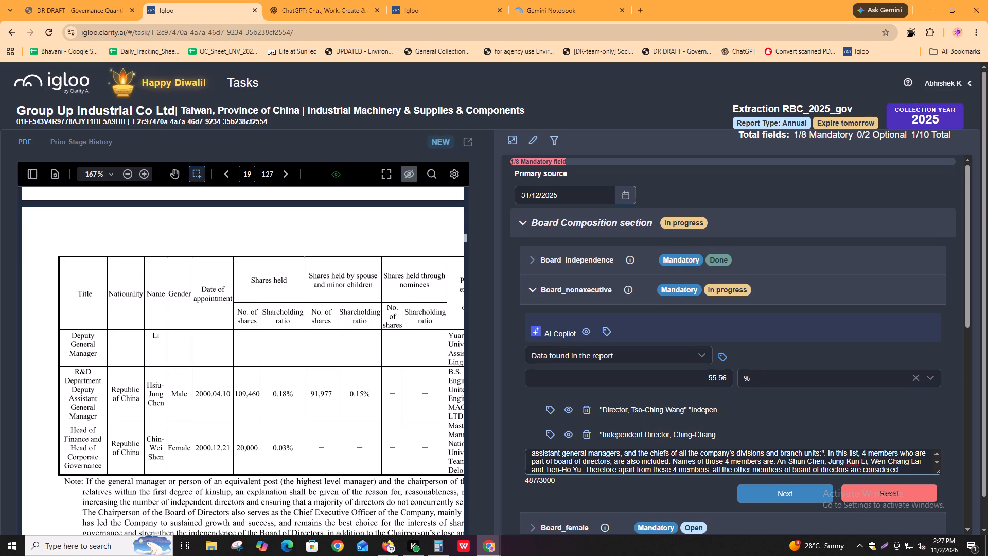
pyautogui.write('non-executive.')
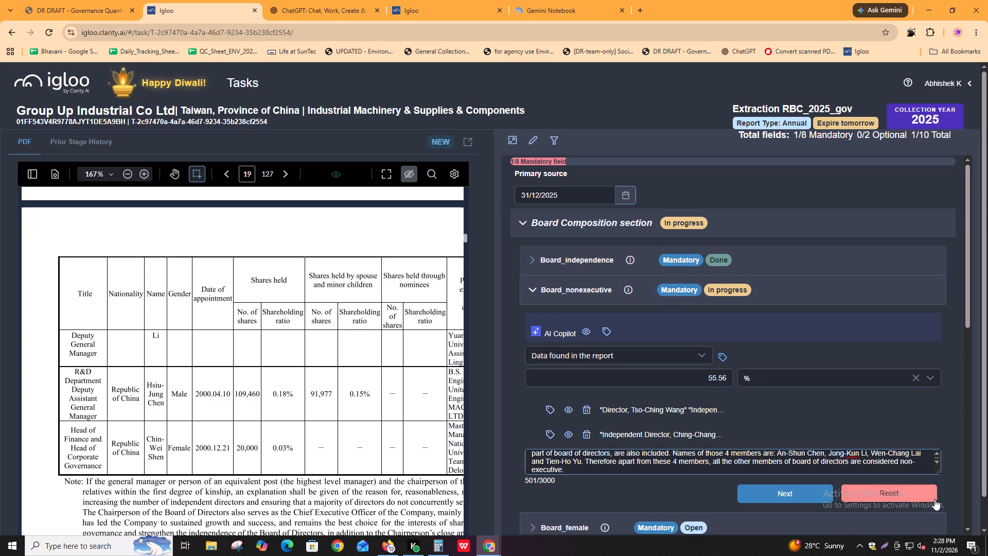
pyautogui.moveTo(937, 471); pyautogui.dragTo(947, 551)
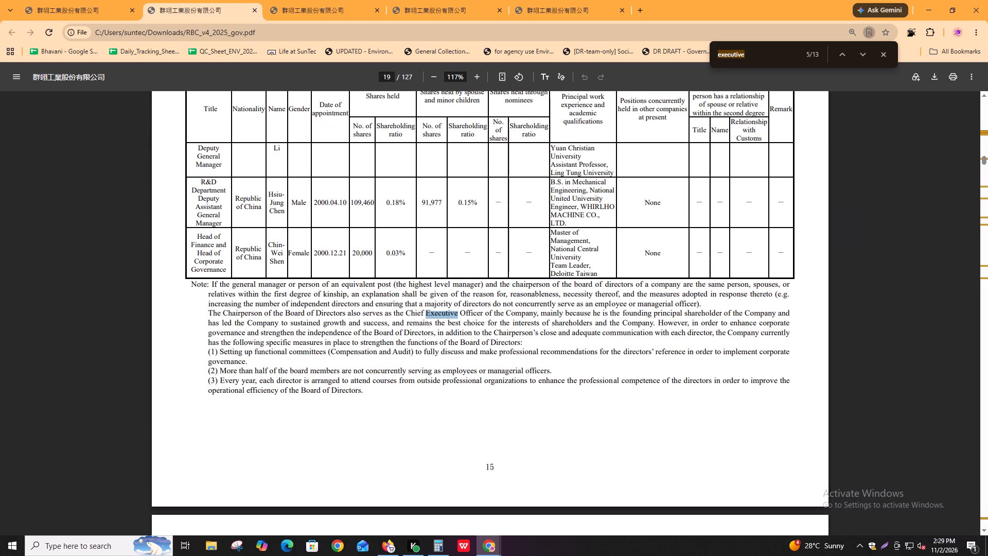
pyautogui.write('female')
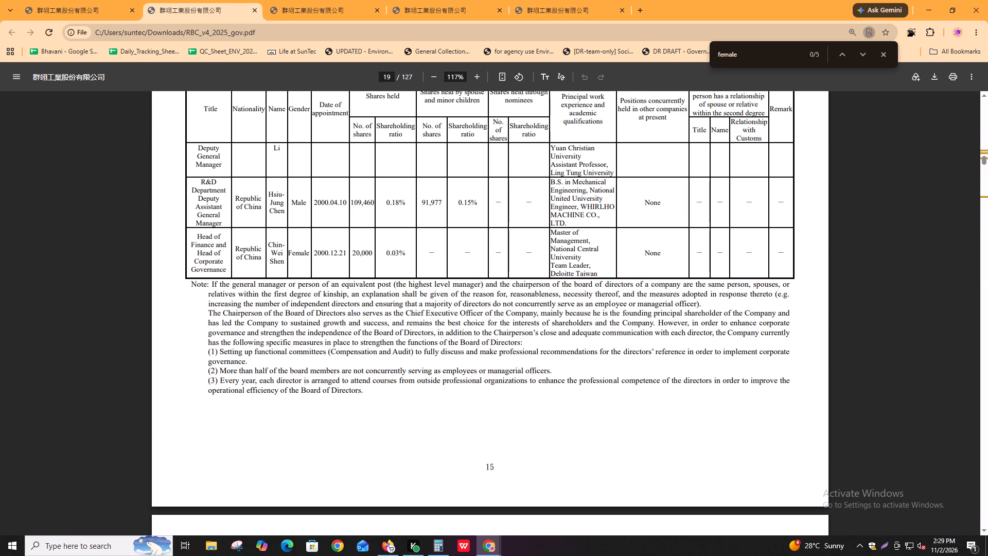
pyautogui.press('Return')
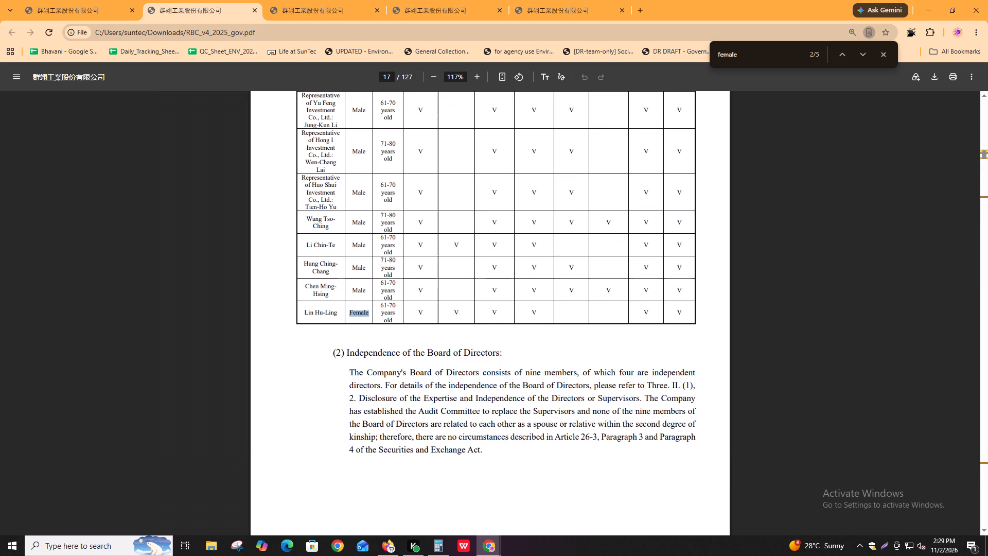
pyautogui.hotkey('shift', 'Return')
pyautogui.press('Return')
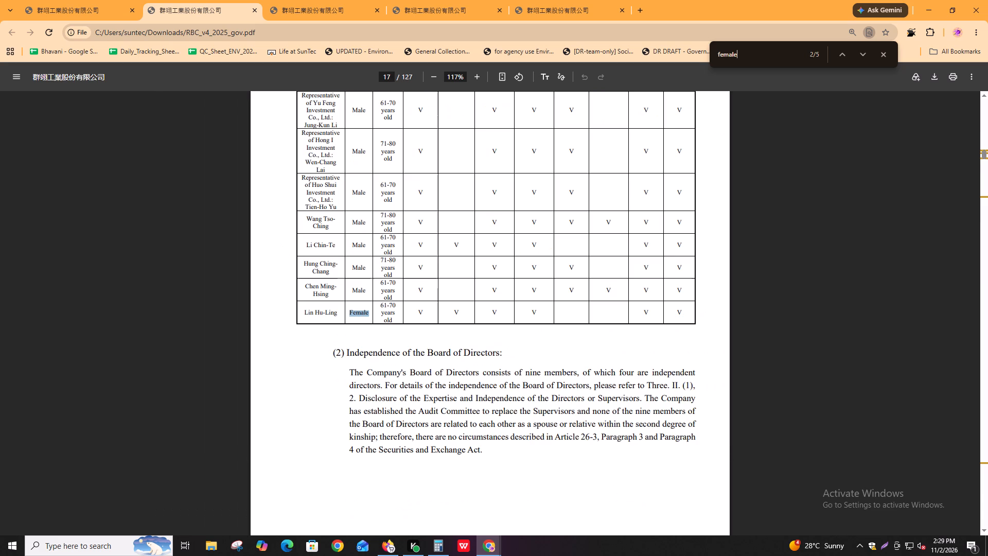
pyautogui.scroll(3, 318, 302)
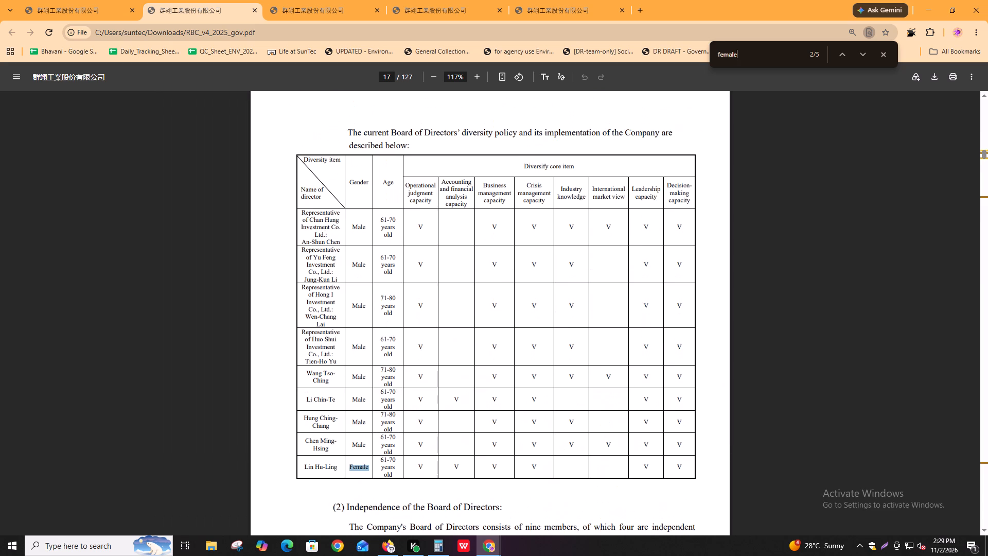
# Go through the remaining "female" matches, examining the managers table, the board composition text and the diversity policy.
pyautogui.press('Return')
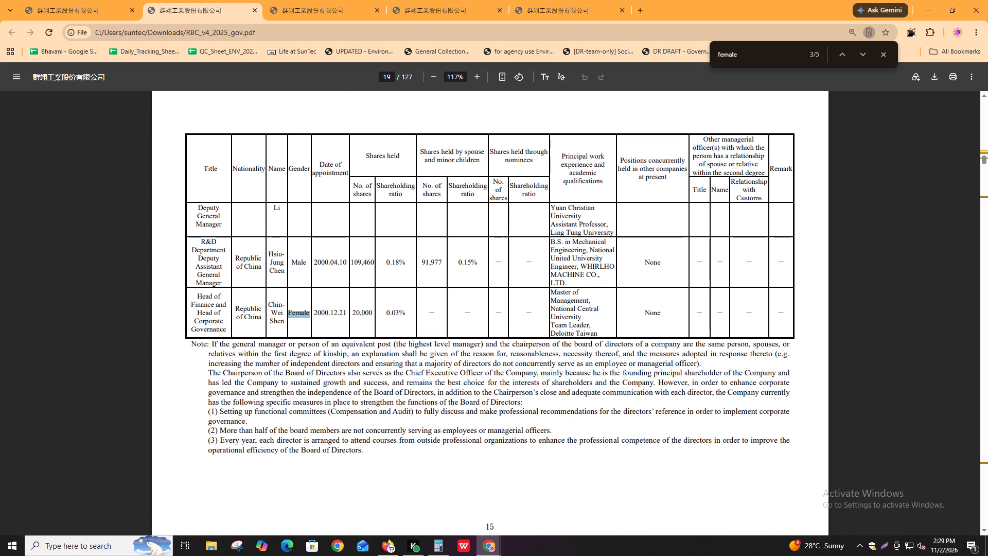
pyautogui.scroll(11, 303, 302)
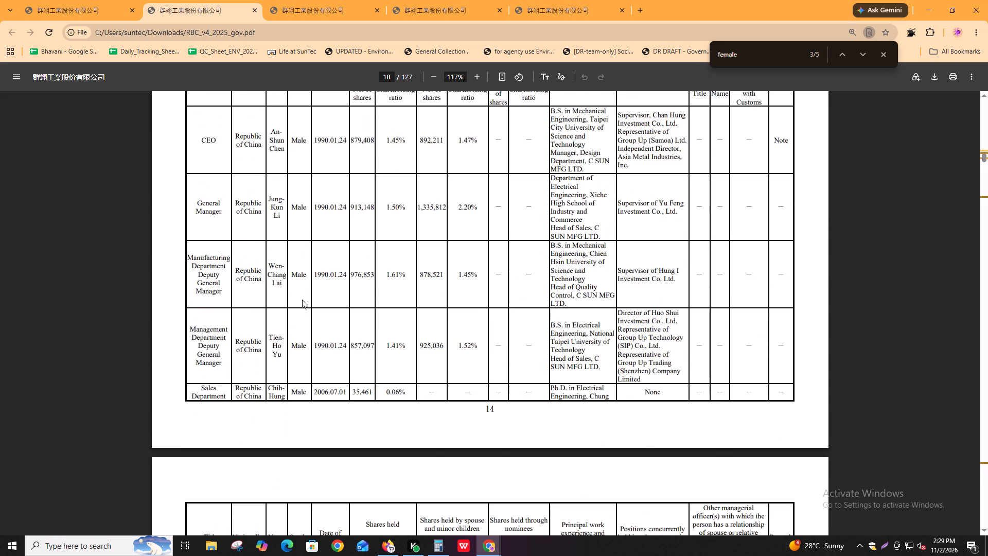
pyautogui.scroll(3, 302, 300)
pyautogui.scroll(-8, 302, 300)
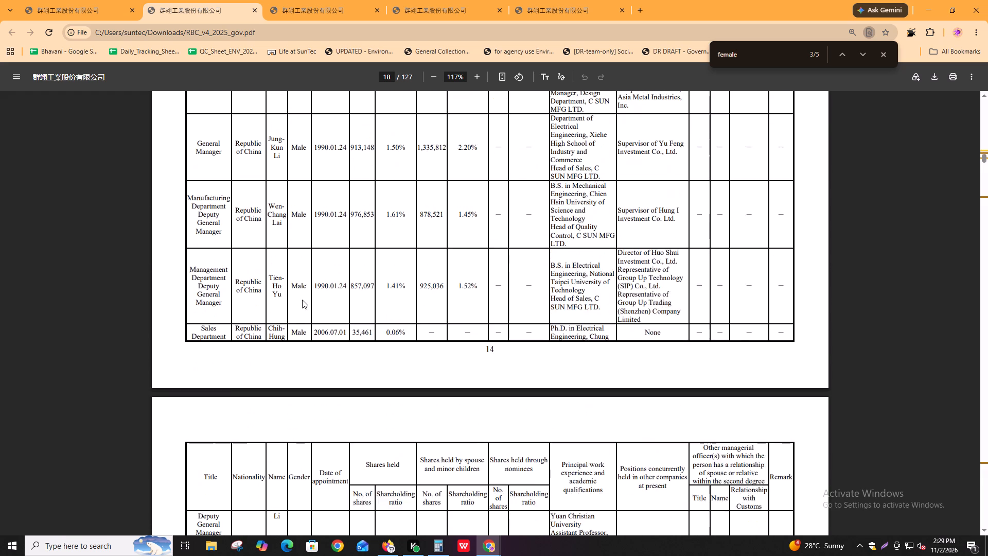
pyautogui.scroll(-4, 302, 300)
pyautogui.press('Return')
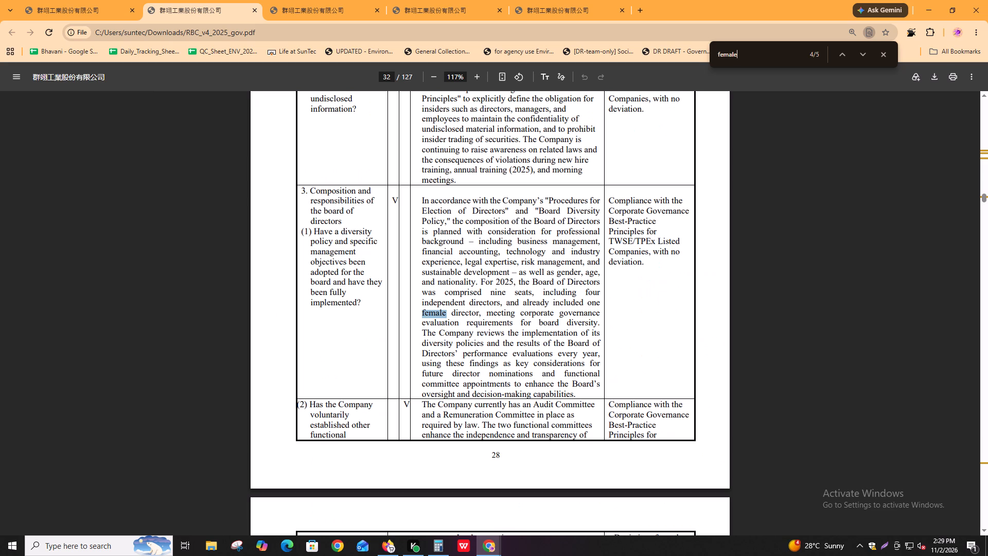
pyautogui.press('Return')
pyautogui.press('Return')
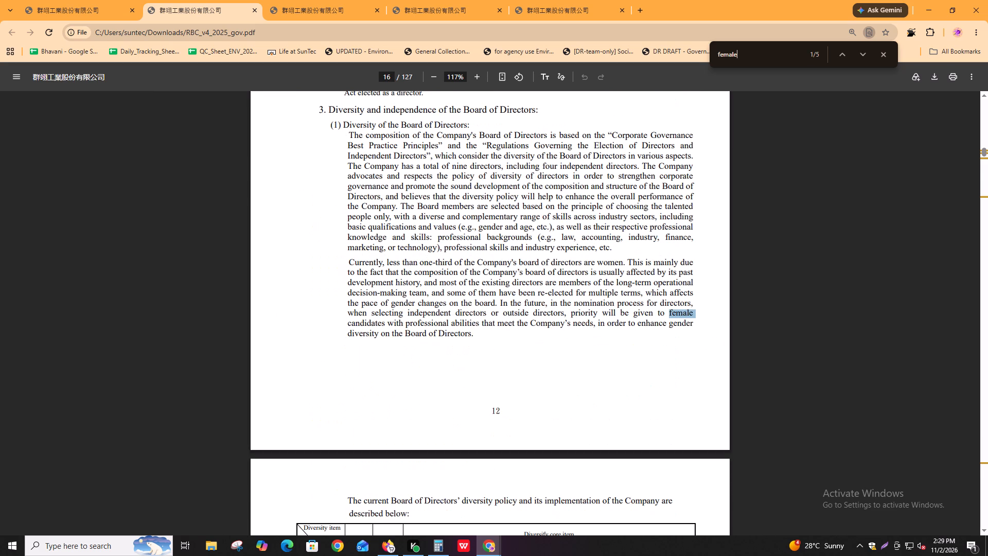
pyautogui.press('Return')
pyautogui.press('Return')
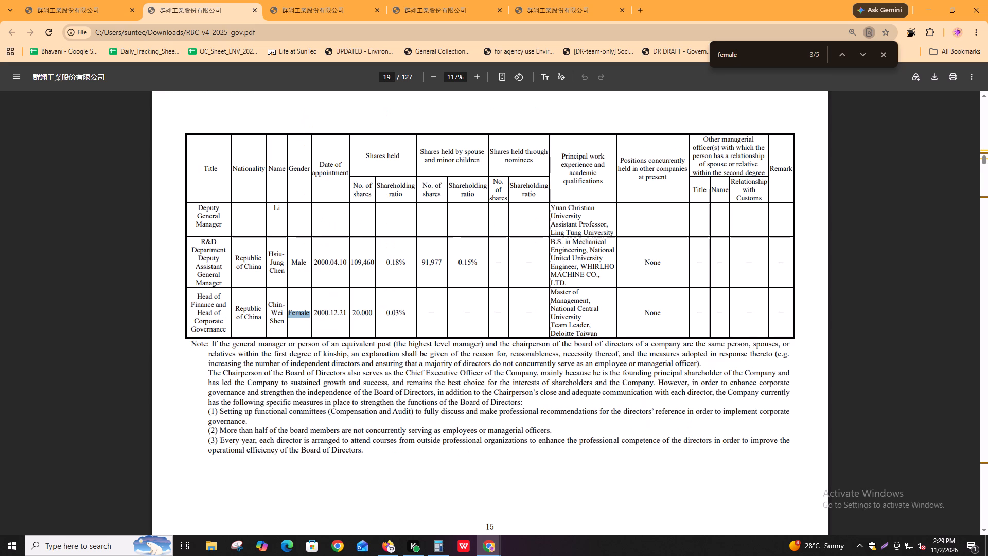
# Search the report for "women" and read the matching passage on the diversity of the Board of Directors.
pyautogui.hotkey('ctrl', 'f')
pyautogui.write('women')
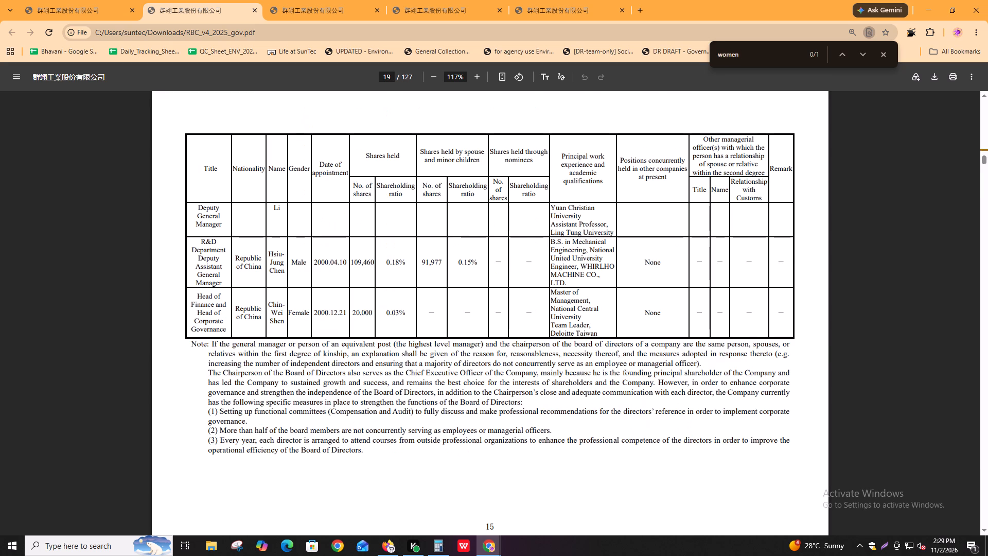
pyautogui.press('Return')
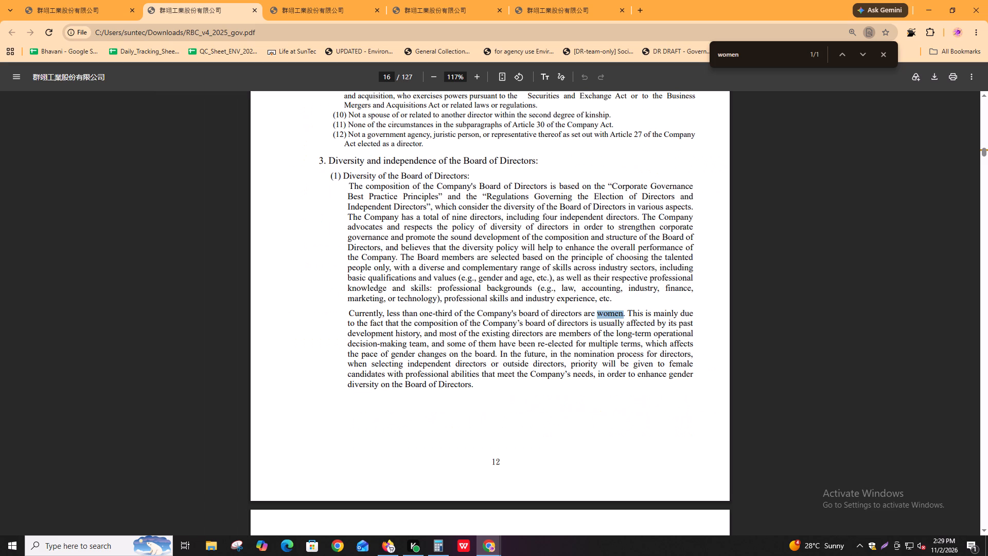
pyautogui.press('Return')
pyautogui.press('Return')
pyautogui.press('Return')
pyautogui.press('Return')
pyautogui.press('Return')
# Search the report for "female" again and go to the match in the board diversity table.
pyautogui.hotkey('ctrl', 'f')
pyautogui.write('female')
pyautogui.press('Return')
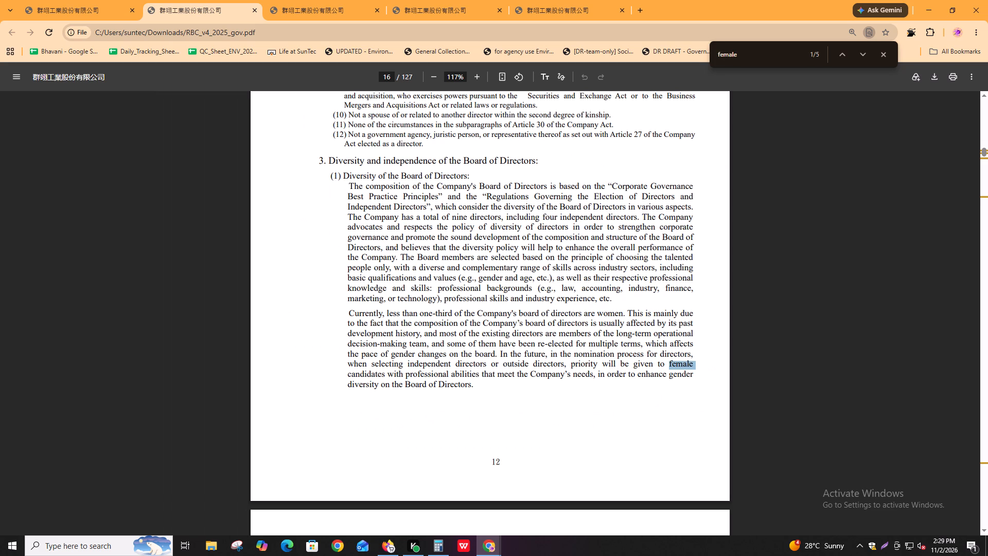
pyautogui.press('Return')
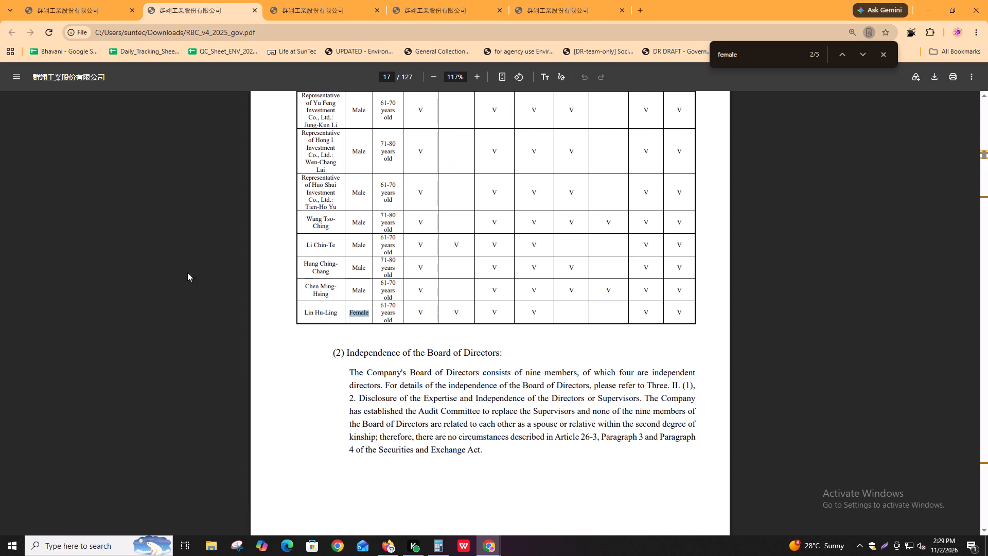
# Return to the Igloo task and examine names and genders in the managers table on PDF pages 18 and 19.
pyautogui.hotkey('alt', 'Tab')
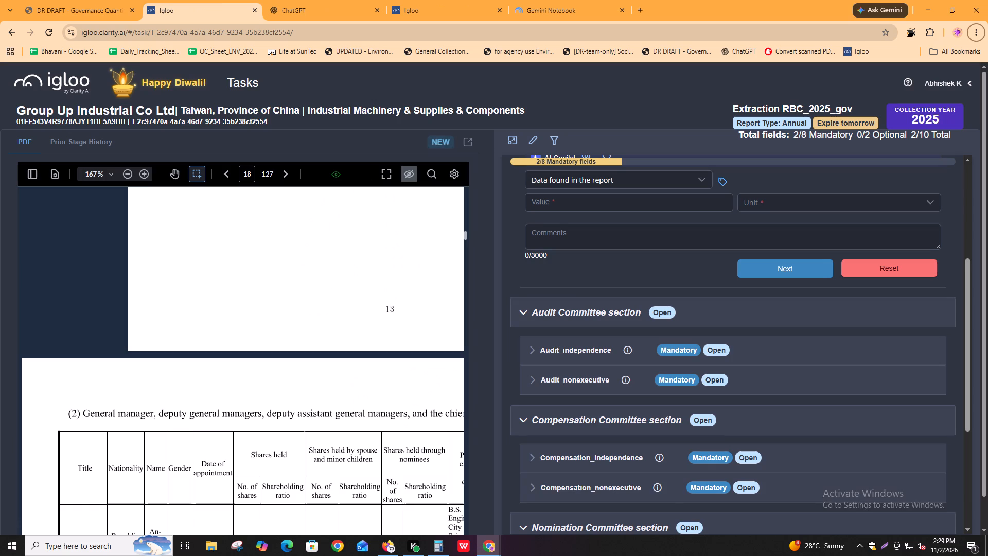
pyautogui.scroll(4, 684, 383)
pyautogui.scroll(-10, 205, 443)
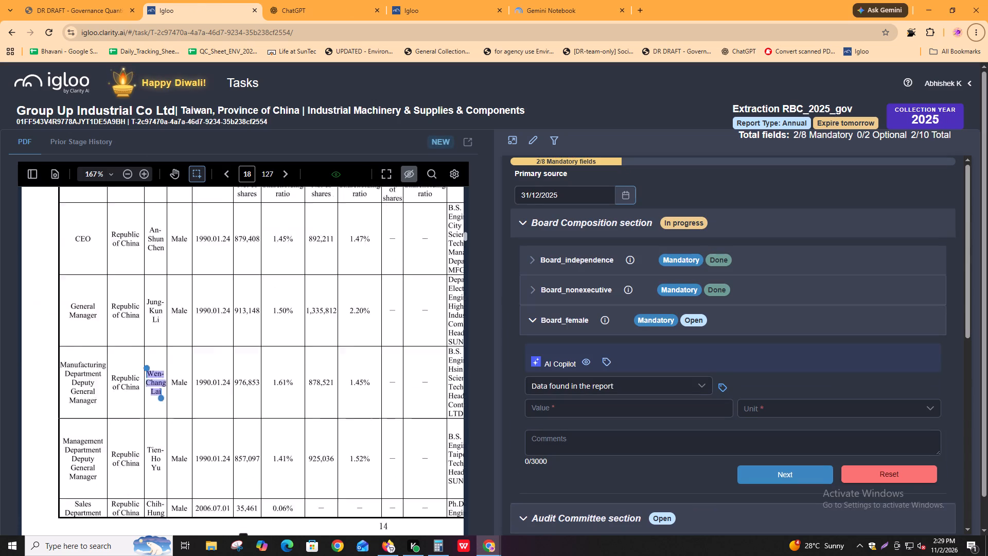
pyautogui.scroll(8, 172, 398)
pyautogui.scroll(-7, 172, 396)
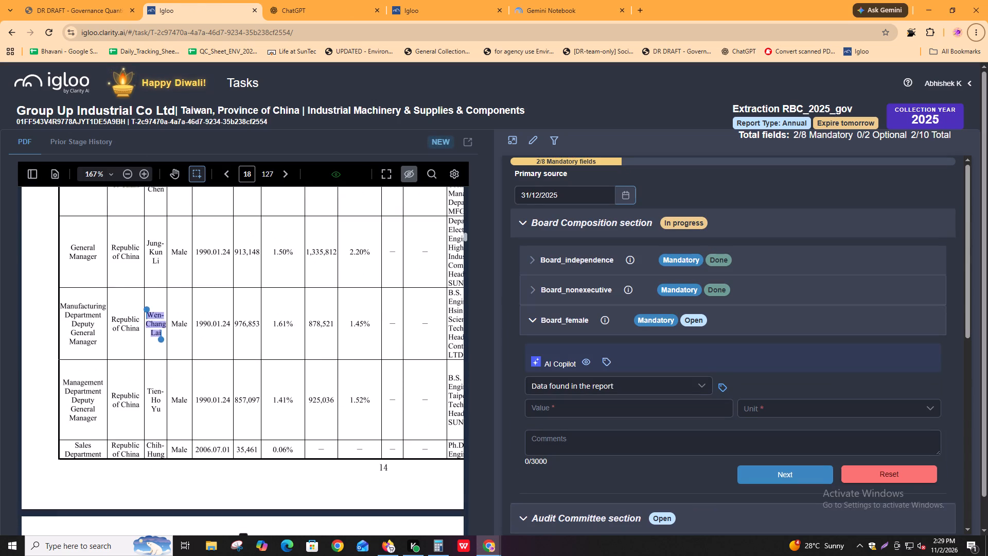
pyautogui.scroll(-7, 172, 396)
pyautogui.scroll(1, 157, 299)
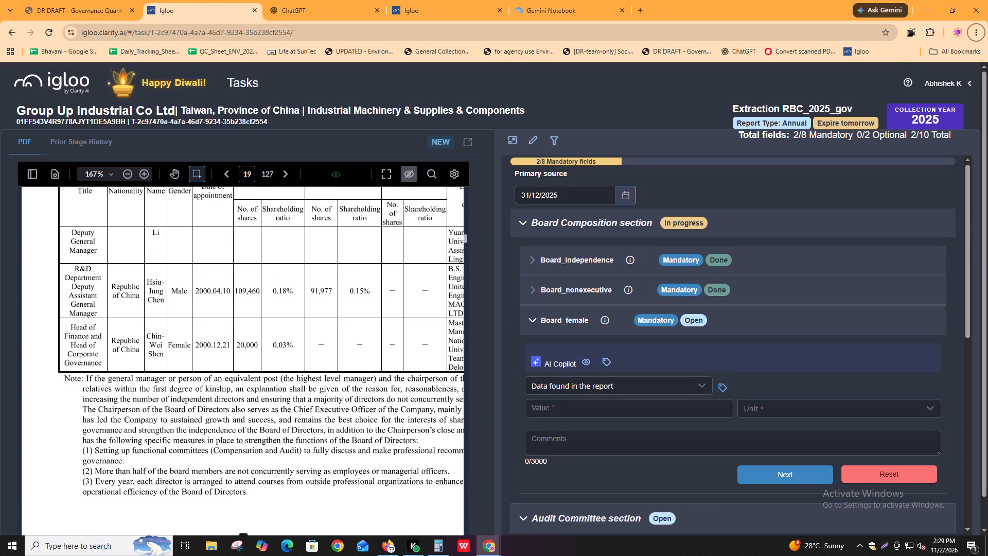
pyautogui.hotkey('alt', 'Tab')
pyautogui.hotkey('alt', 'Tab')
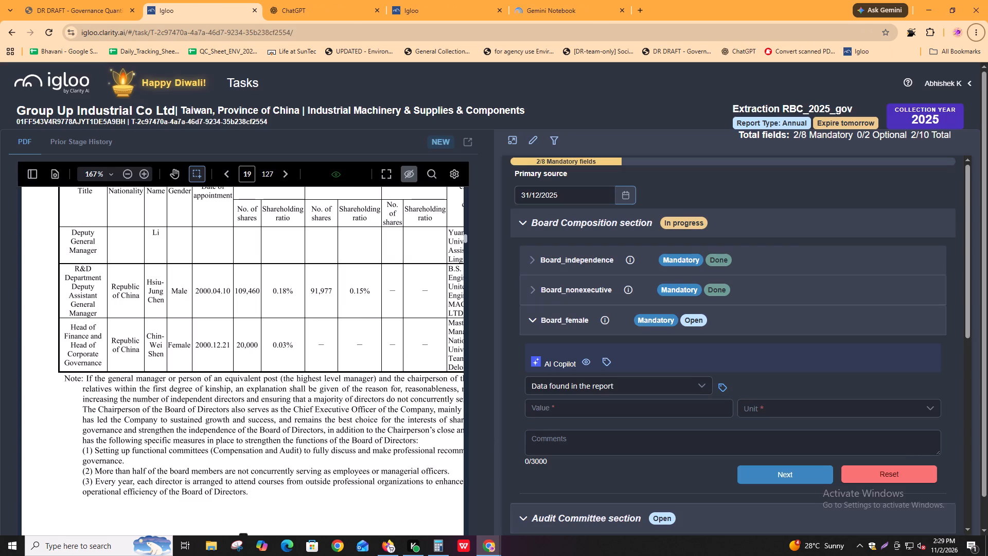
pyautogui.scroll(1, 165, 376)
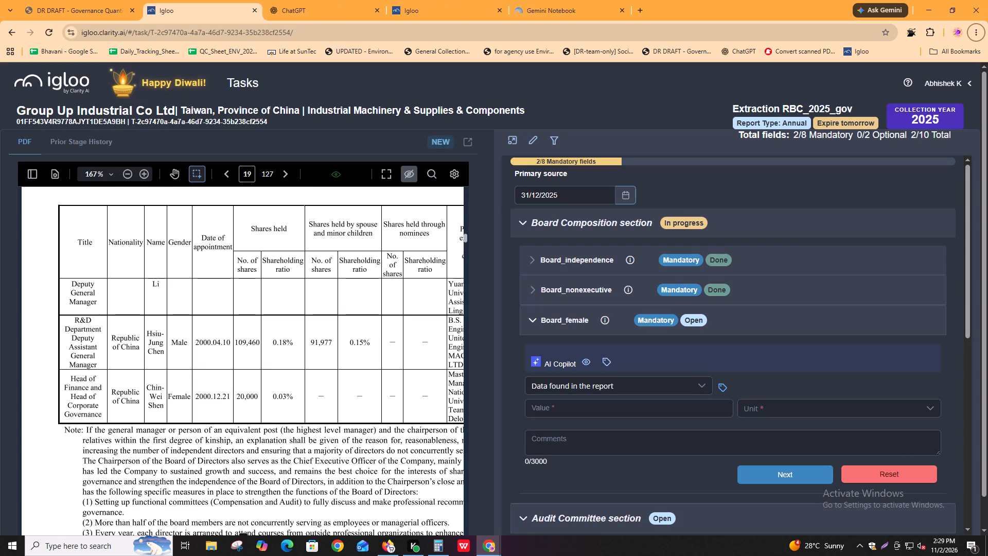
pyautogui.moveTo(147, 386); pyautogui.dragTo(164, 416)
pyautogui.click(164, 416)
pyautogui.scroll(9, 165, 406)
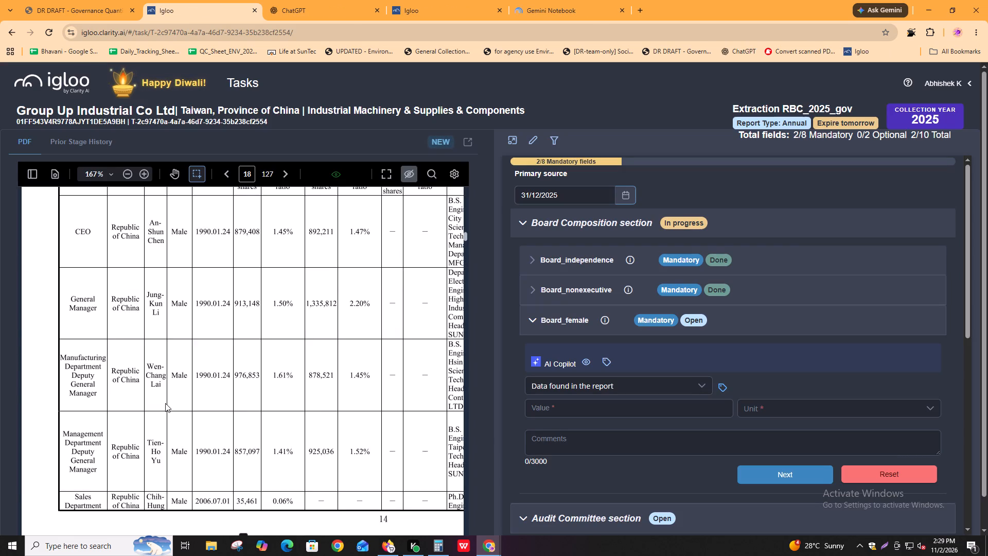
pyautogui.scroll(8, 165, 403)
# Go to page 8 of the Igloo PDF and examine each director's gender in the directors table through page 11.
pyautogui.click(245, 170)
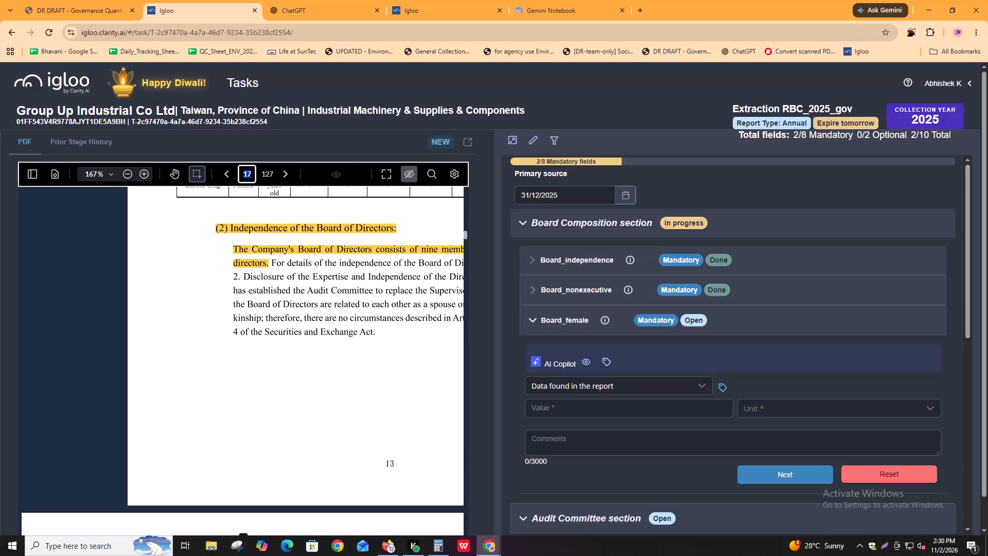
pyautogui.press('8')
pyautogui.press('Return')
pyautogui.scroll(-4, 241, 310)
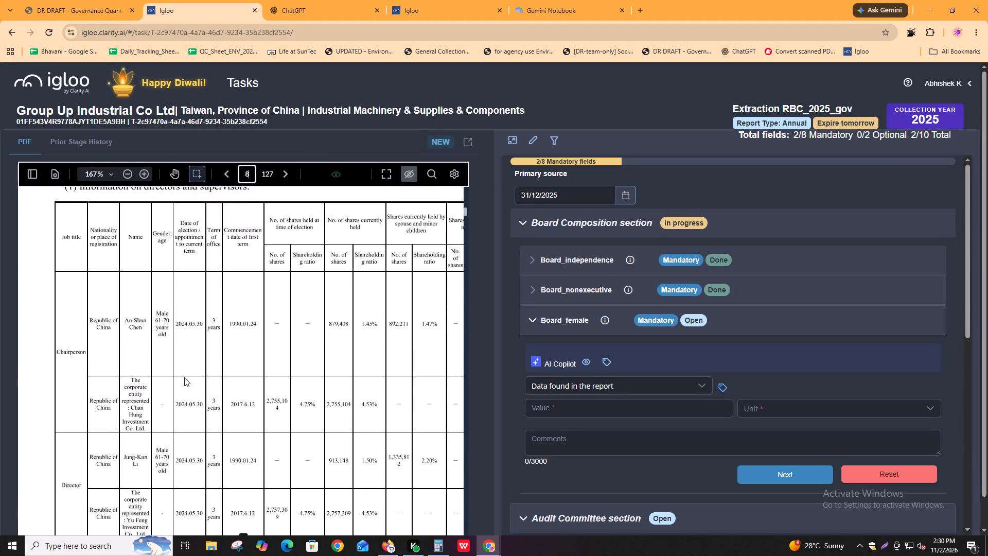
pyautogui.scroll(14, 120, 398)
pyautogui.scroll(-5, 129, 380)
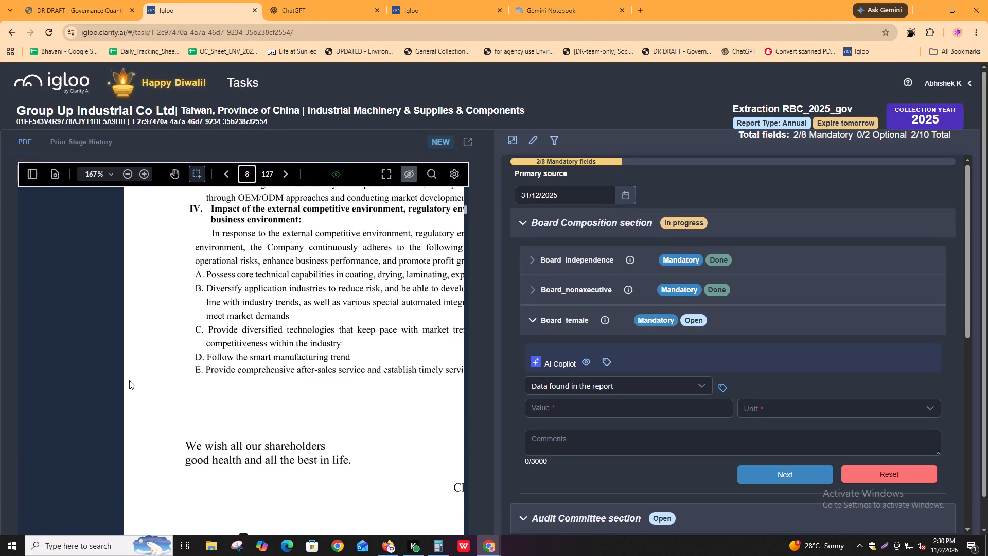
pyautogui.scroll(-9, 129, 380)
pyautogui.click(137, 404)
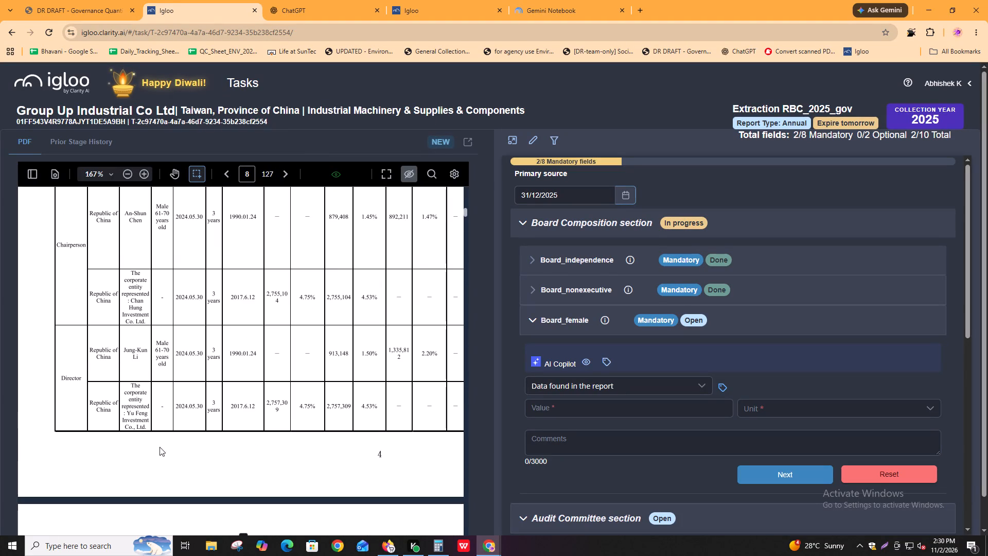
pyautogui.scroll(-12, 161, 450)
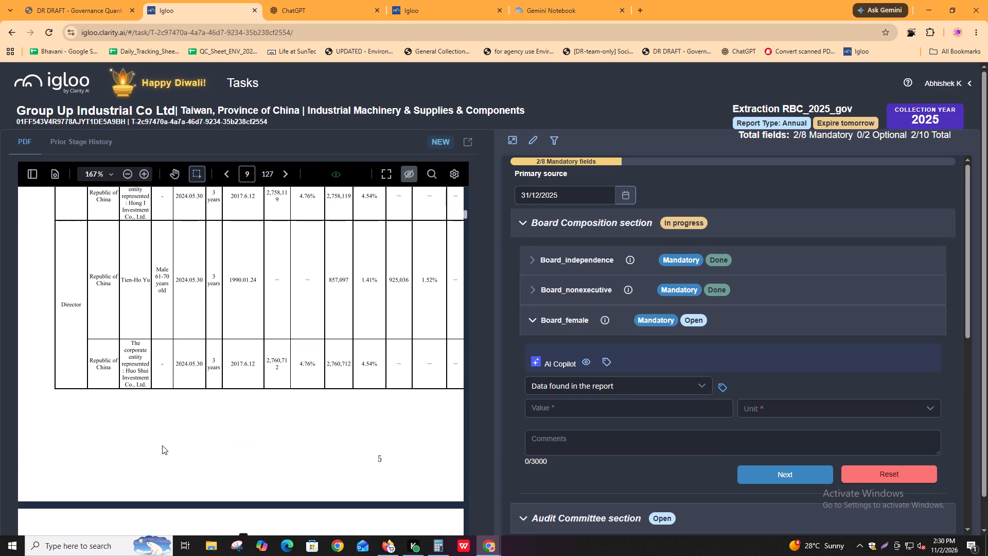
pyautogui.scroll(-10, 162, 445)
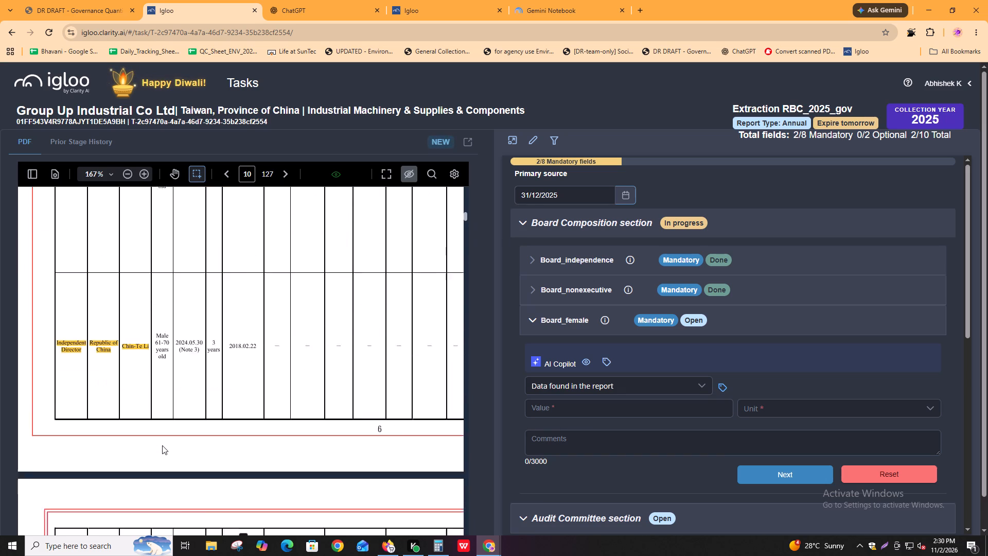
pyautogui.scroll(-6, 162, 445)
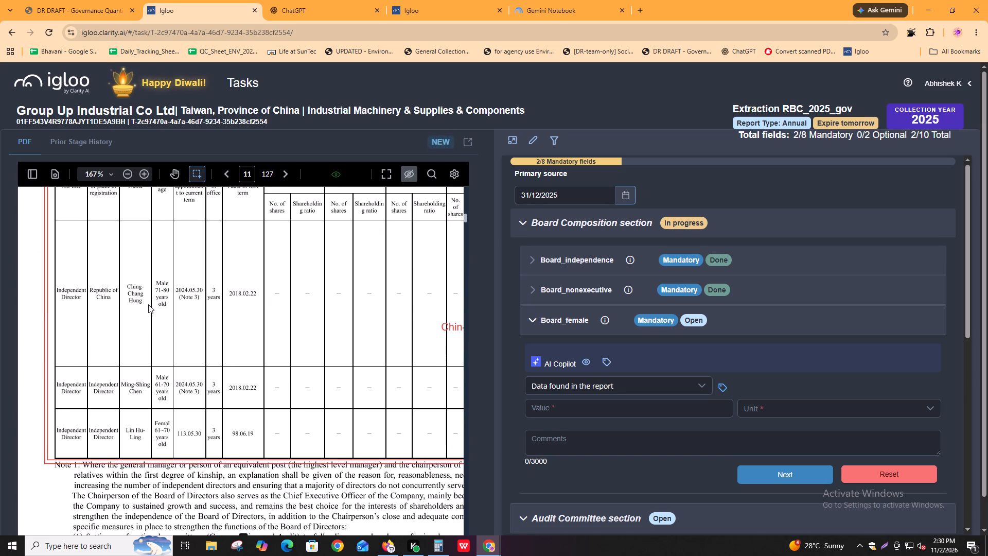
# Start the Board_female comment with the formula "(1/9)*100 =".
pyautogui.click(546, 441)
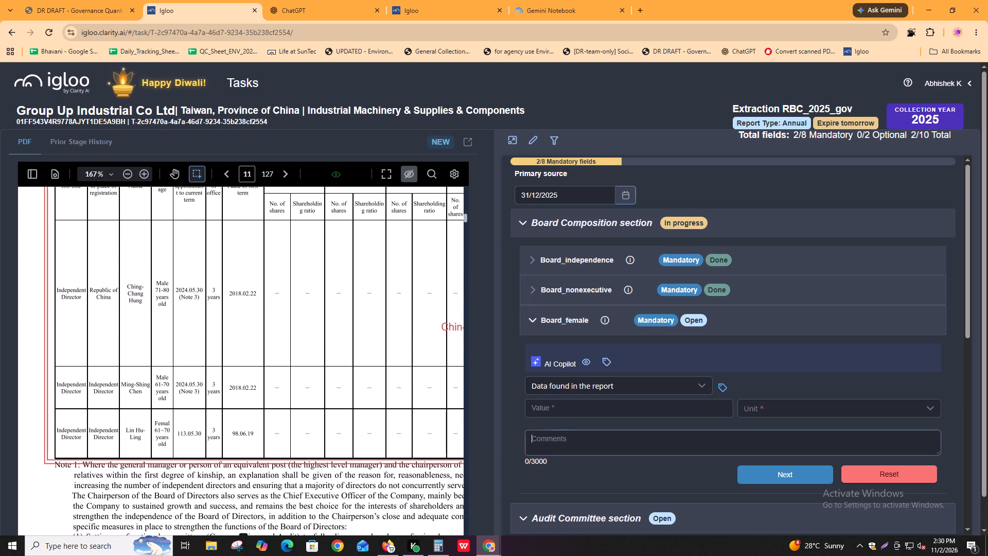
pyautogui.write('(1/9')
pyautogui.write(')*100 =')
pyautogui.press('space')
# Calculate 1/9*100 in Calculator and complete the Board_female comment with the result 11.11%.
pyautogui.hotkey('alt', 'Tab')
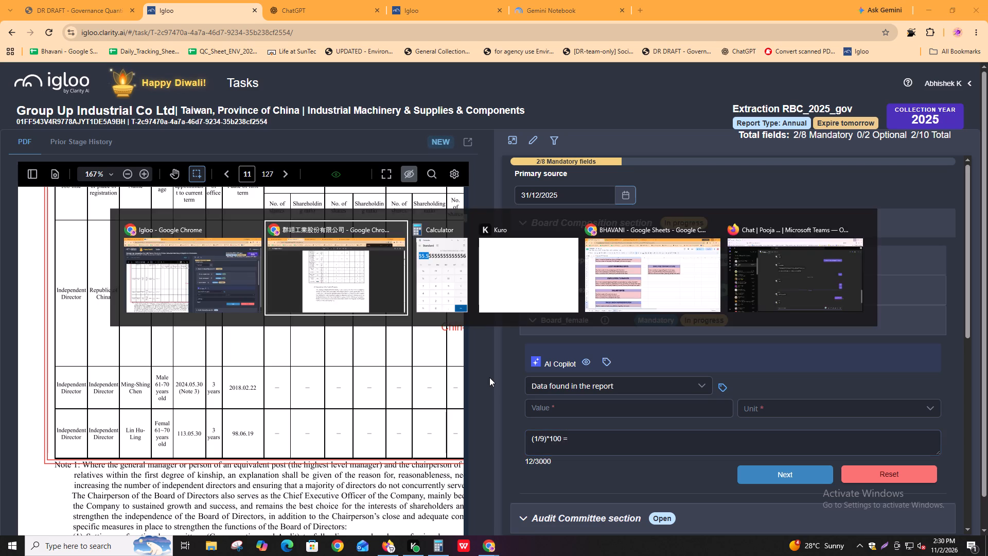
pyautogui.hotkey('alt', 'Tab')
pyautogui.click(878, 289)
pyautogui.write('1/9*100')
pyautogui.press('Return')
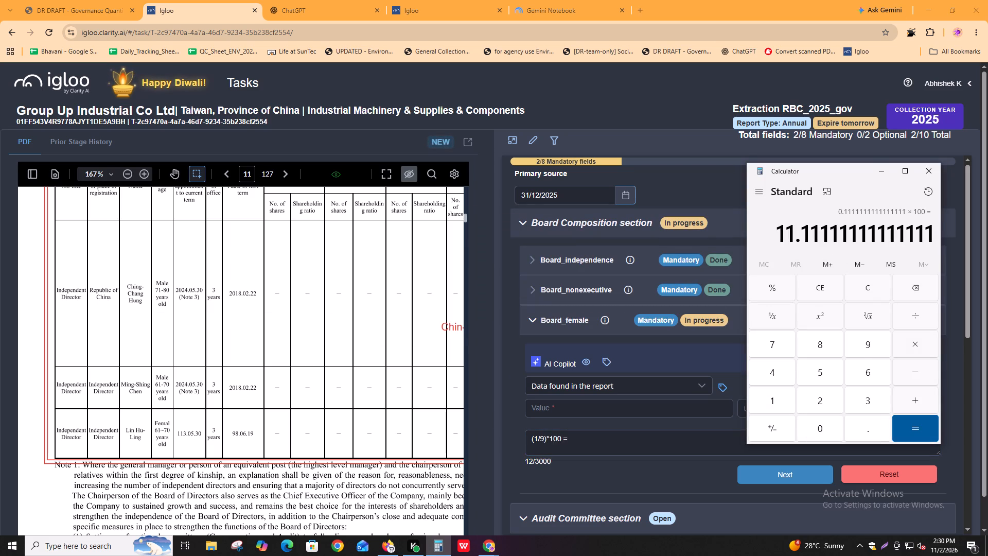
pyautogui.moveTo(781, 234); pyautogui.dragTo(819, 240)
pyautogui.click(814, 239)
pyautogui.moveTo(778, 237); pyautogui.dragTo(813, 237)
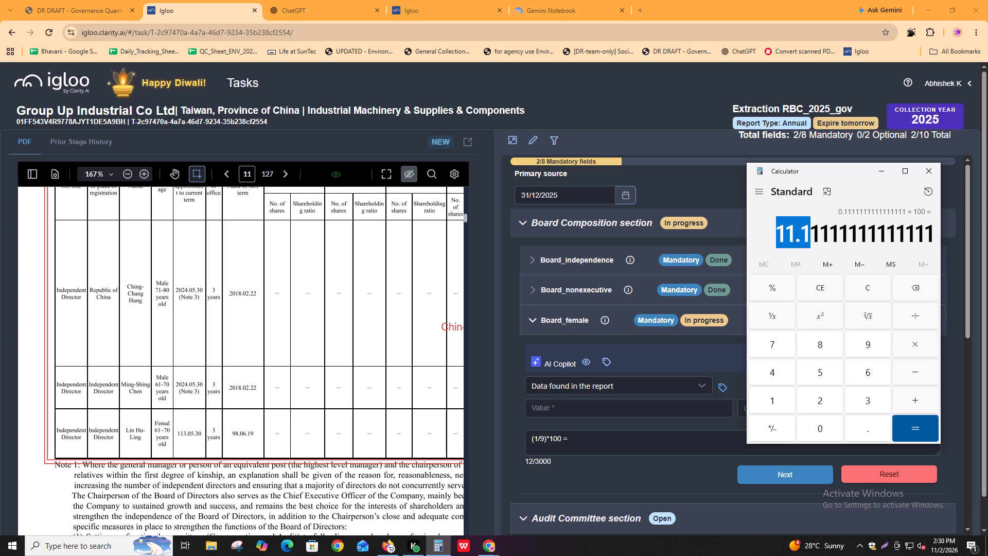
pyautogui.moveTo(813, 237); pyautogui.dragTo(819, 237)
pyautogui.hotkey('ctrl', 'c')
pyautogui.click(623, 436)
pyautogui.hotkey('ctrl', 'v')
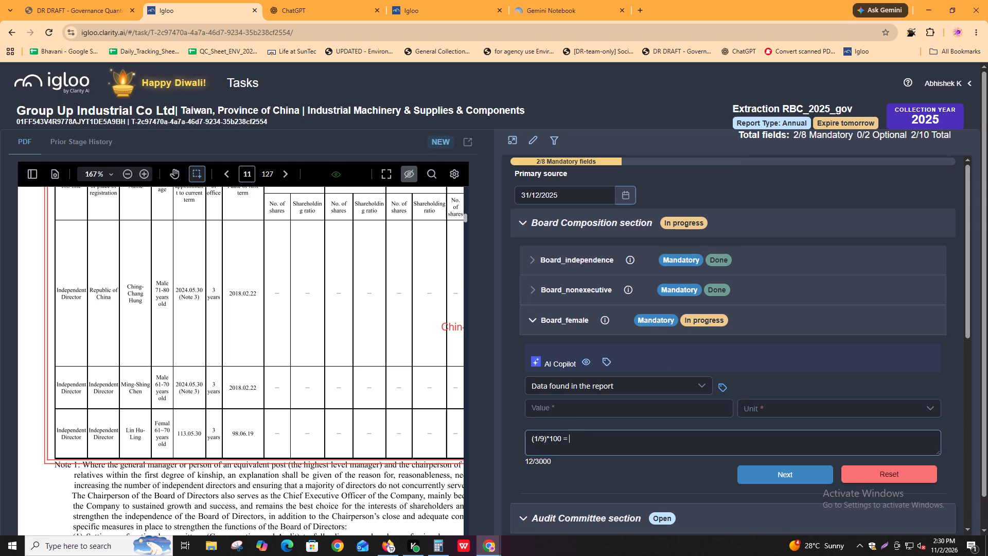
pyautogui.hotkey('shift', '%')
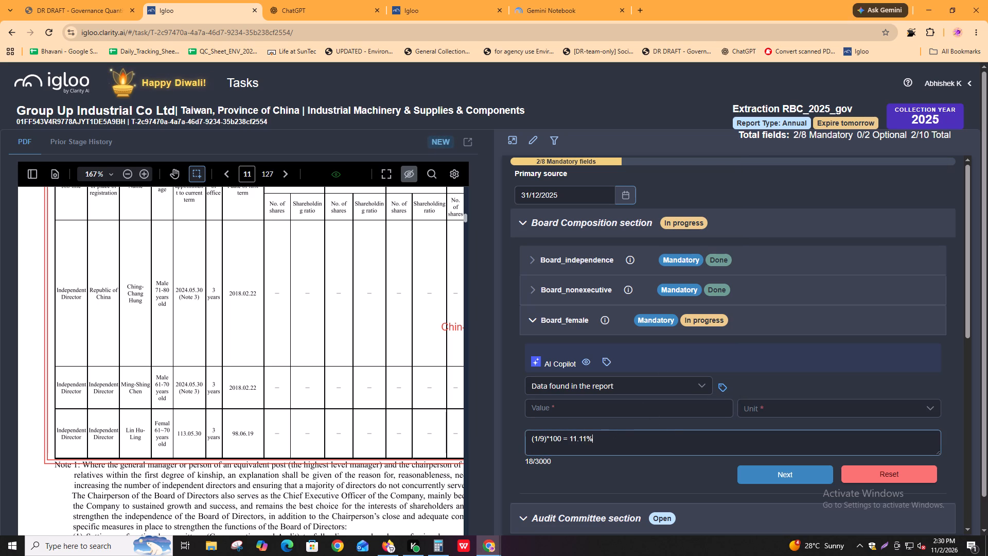
# Set the Board_female value to 11.11 with % as the unit.
pyautogui.click(646, 403)
pyautogui.hotkey('ctrl', 'v')
pyautogui.click(801, 401)
pyautogui.click(797, 426)
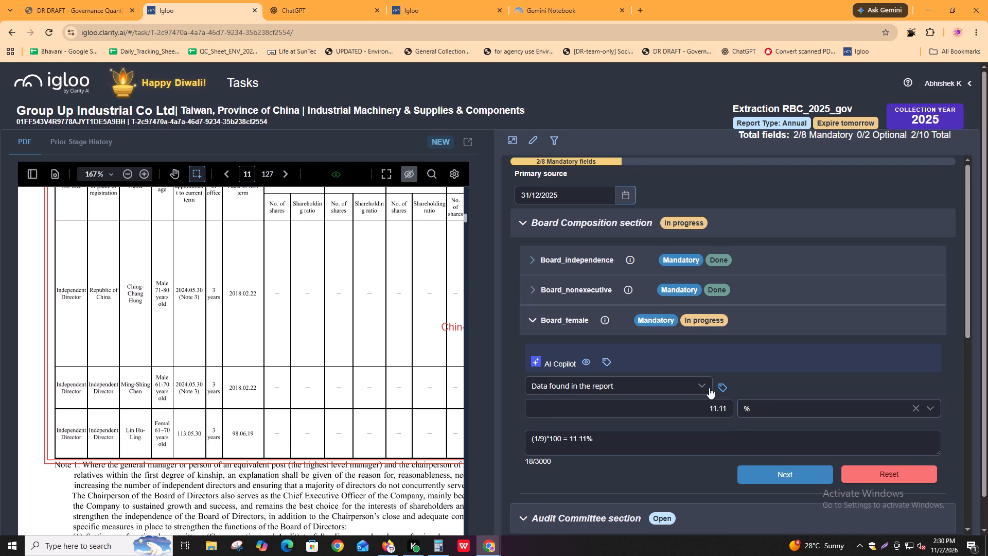
# Tag the female independent director's name, gender and age cells on PDF page 11 as the source for Board_female.
pyautogui.click(726, 387)
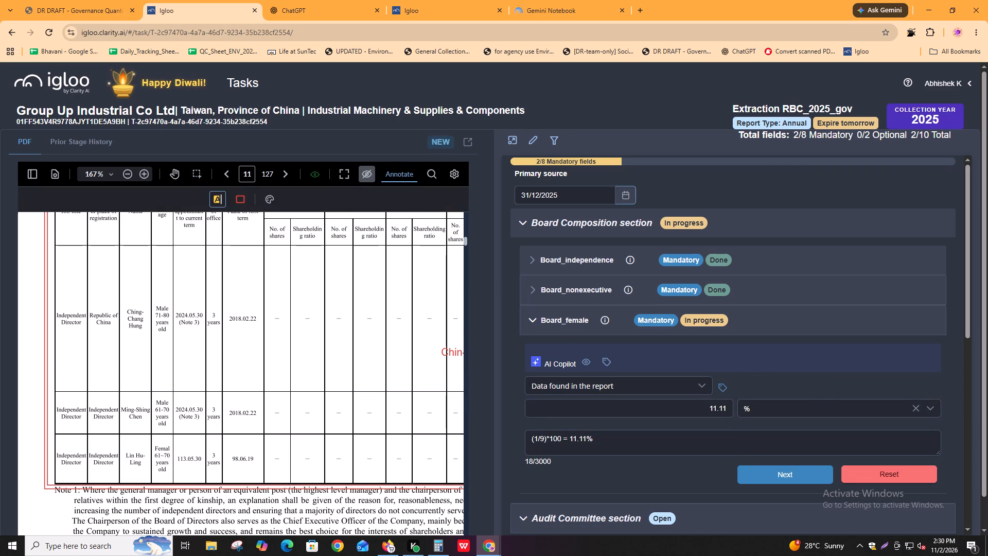
pyautogui.moveTo(121, 456); pyautogui.dragTo(166, 473)
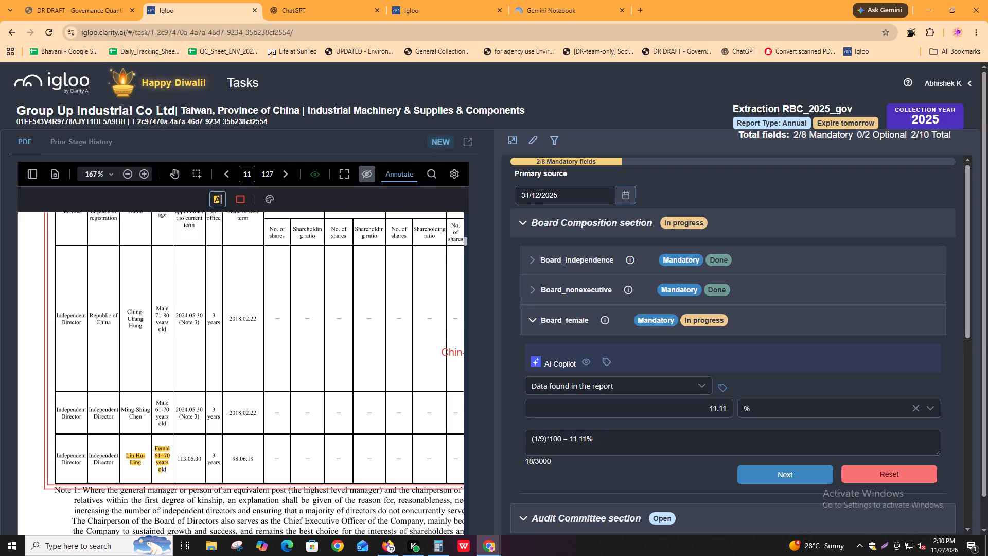
pyautogui.moveTo(166, 473); pyautogui.dragTo(169, 473)
pyautogui.scroll(-2, 709, 444)
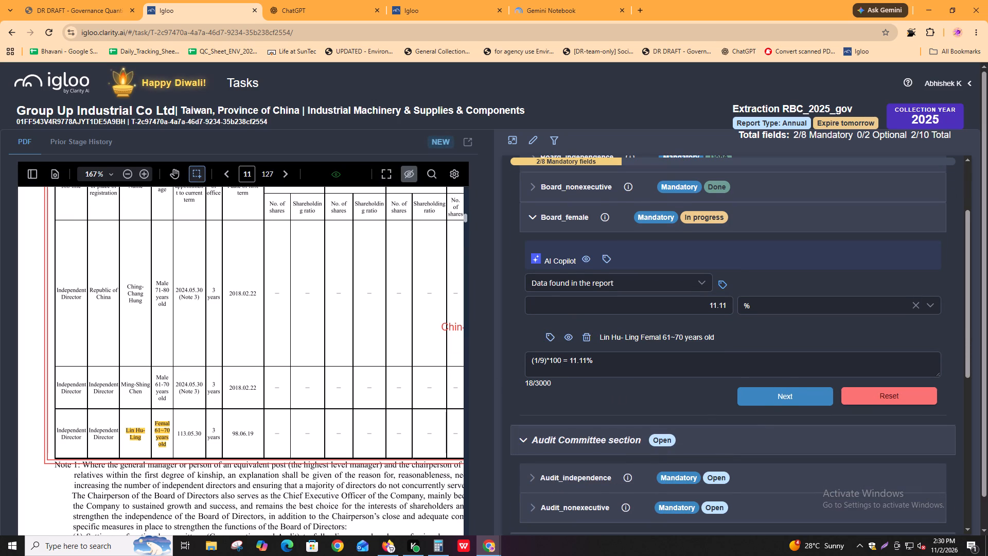
# Copy the start of the female director's name from the tagged source text and search the PDF report for it.
pyautogui.moveTo(126, 431); pyautogui.dragTo(149, 441)
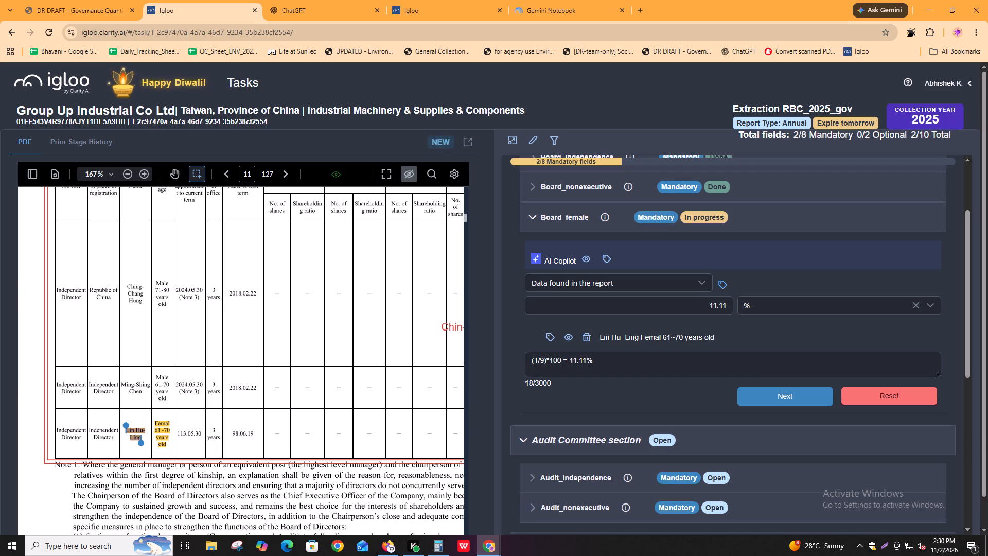
pyautogui.click(139, 428)
pyautogui.moveTo(599, 338); pyautogui.dragTo(623, 342)
pyautogui.hotkey('ctrl', 'c')
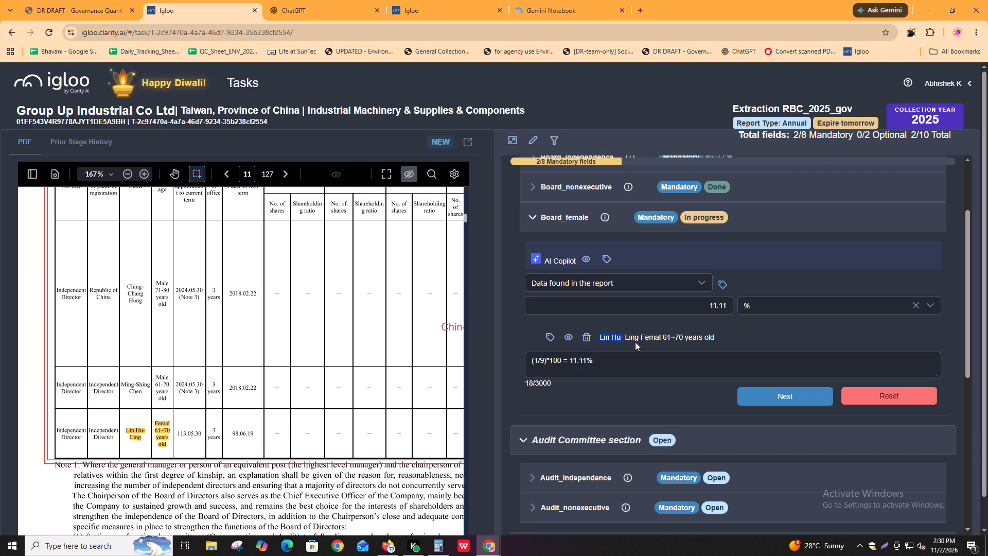
pyautogui.hotkey('alt', 'Tab')
pyautogui.hotkey('alt', 'Tab')
pyautogui.hotkey('alt', 'Tab')
pyautogui.hotkey('alt', 'Tab')
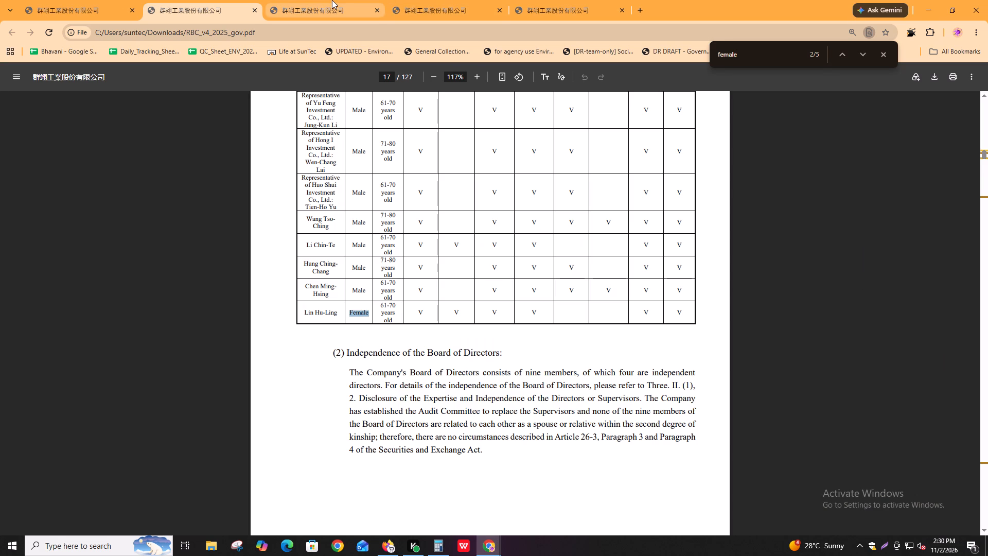
pyautogui.hotkey('ctrl', 'f')
pyautogui.hotkey('ctrl', 'v')
pyautogui.hotkey('alt', 'Tab')
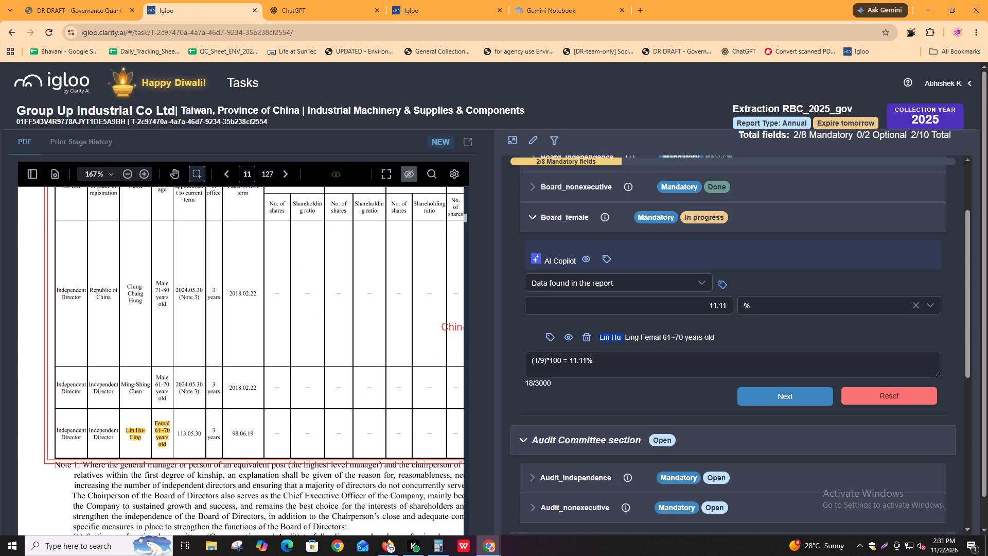
pyautogui.hotkey('alt', 'Tab')
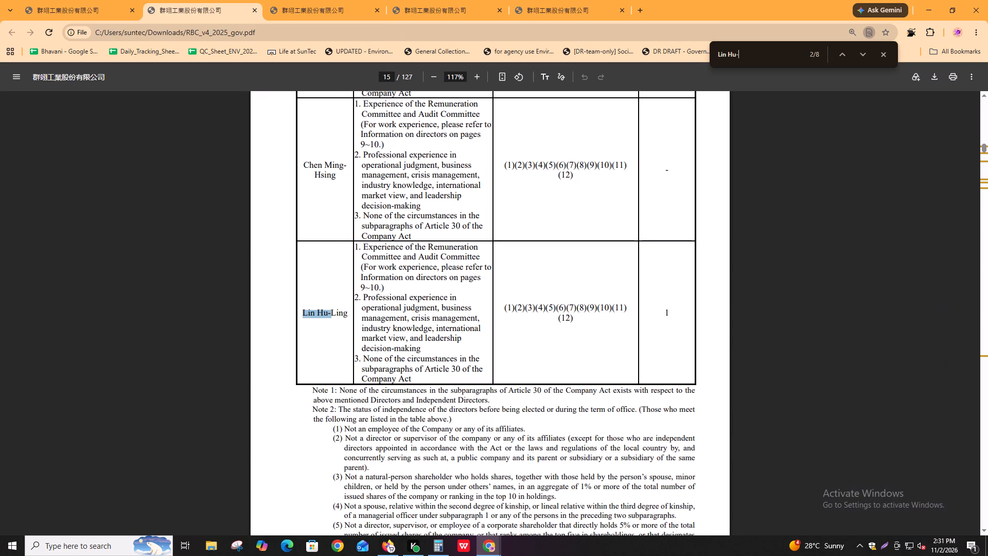
# Go through the matches for the female director's name across the report's director and meeting tables.
pyautogui.press('Return')
pyautogui.hotkey('shift', 'Return')
pyautogui.press('Return')
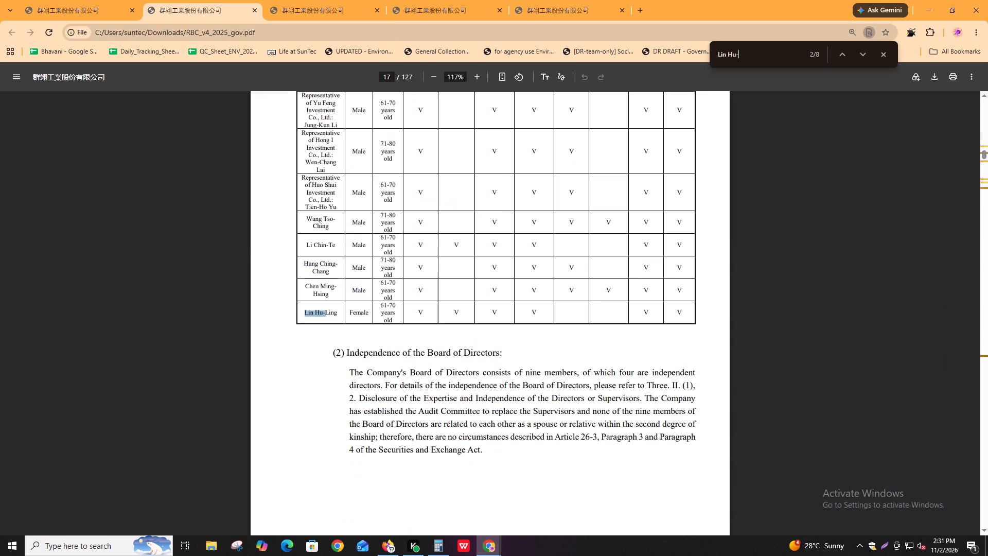
pyautogui.press('Return')
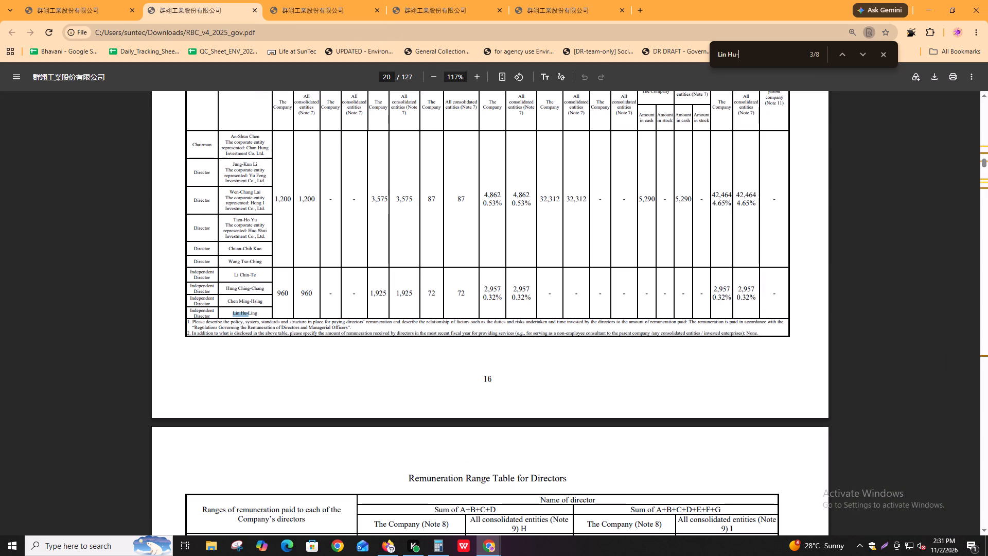
pyautogui.press('Return')
pyautogui.press('Return')
pyautogui.press('Return')
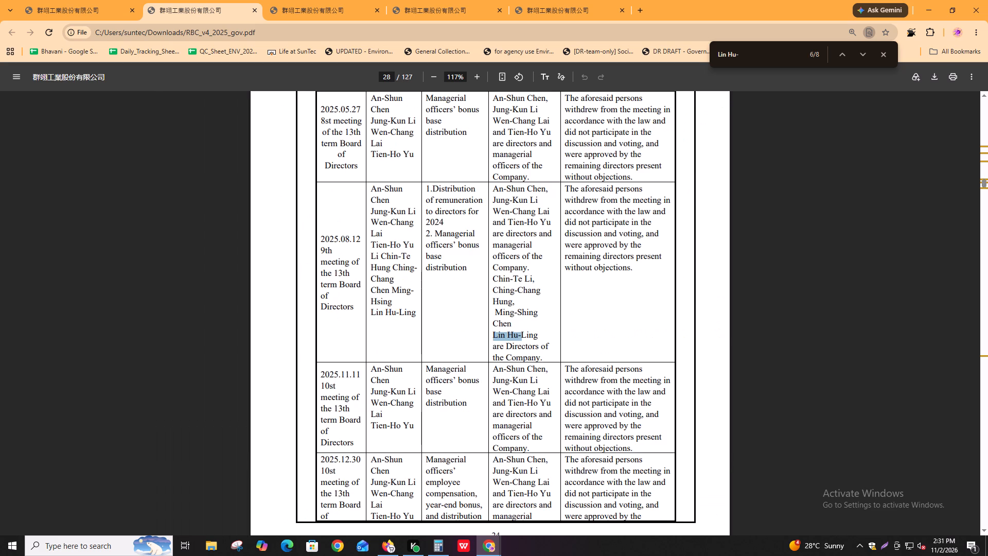
pyautogui.press('Return')
pyautogui.press('Return')
pyautogui.press('Return')
pyautogui.press('Return')
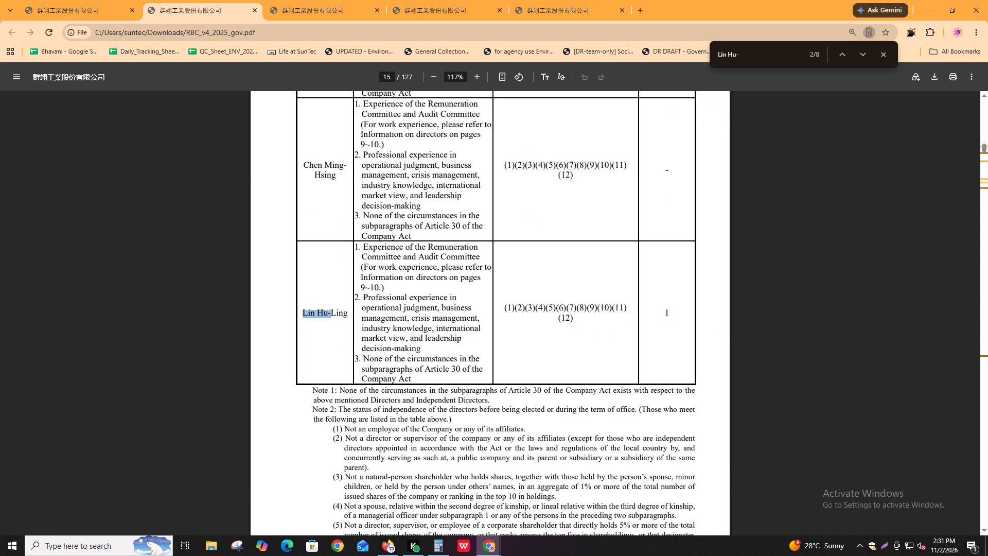
pyautogui.press('Return')
pyautogui.press('Return')
pyautogui.press('Return')
# Search the report for "resign" and for "left" to check for director departures.
pyautogui.hotkey('ctrl', 'f')
pyautogui.write('resign')
pyautogui.press('Return')
pyautogui.press('Return')
pyautogui.press('Return')
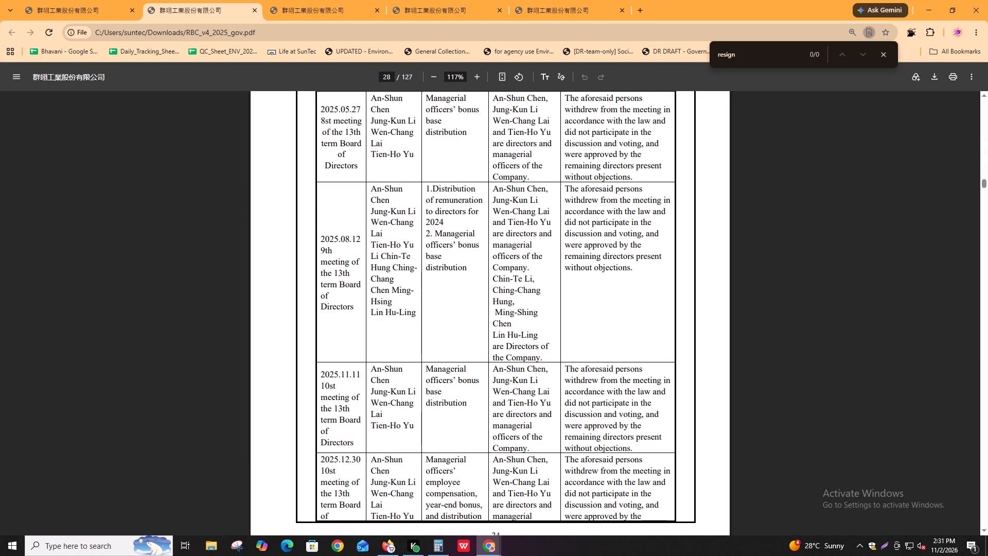
pyautogui.hotkey('ctrl', 'f')
pyautogui.write('left')
# Search the report for "terminatio", shorten the term to "terminat", and examine each match for director departures.
pyautogui.hotkey('ctrl', 'f')
pyautogui.write('termainat')
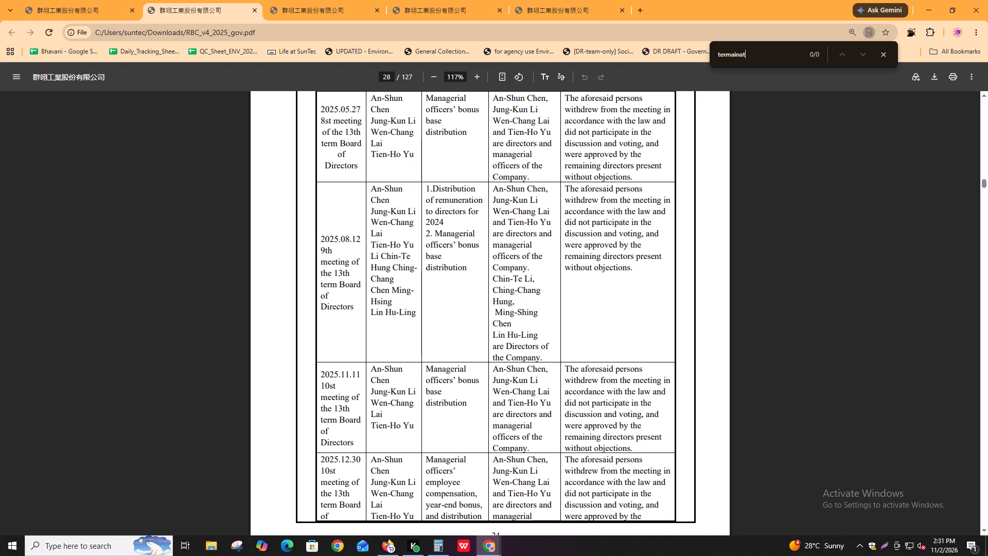
pyautogui.hotkey('ctrl', 'f')
pyautogui.write('terminatio')
pyautogui.press('Return')
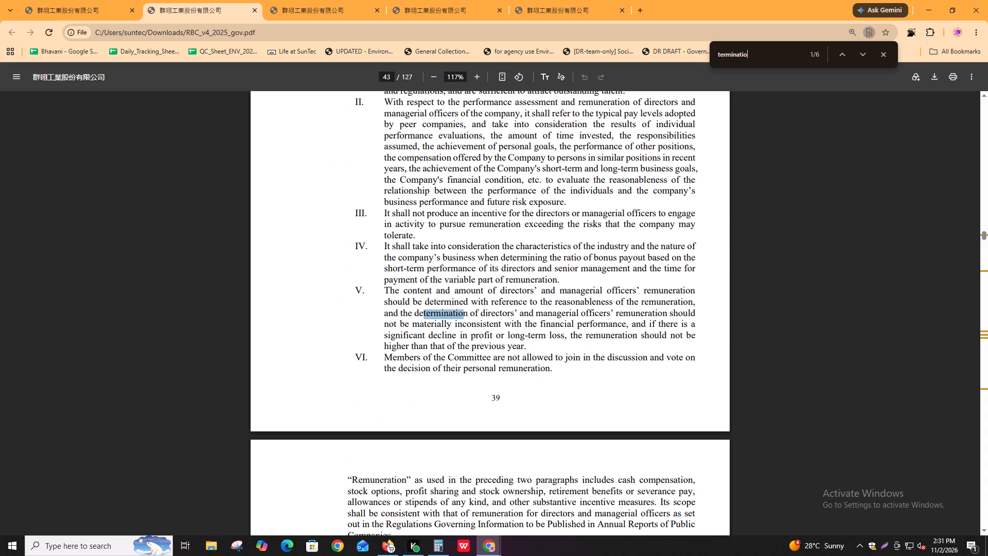
pyautogui.press('BackSpace')
pyautogui.press('BackSpace')
pyautogui.press('Return')
pyautogui.press('Return')
pyautogui.press('Return')
pyautogui.press('Return')
pyautogui.hotkey('shift', 'Return')
pyautogui.hotkey('shift', 'Return')
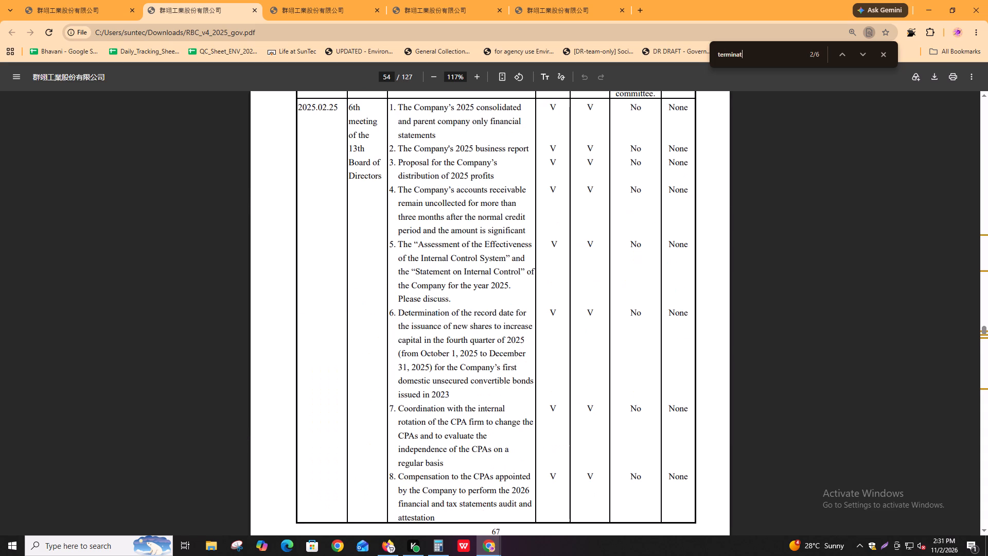
pyautogui.hotkey('shift', 'Return')
pyautogui.press('Return')
pyautogui.press('Return')
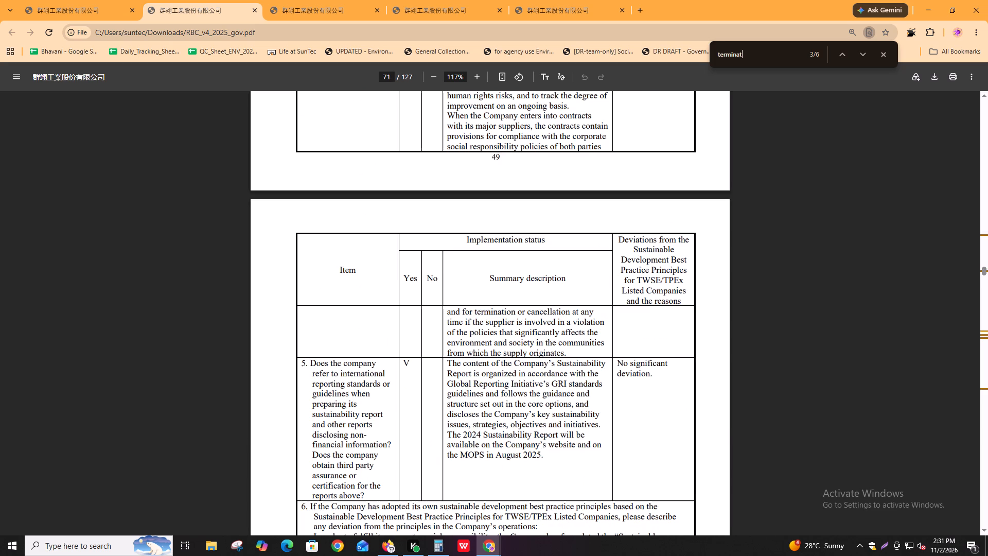
pyautogui.press('Return')
pyautogui.press('Return')
pyautogui.press('Return')
pyautogui.press('Return')
# Search the report again for "resign" and "left", and also for "dismiss".
pyautogui.hotkey('ctrl', 'f')
pyautogui.write('resign')
pyautogui.press('Return')
pyautogui.press('Return')
pyautogui.press('Return')
pyautogui.press('Return')
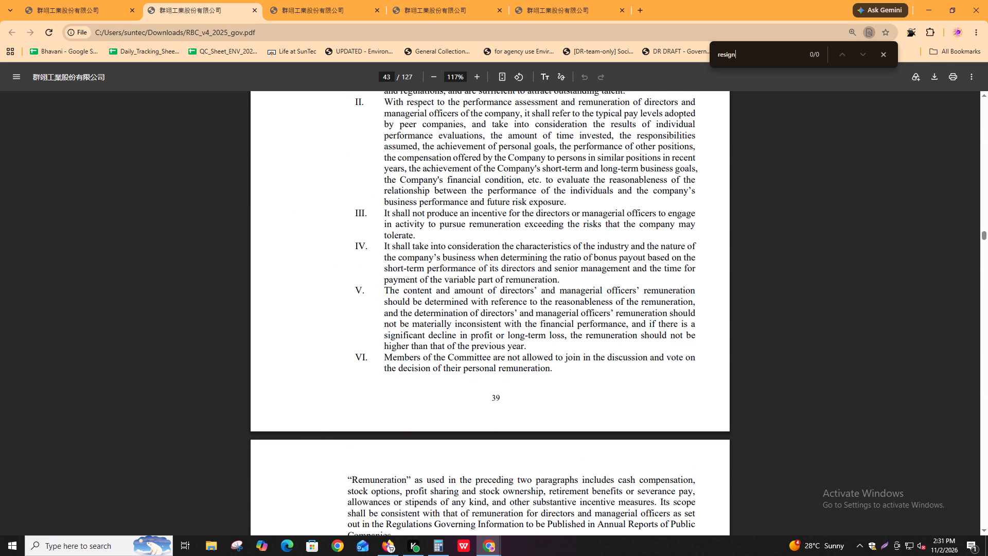
pyautogui.hotkey('ctrl', 'f')
pyautogui.write('left')
pyautogui.hotkey('ctrl', 'f')
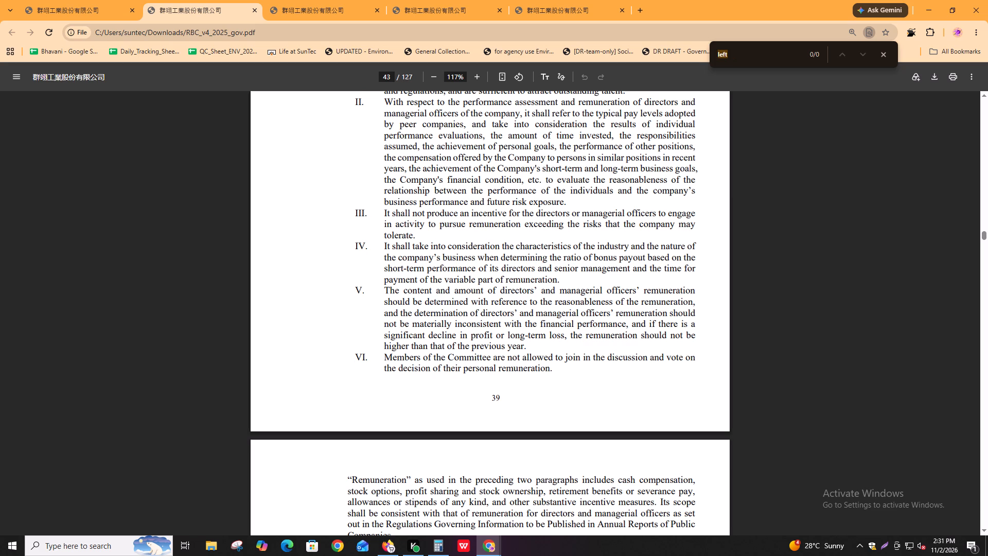
pyautogui.write('dismiss')
pyautogui.press('Return')
pyautogui.press('Return')
pyautogui.press('Return')
pyautogui.hotkey('ctrl', 'f')
# Return to the Igloo task and complete the Board_female entry, moving on to the next field.
pyautogui.hotkey('alt', 'Tab')
pyautogui.click(680, 404)
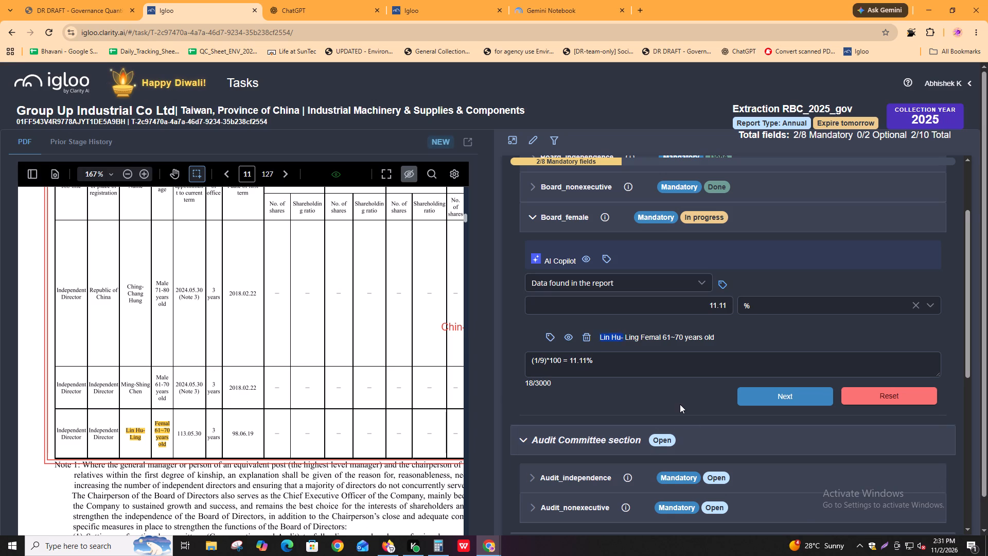
pyautogui.click(778, 392)
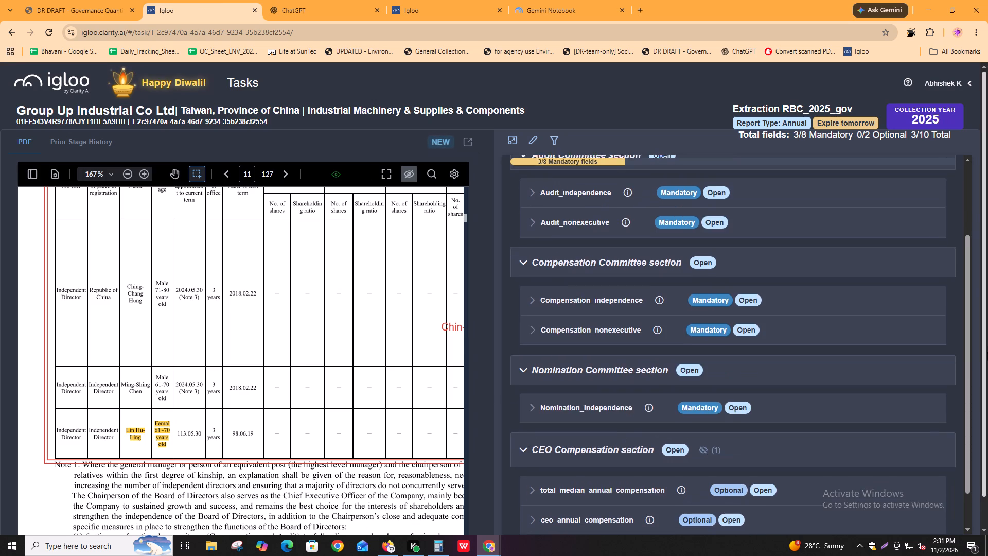
# Open the Audit_independence field in the Audit Committee section.
pyautogui.scroll(3, 729, 284)
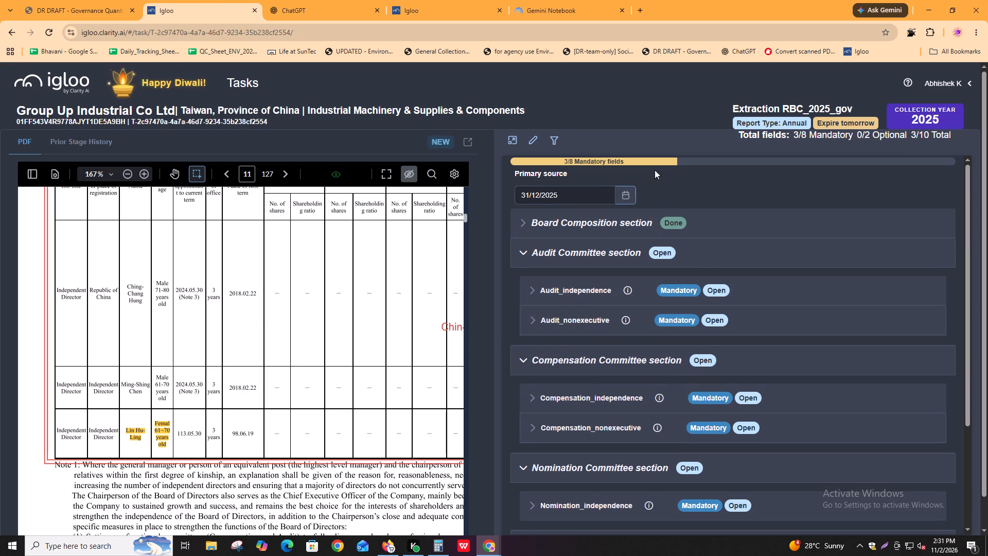
pyautogui.click(578, 294)
# Switch to the annual report PDF, search it for "audit com", and examine the early matches for Audit Committee membership.
pyautogui.hotkey('alt', 'Tab')
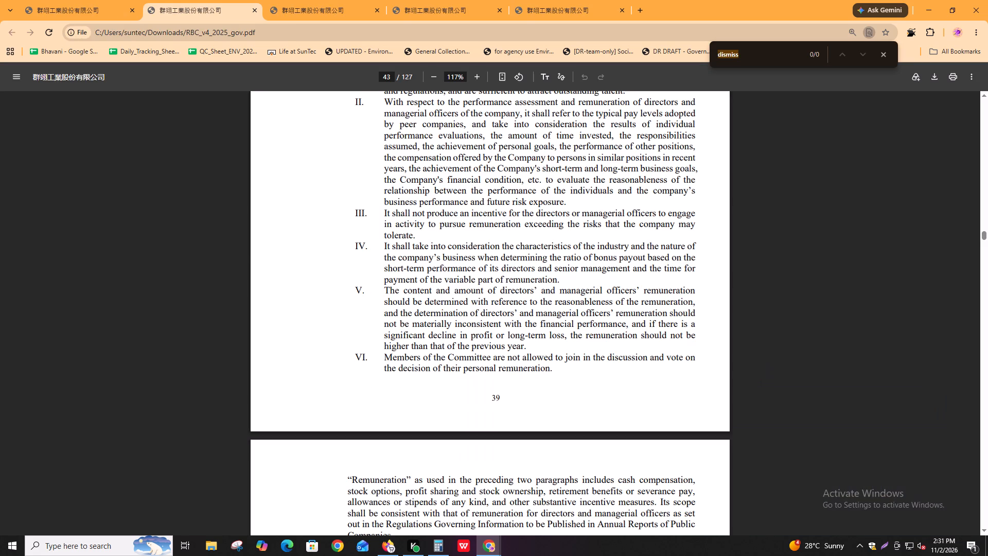
pyautogui.hotkey('ctrl', 'f')
pyautogui.write('audit com')
pyautogui.press('Return')
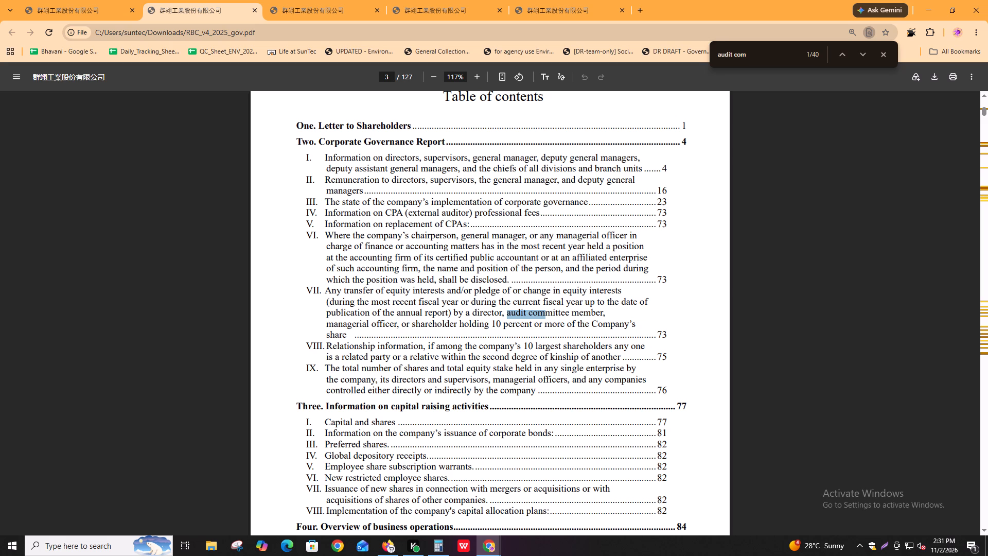
pyautogui.press('Return')
pyautogui.press('Return')
pyautogui.hotkey('shift', 'Return')
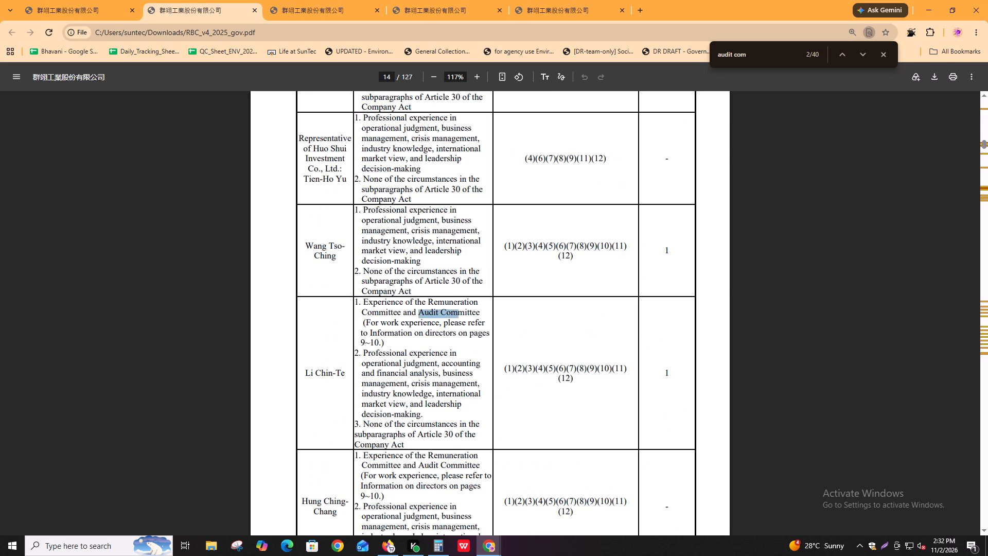
pyautogui.press('Return')
pyautogui.press('Return')
pyautogui.press('Return')
pyautogui.press('Return')
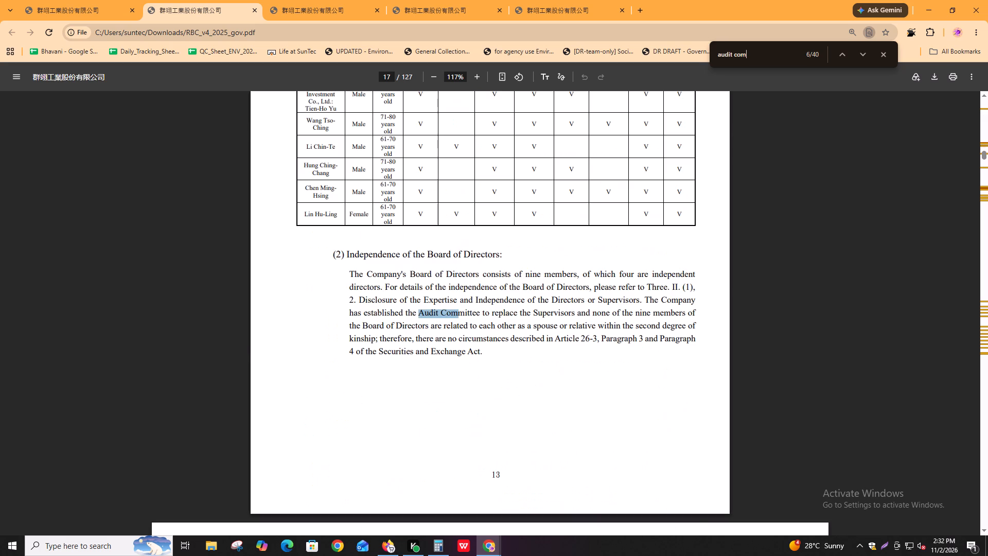
pyautogui.press('Return')
pyautogui.hotkey('shift', 'Return')
pyautogui.press('Return')
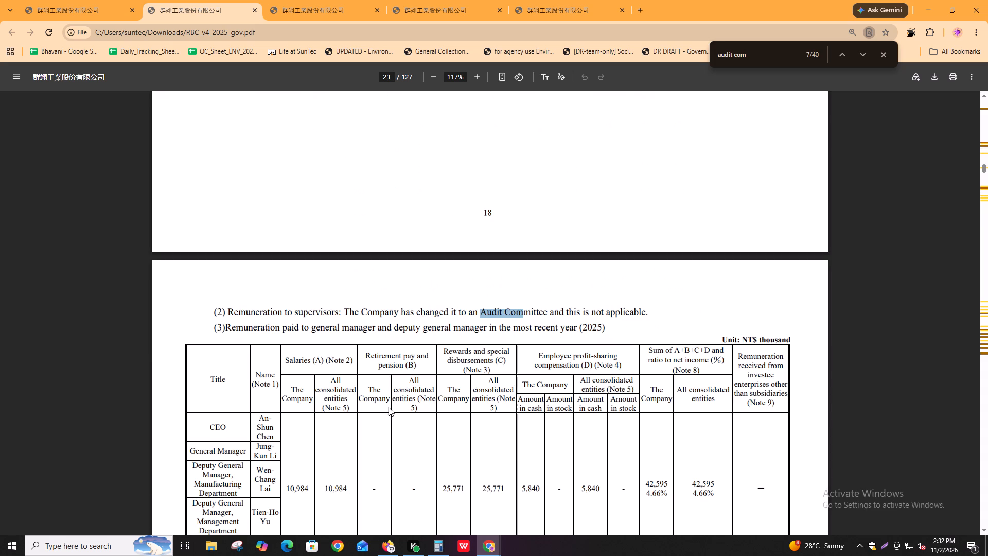
pyautogui.scroll(-1, 397, 345)
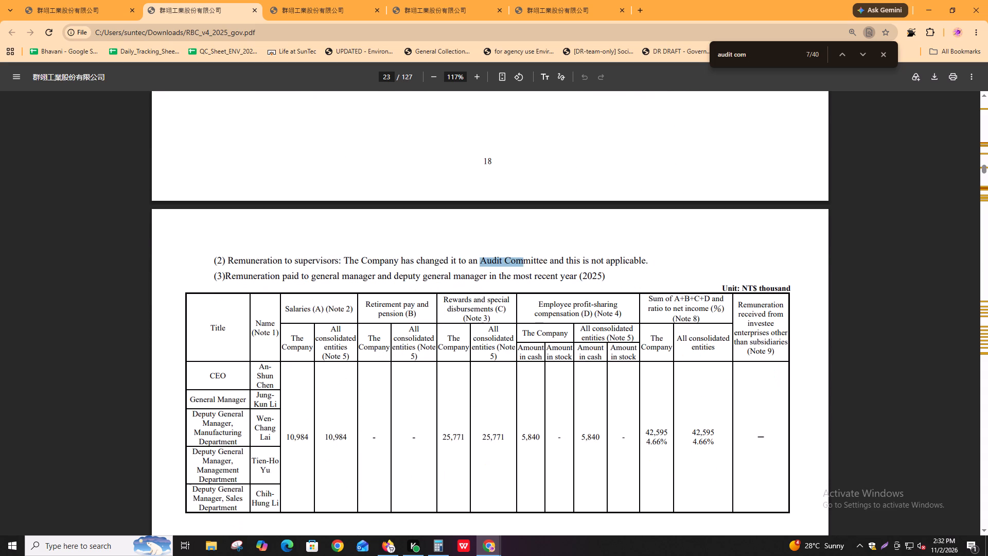
pyautogui.scroll(-2, 282, 421)
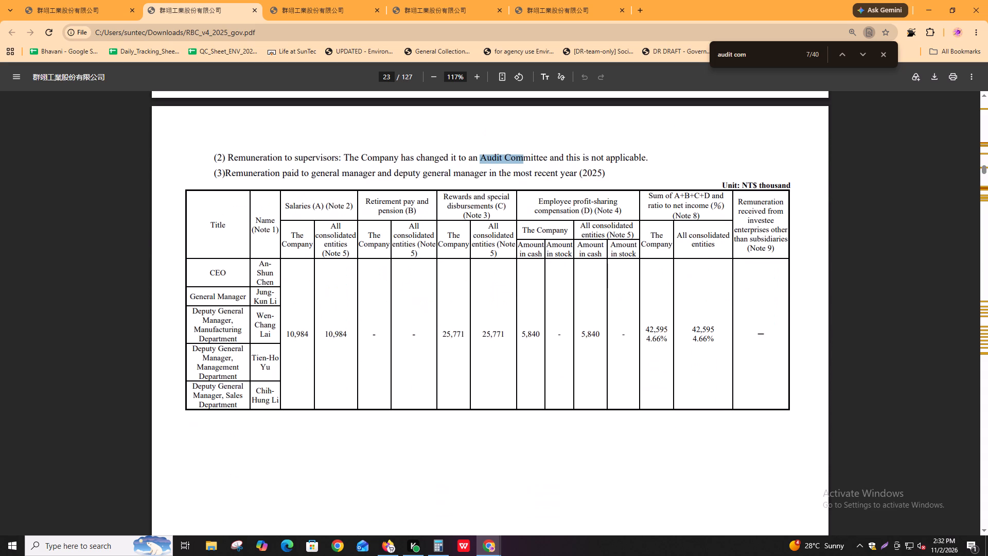
# Continue through the matches to "Operation of the Audit Committee" and examine its introduction, member attendance table and required disclosures.
pyautogui.press('Return')
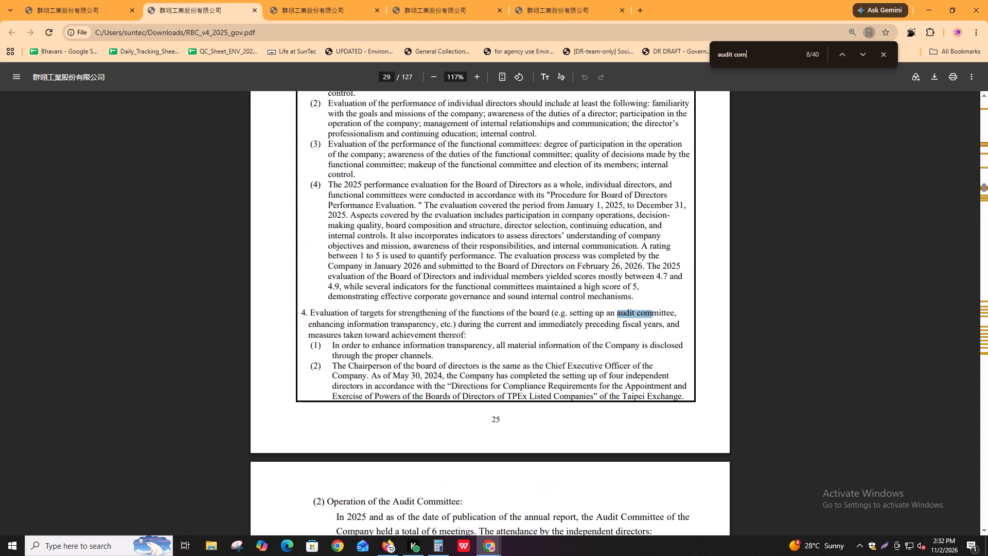
pyautogui.press('Return')
pyautogui.press('Return')
pyautogui.hotkey('shift', 'Return')
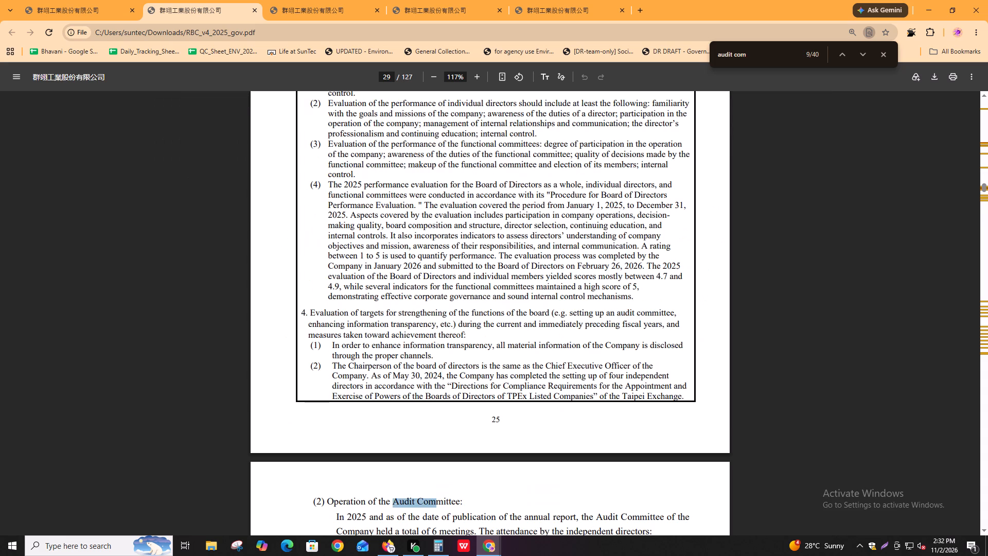
pyautogui.scroll(-4, 299, 408)
pyautogui.scroll(-2, 578, 411)
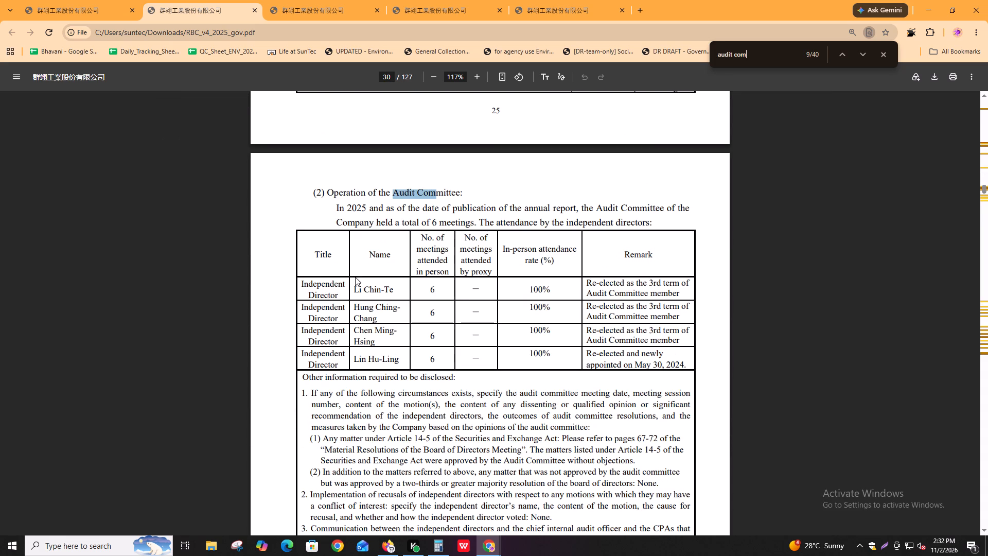
pyautogui.moveTo(355, 289); pyautogui.dragTo(372, 287)
pyautogui.click(372, 287)
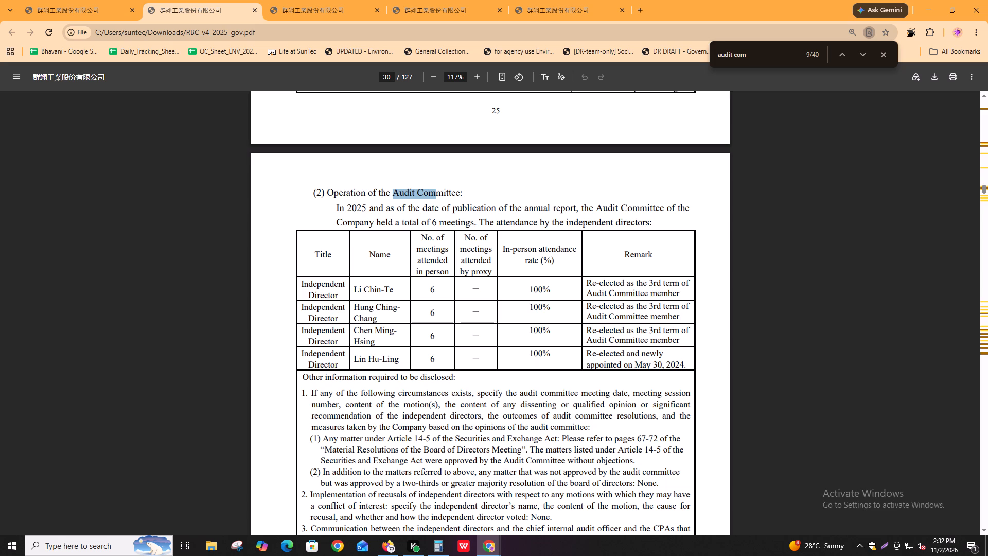
pyautogui.moveTo(367, 211); pyautogui.dragTo(488, 210)
pyautogui.click(488, 210)
pyautogui.moveTo(498, 208); pyautogui.dragTo(601, 208)
pyautogui.moveTo(622, 208); pyautogui.dragTo(649, 208)
pyautogui.moveTo(352, 222); pyautogui.dragTo(492, 227)
pyautogui.moveTo(518, 219); pyautogui.dragTo(638, 217)
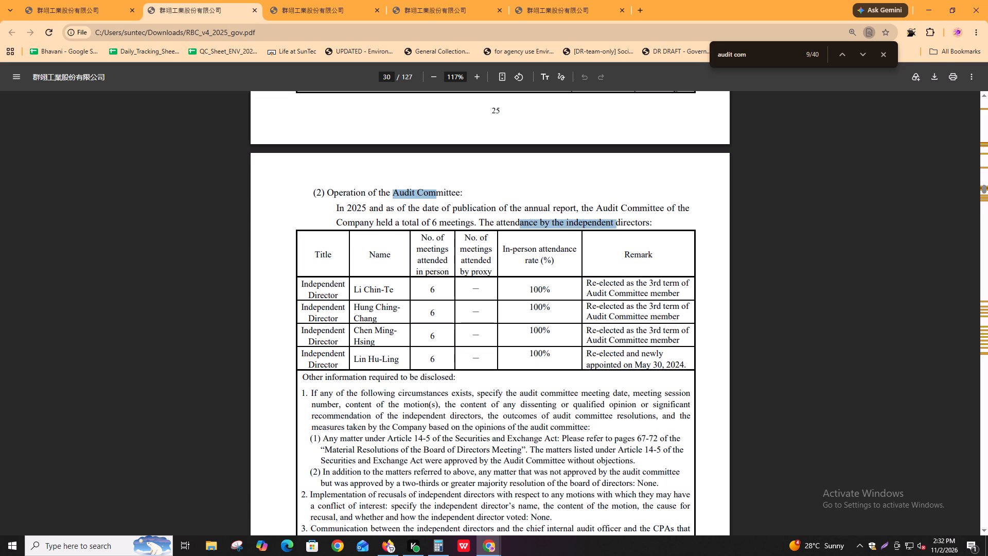
pyautogui.moveTo(638, 217); pyautogui.dragTo(652, 217)
pyautogui.click(652, 217)
pyautogui.scroll(-3, 606, 248)
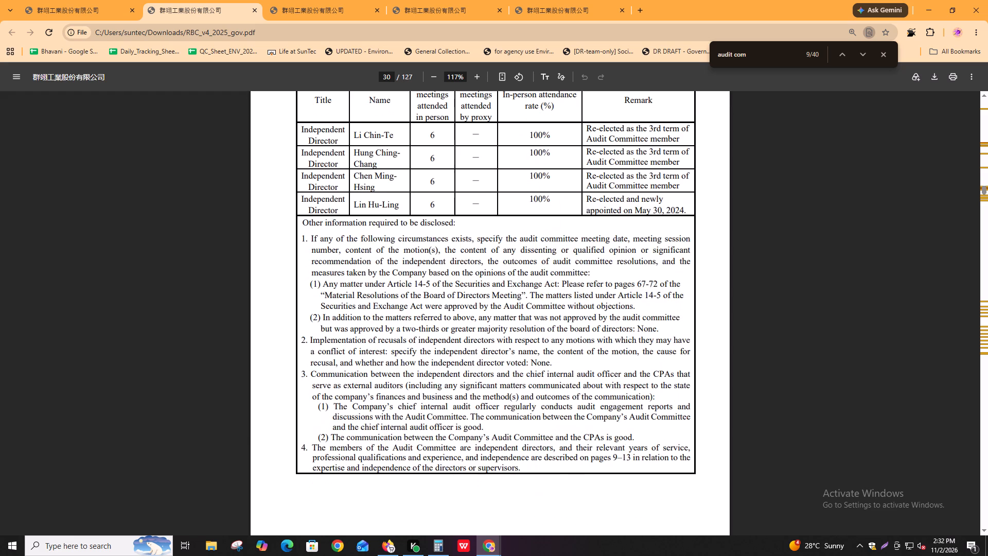
pyautogui.scroll(1, 427, 222)
# Examine the "audit com" matches in the attendance table and its notes for committee membership and independence.
pyautogui.hotkey('ctrl', 'f')
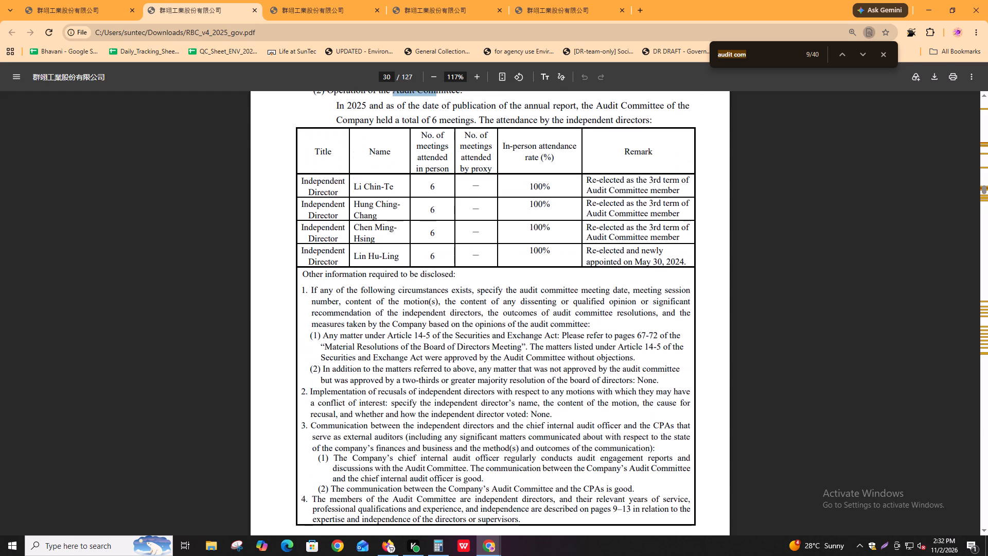
pyautogui.press('Return')
pyautogui.press('Return')
pyautogui.press('Return')
pyautogui.press('Return')
pyautogui.press('Return')
pyautogui.press('Return')
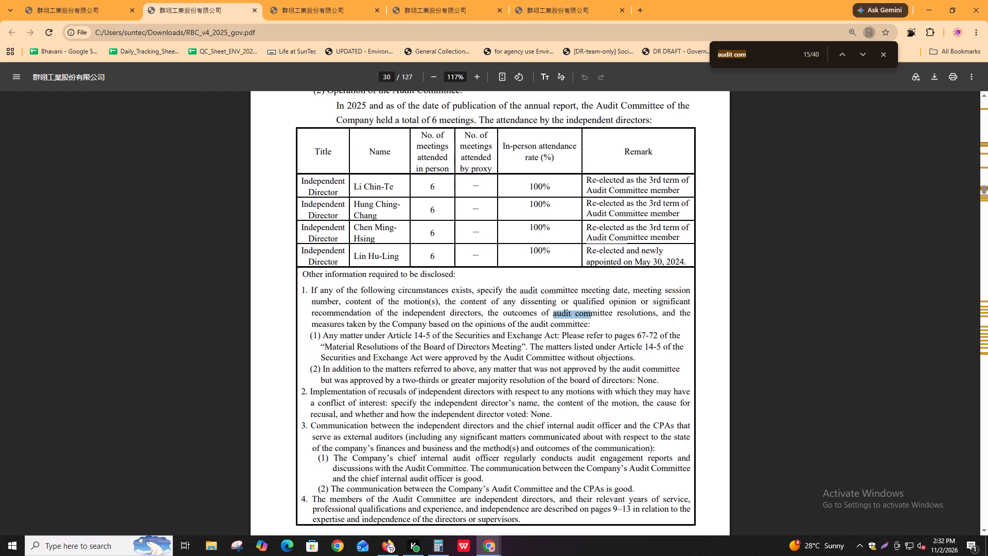
pyautogui.hotkey('shift', 'Return')
pyautogui.press('Return')
pyautogui.press('Return')
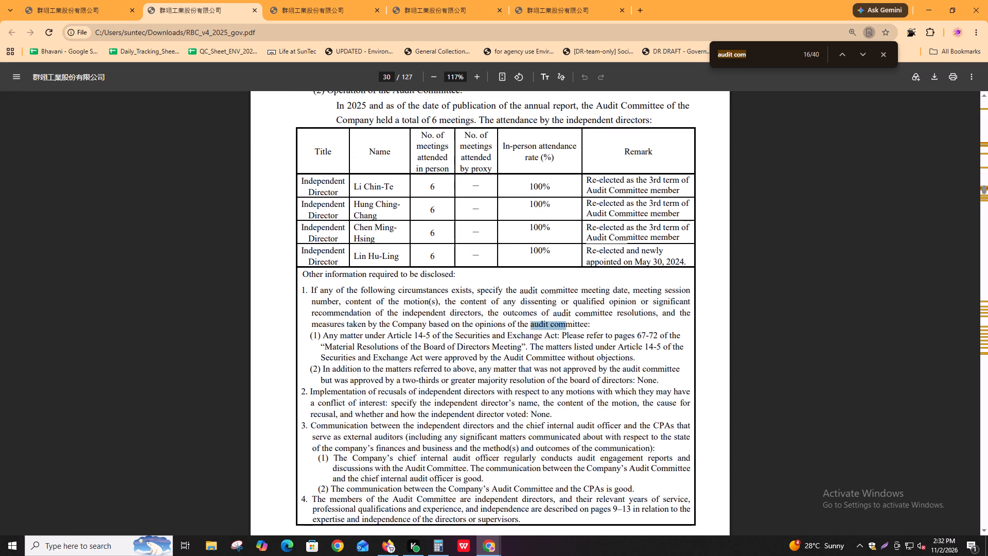
pyautogui.press('Return')
pyautogui.press('Return')
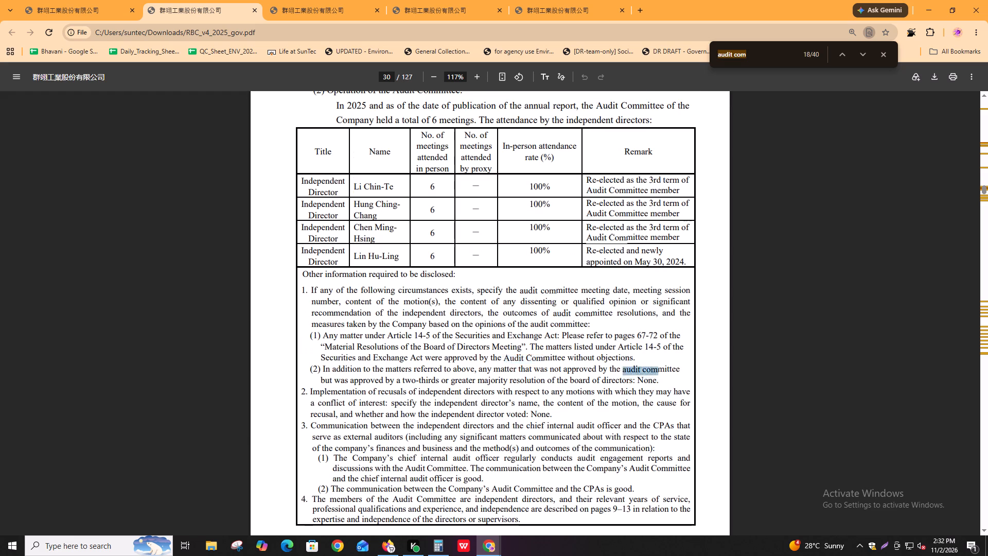
pyautogui.press('Return')
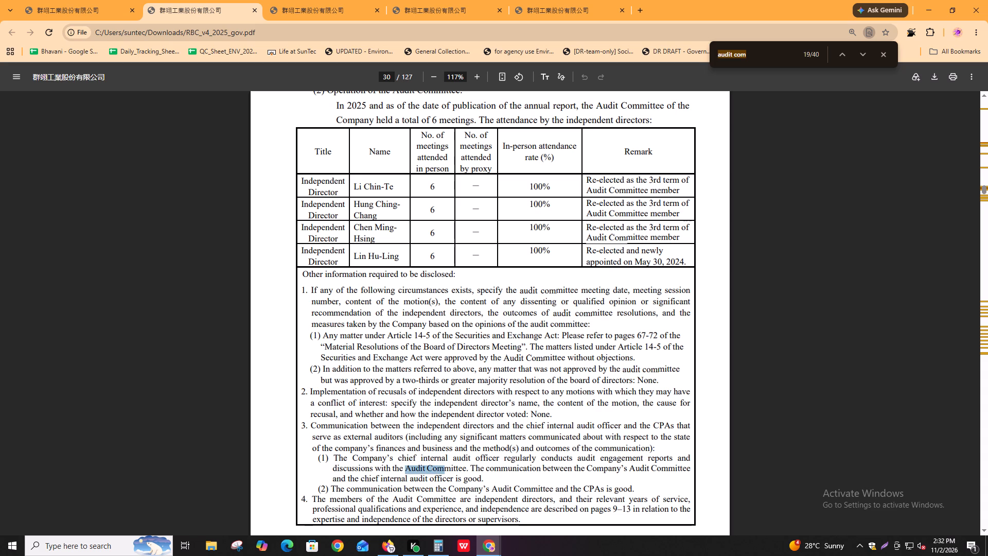
pyautogui.press('Return')
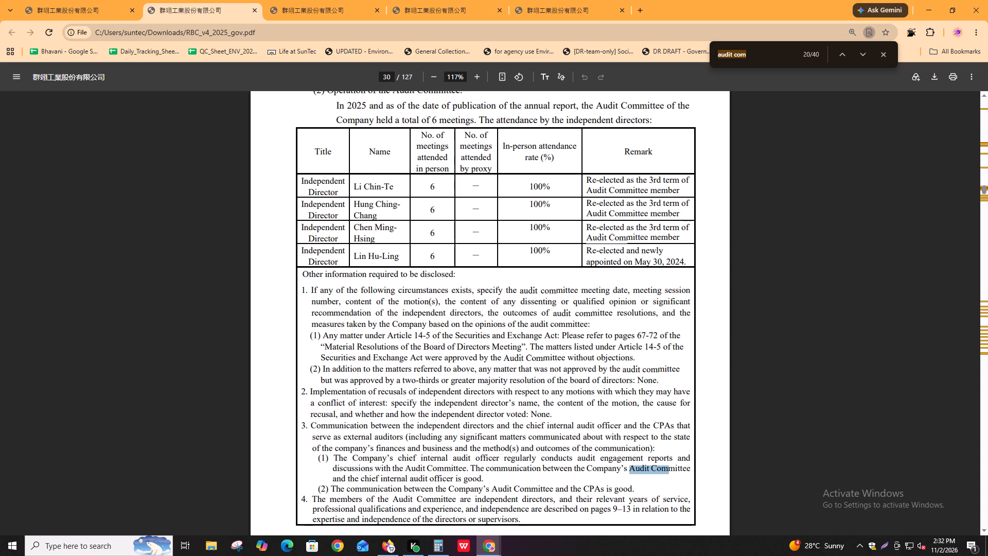
pyautogui.press('Return')
pyautogui.press('Return')
pyautogui.press('Return')
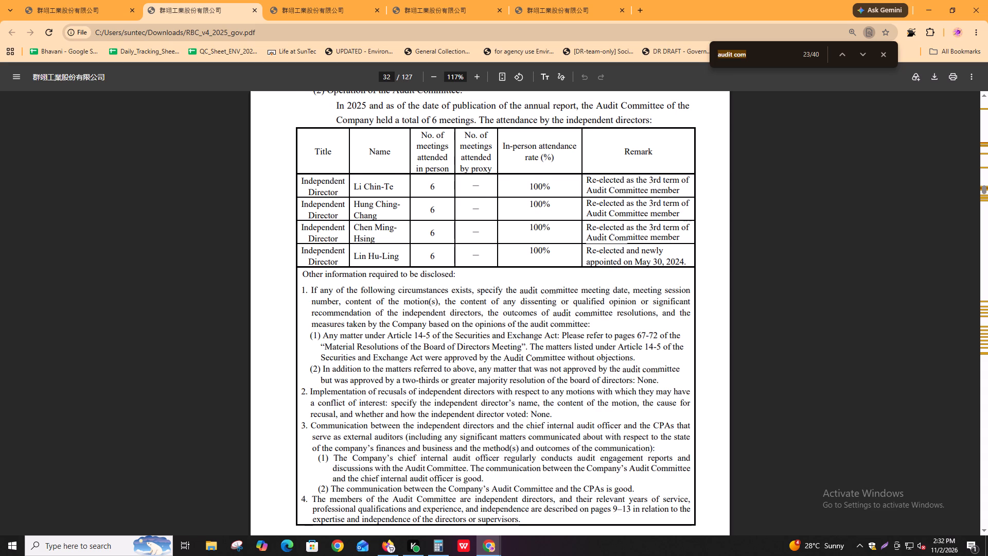
pyautogui.hotkey('shift', 'Return')
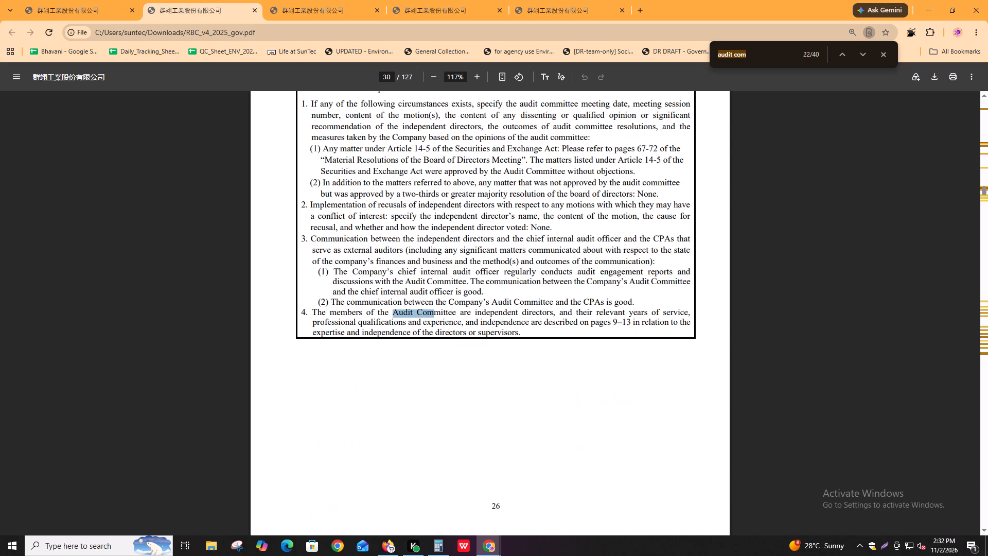
# Examine the "audit com" matches in the corporate governance and ethical management evaluation tables.
pyautogui.press('Return')
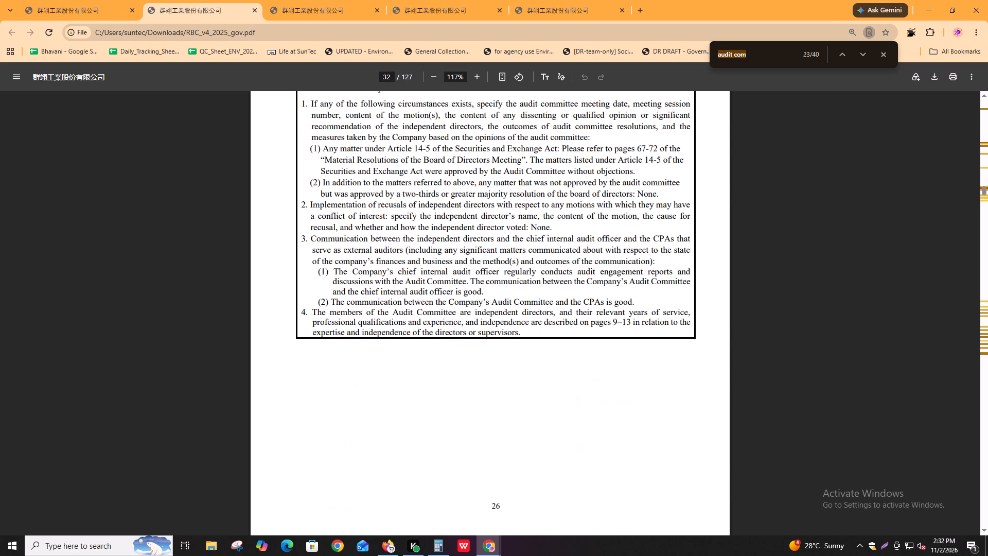
pyautogui.press('Return')
pyautogui.press('Return')
pyautogui.hotkey('shift', 'Return')
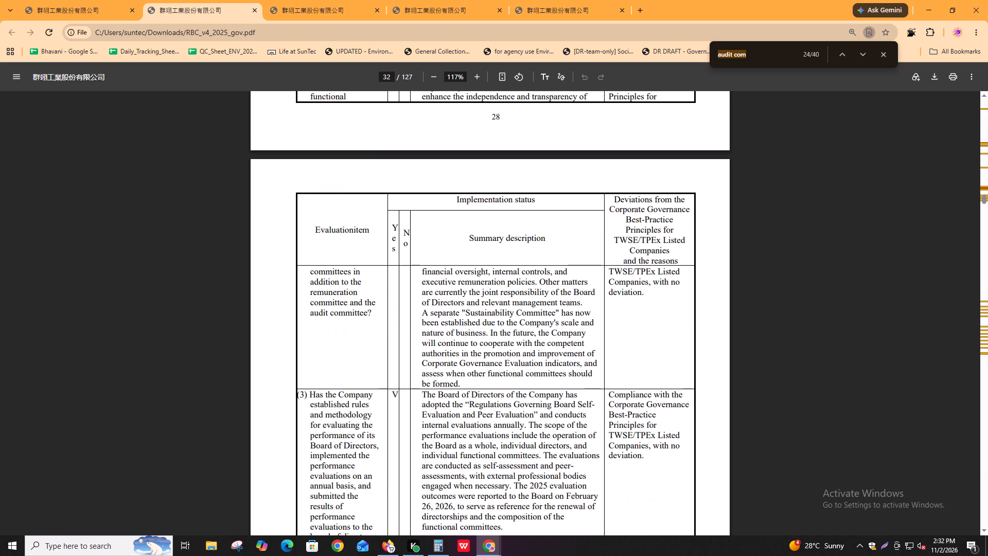
pyautogui.press('Return')
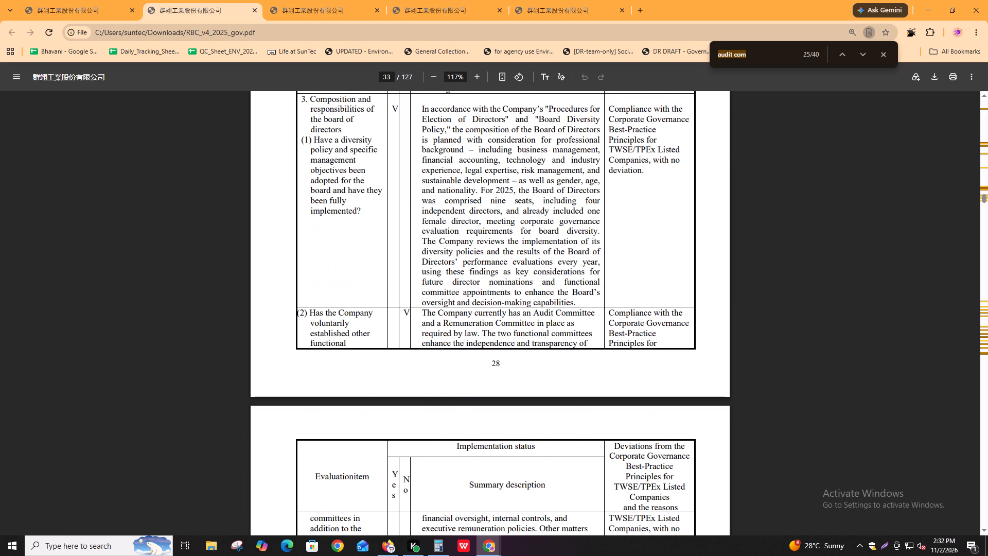
pyautogui.press('Return')
pyautogui.press('Return')
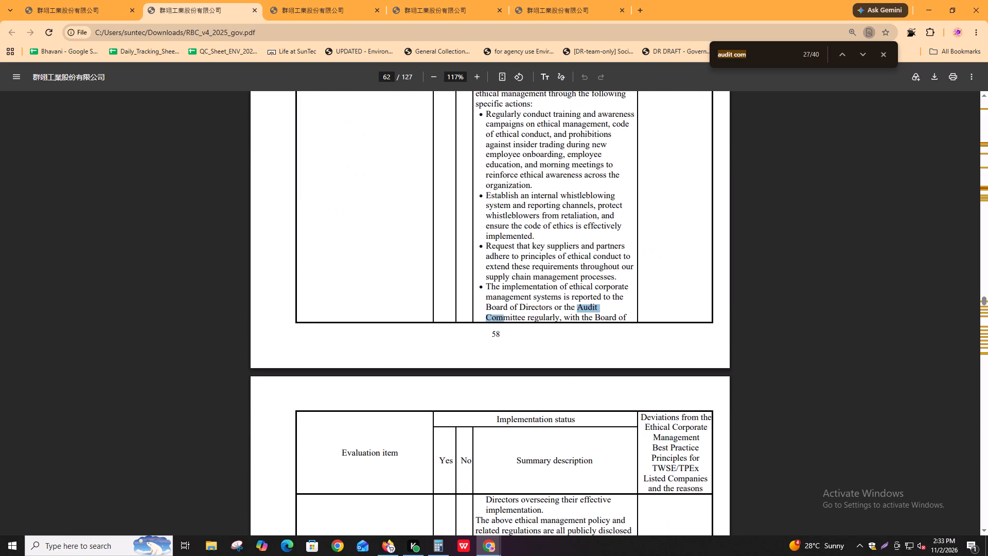
pyautogui.press('Return')
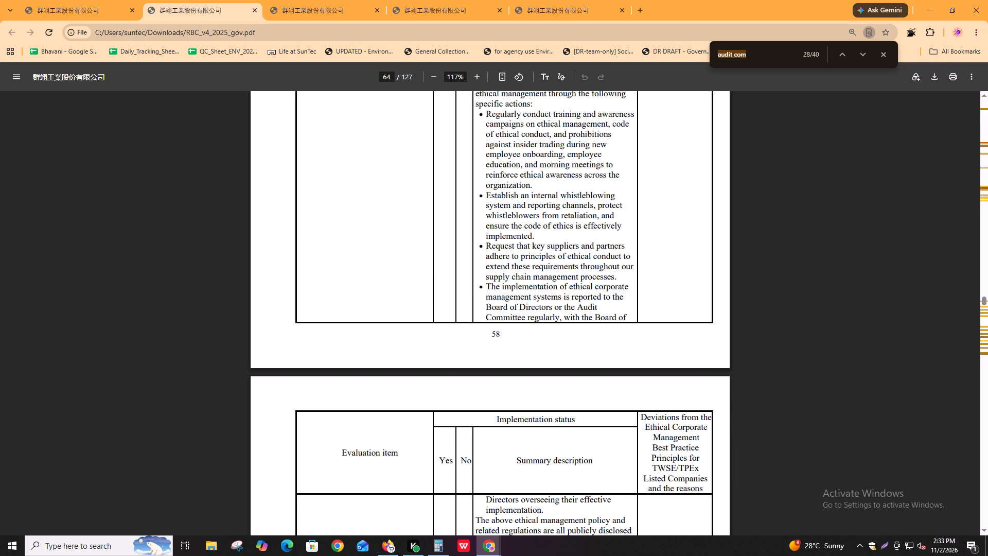
pyautogui.press('Return')
pyautogui.press('Return')
pyautogui.press('Return')
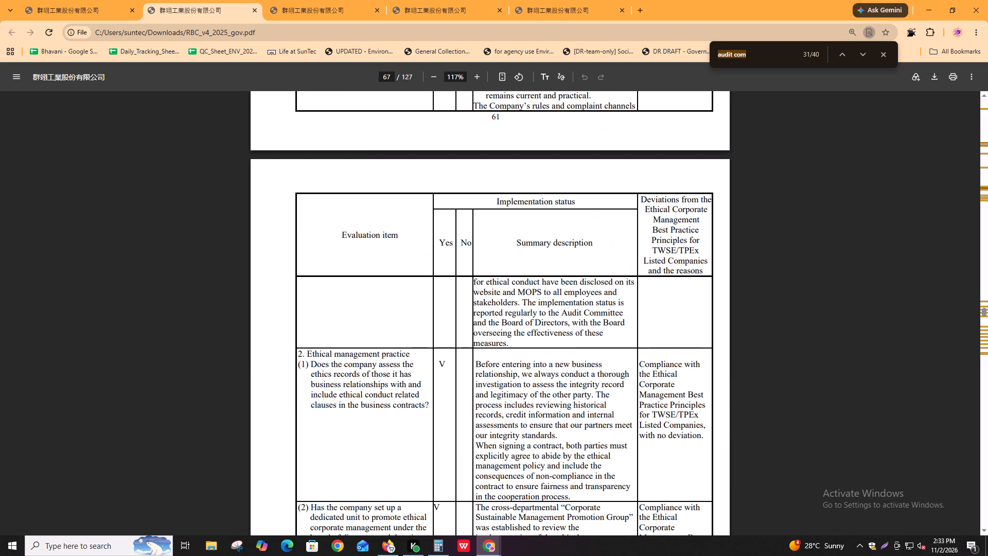
# Examine the remaining "audit com" matches in the board's material resolutions and the equity transfer section, including the shareholding changes table.
pyautogui.press('Return')
pyautogui.press('Return')
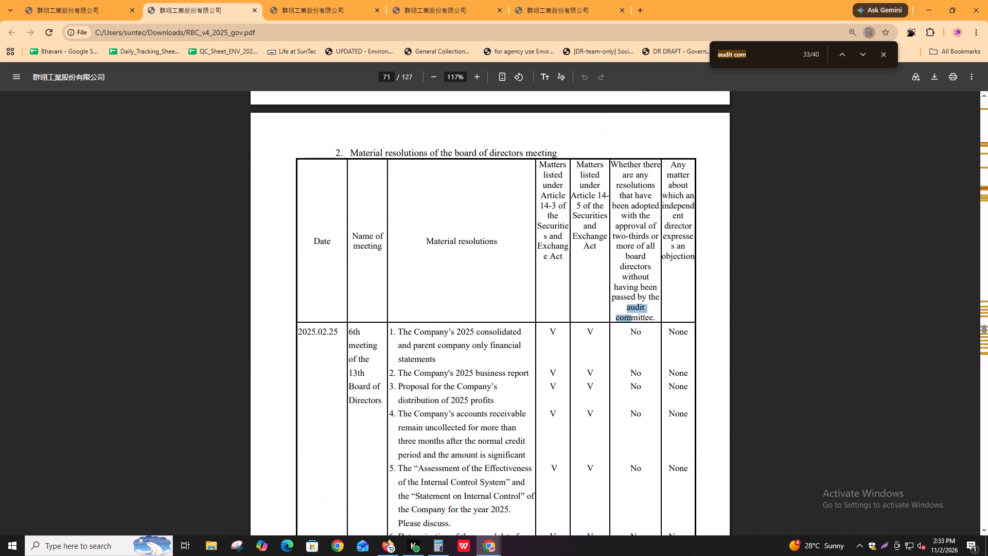
pyautogui.press('Return')
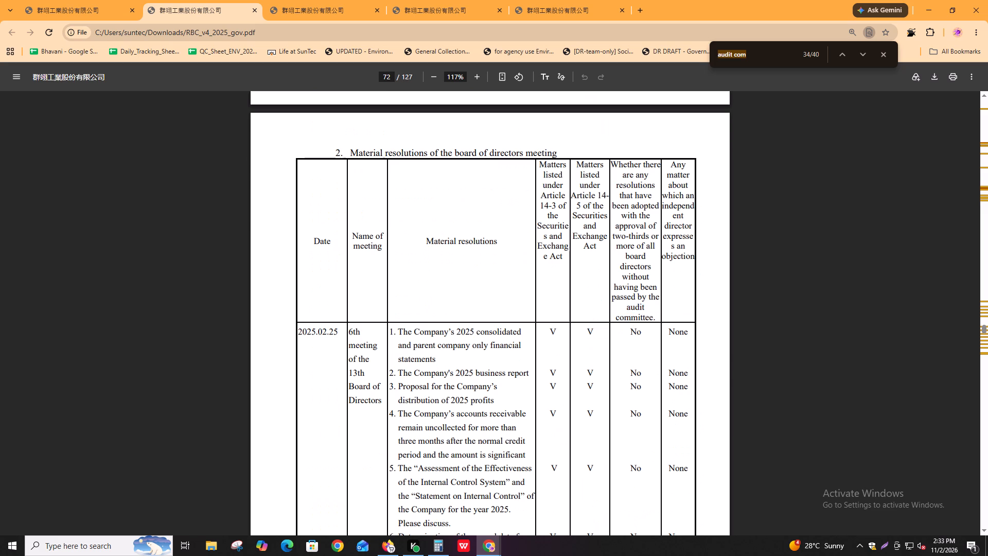
pyautogui.press('Return')
pyautogui.press('Return')
pyautogui.press('Return')
pyautogui.press('Return')
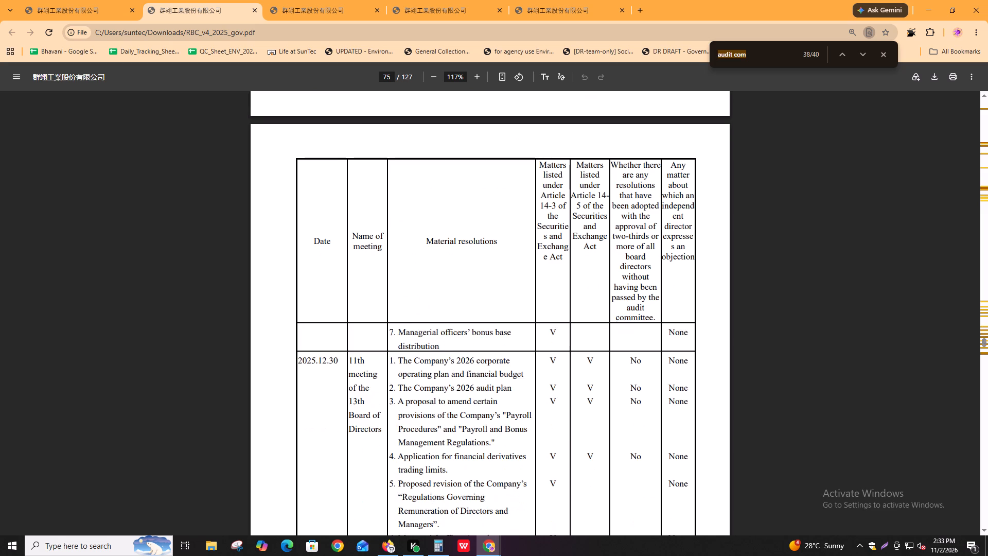
pyautogui.press('Return')
pyautogui.press('Return')
pyautogui.hotkey('shift', 'Return')
pyautogui.press('Return')
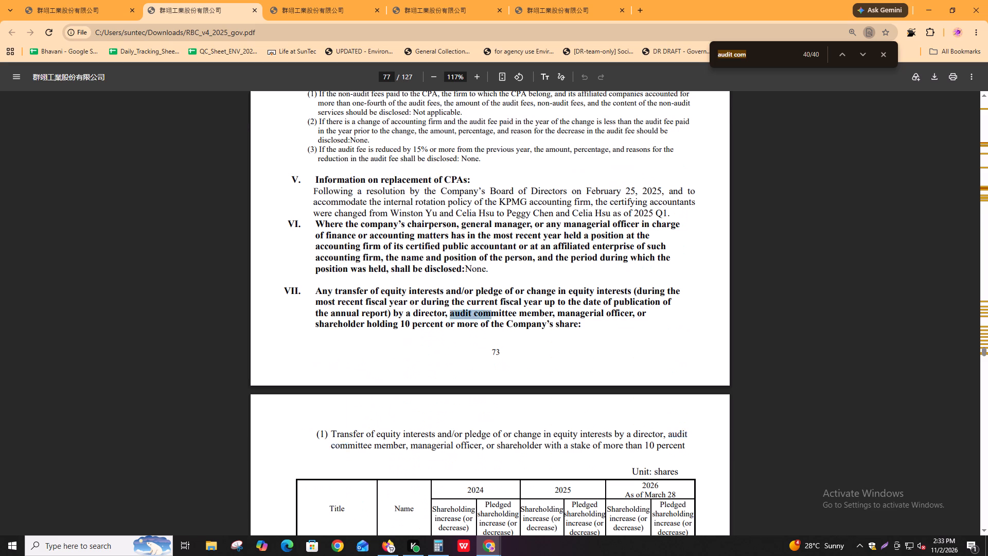
pyautogui.press('Return')
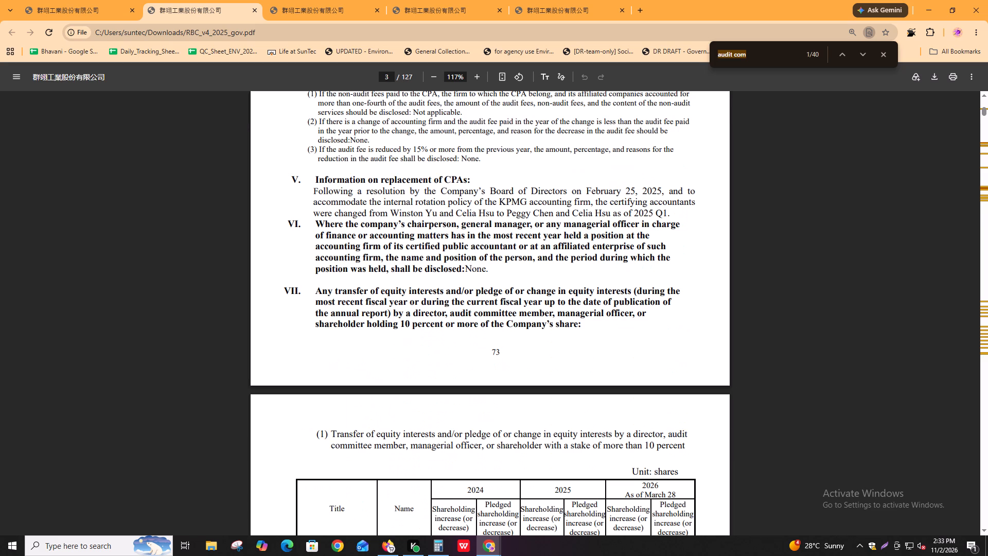
pyautogui.hotkey('shift', 'Return')
pyautogui.scroll(-4, 449, 214)
pyautogui.scroll(-4, 524, 414)
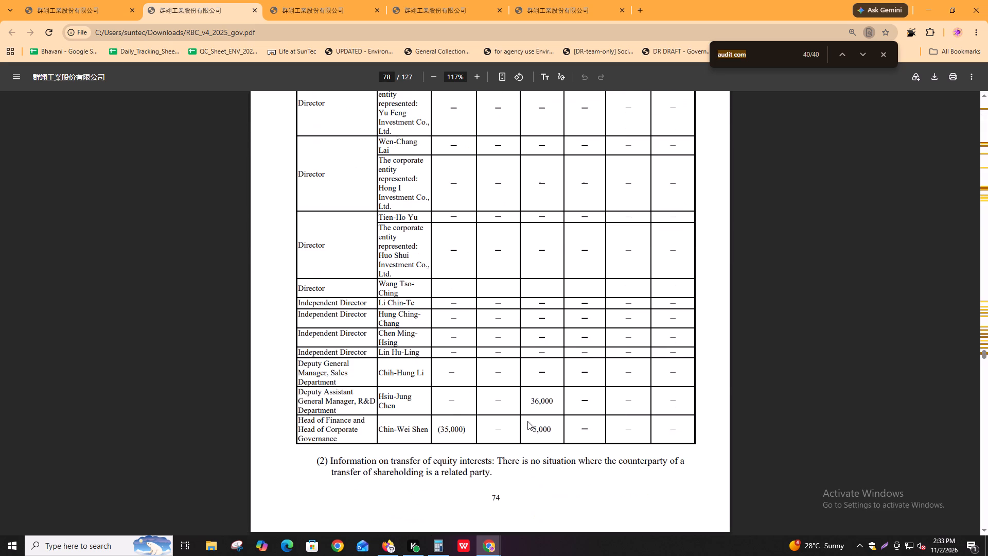
# Cycle through the "audit com" matches again to the member attendance table under "Operation of the Audit Committee" and examine its members.
pyautogui.scroll(6, 527, 417)
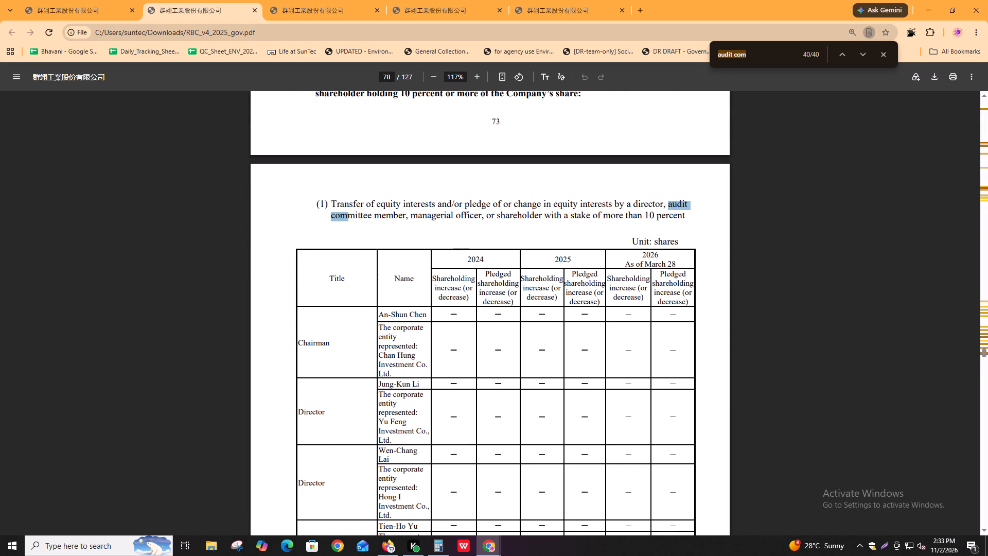
pyautogui.moveTo(521, 205); pyautogui.dragTo(630, 211)
pyautogui.click(630, 211)
pyautogui.hotkey('ctrl', 'f')
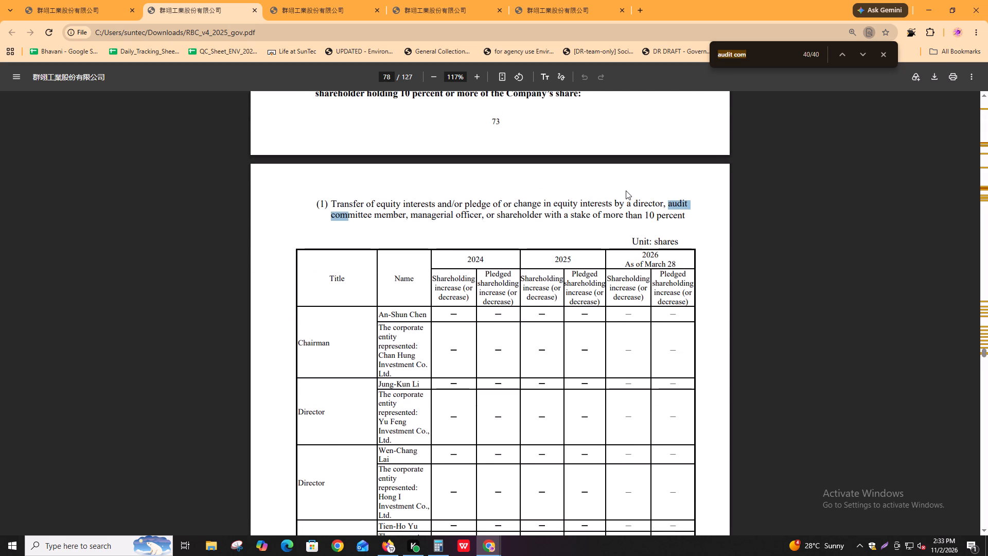
pyautogui.press('Return')
pyautogui.press('Return')
pyautogui.press('Return')
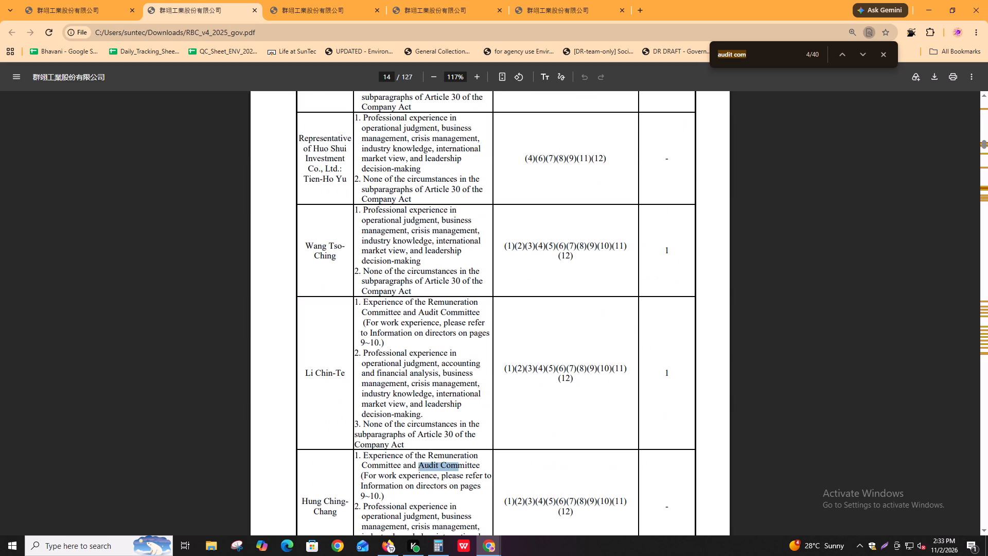
pyautogui.press('Return')
pyautogui.press('Return')
pyautogui.press('Return')
pyautogui.press('Return')
pyautogui.press('Return')
pyautogui.hotkey('shift', 'Return')
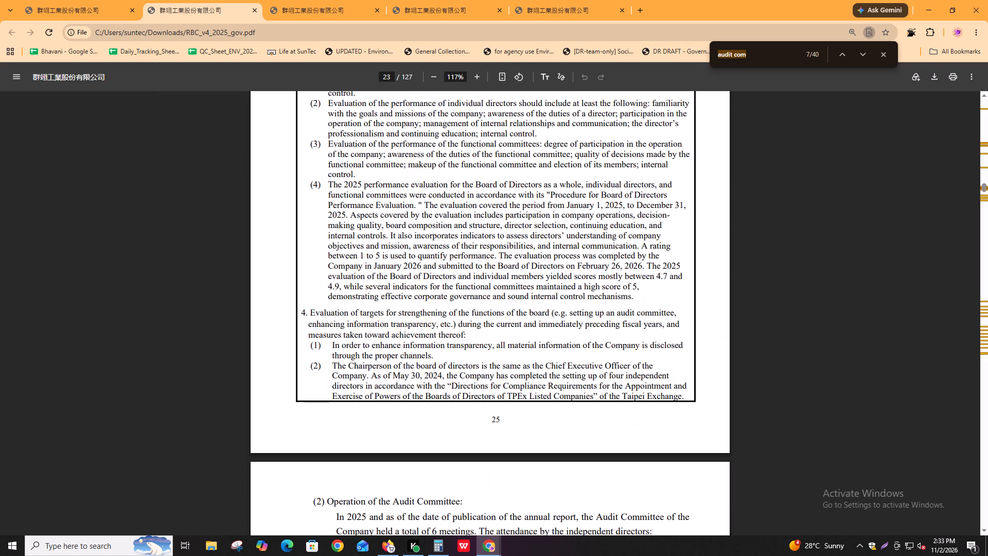
pyautogui.scroll(-4, 628, 202)
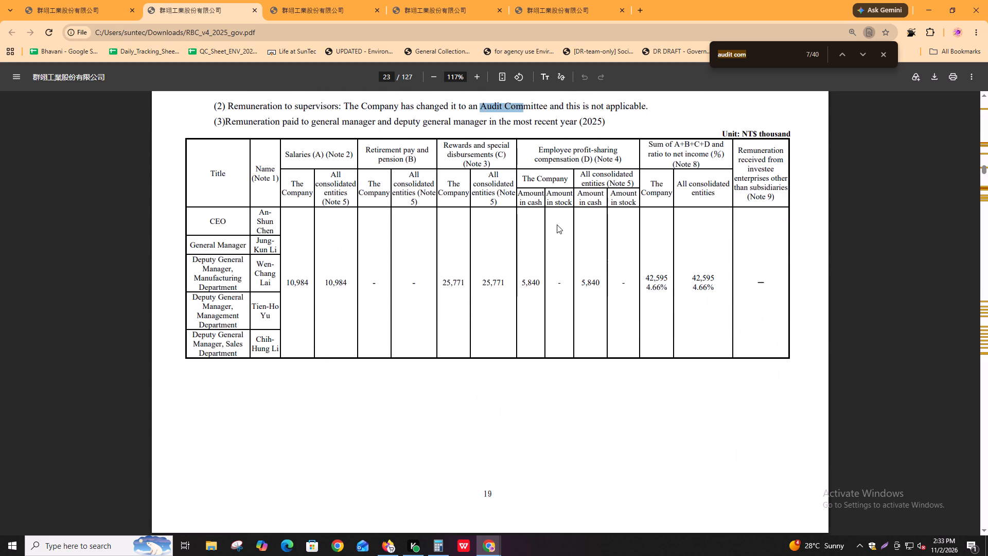
pyautogui.press('Return')
pyautogui.press('Return')
pyautogui.press('Return')
pyautogui.press('Return')
pyautogui.press('Return')
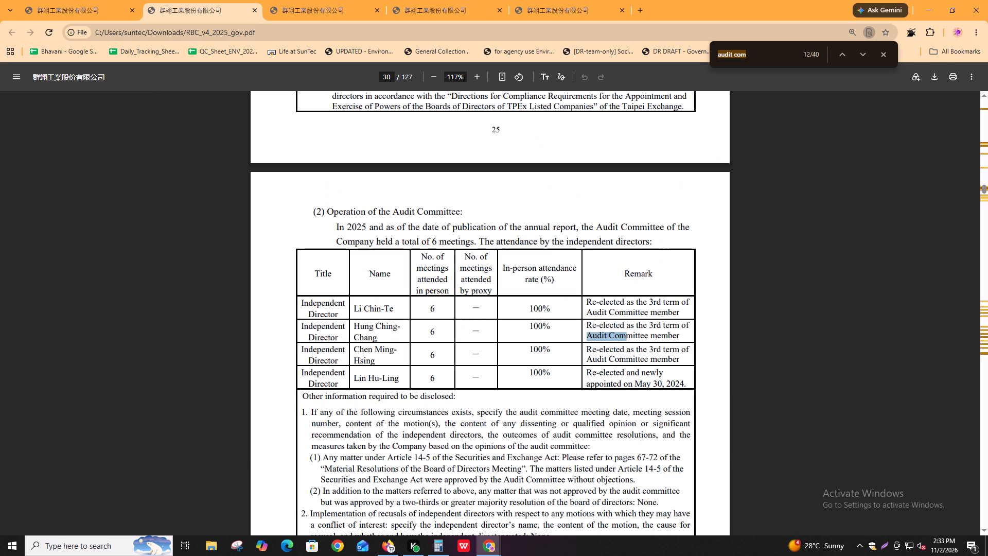
pyautogui.hotkey('shift', 'Return')
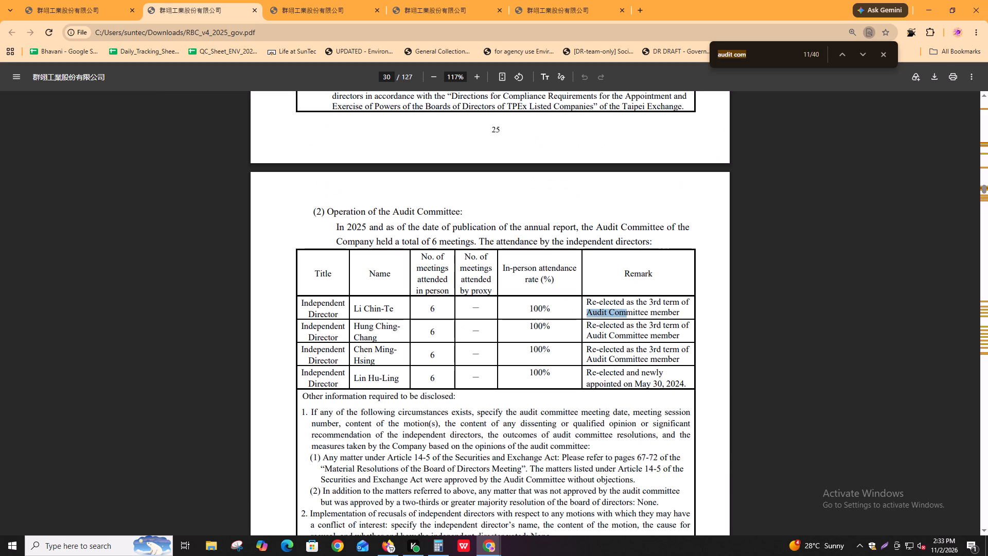
# Check the Audit_independence and Audit_nonexecutive entries in Igloo's prior stage history against the report's attendance table.
pyautogui.hotkey('alt', 'Tab')
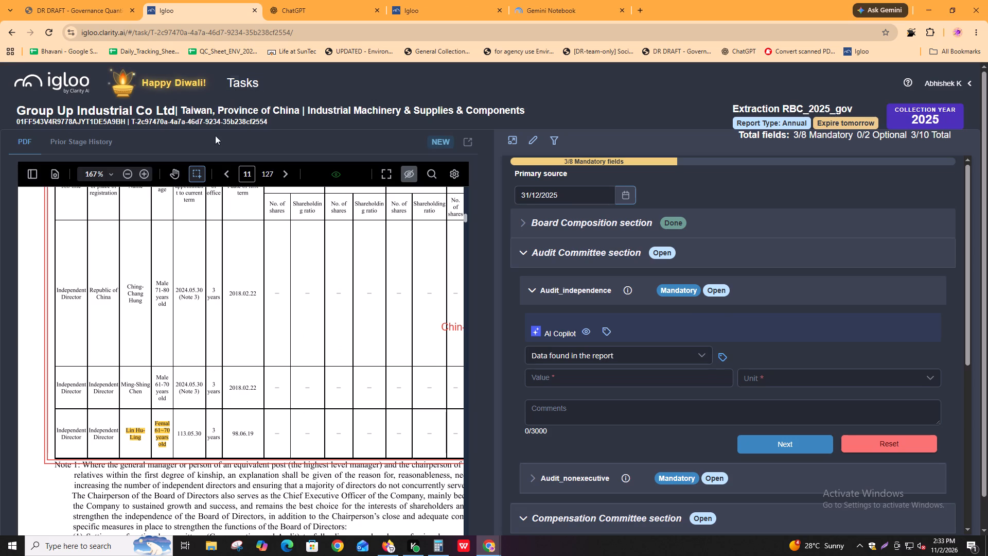
pyautogui.click(87, 140)
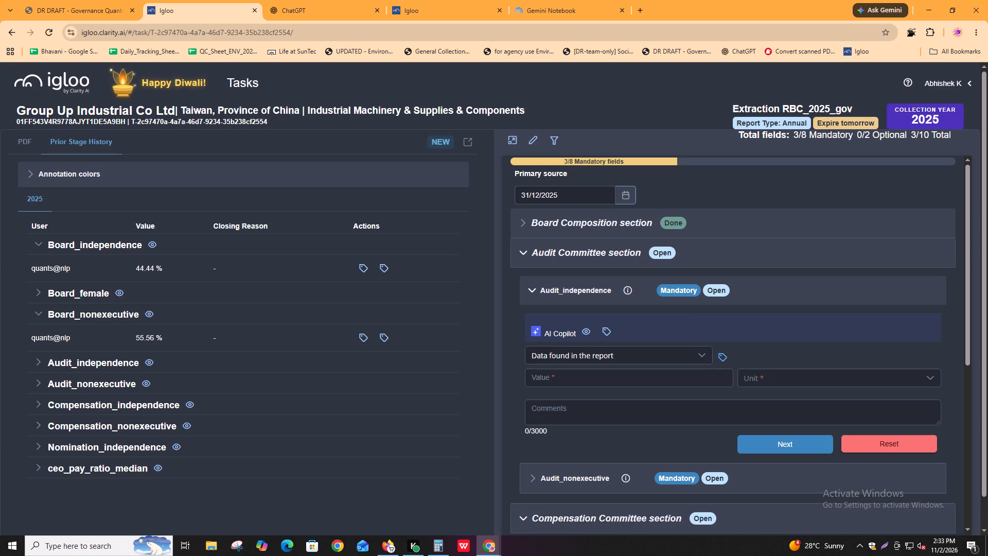
pyautogui.click(40, 362)
pyautogui.click(40, 362)
pyautogui.doubleClick(34, 380)
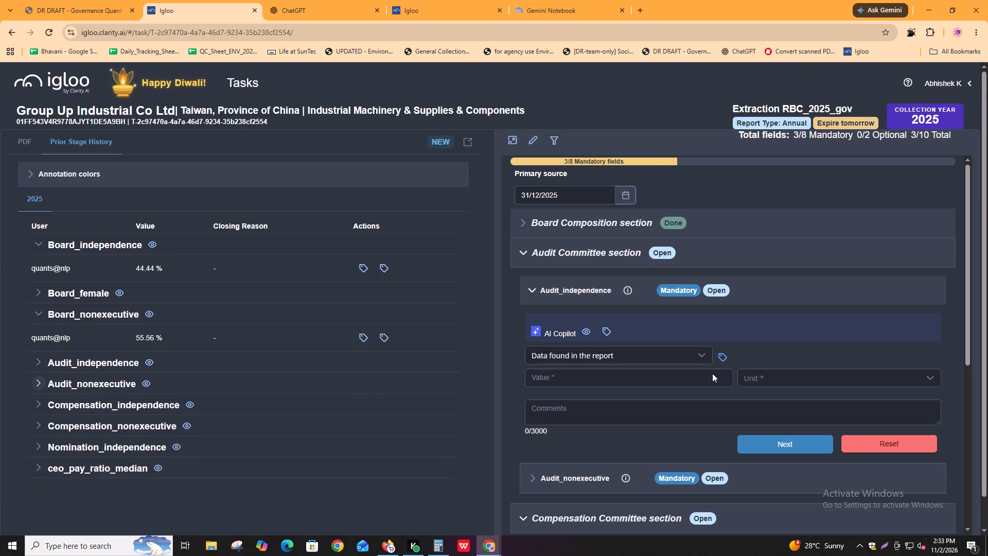
pyautogui.hotkey('alt', 'Tab')
pyautogui.hotkey('alt', 'Tab')
pyautogui.hotkey('alt', 'Tab')
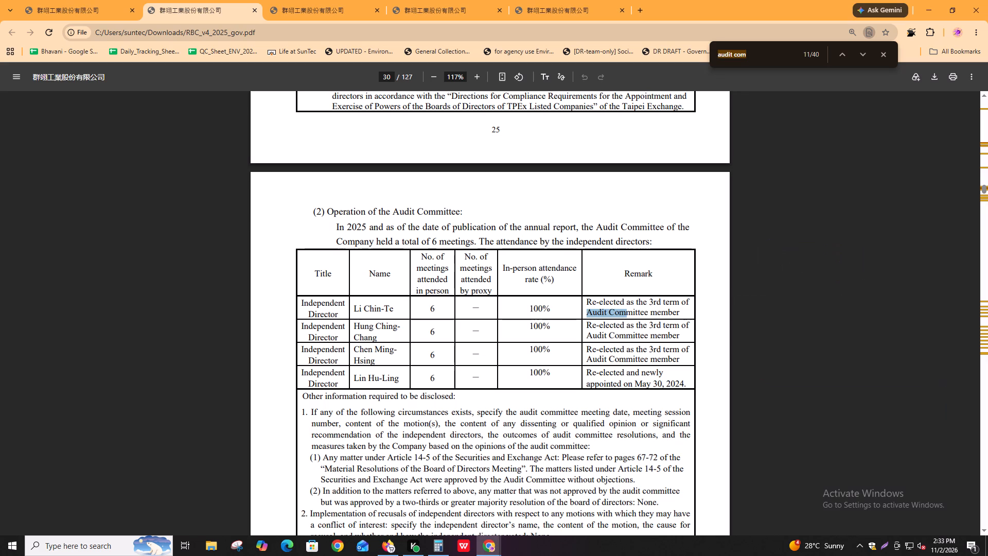
pyautogui.hotkey('alt', 'Tab')
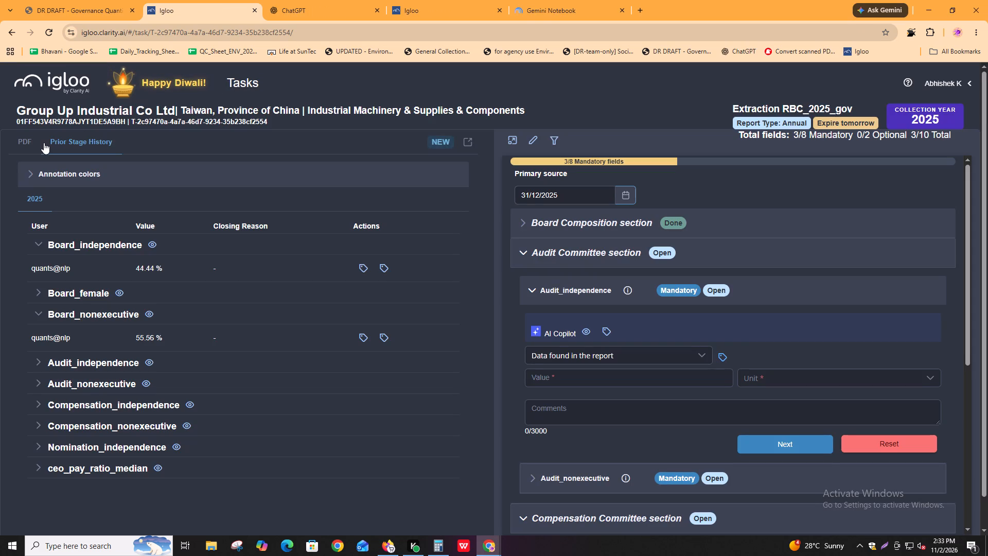
# Show the AI Copilot's source for Audit_independence in the report and view the Audit Committee attendance table there.
pyautogui.click(21, 138)
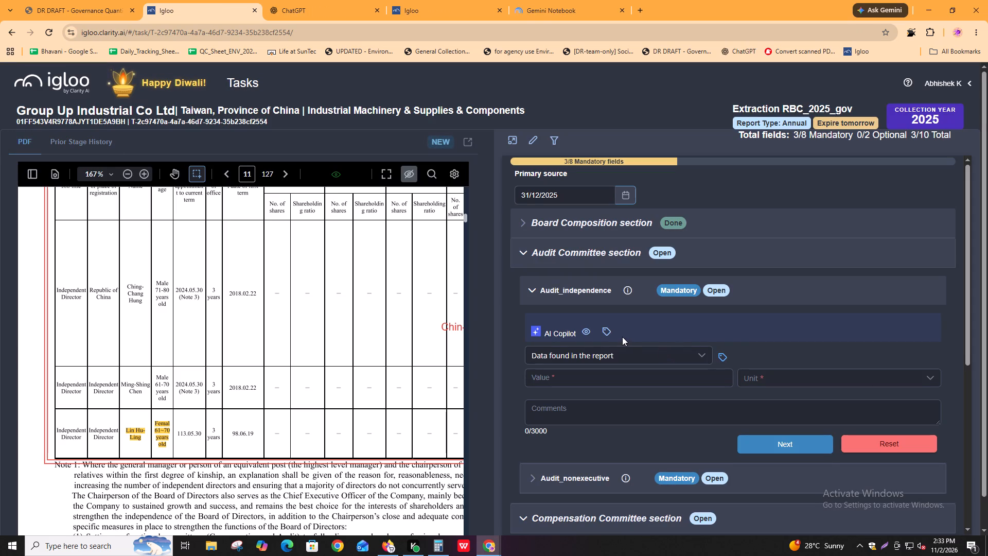
pyautogui.click(606, 329)
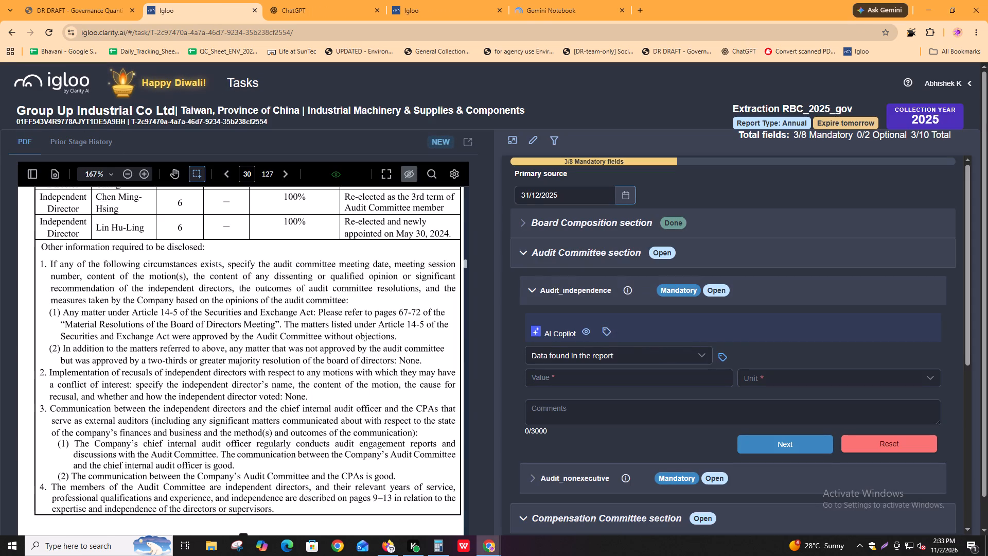
pyautogui.scroll(3, 204, 340)
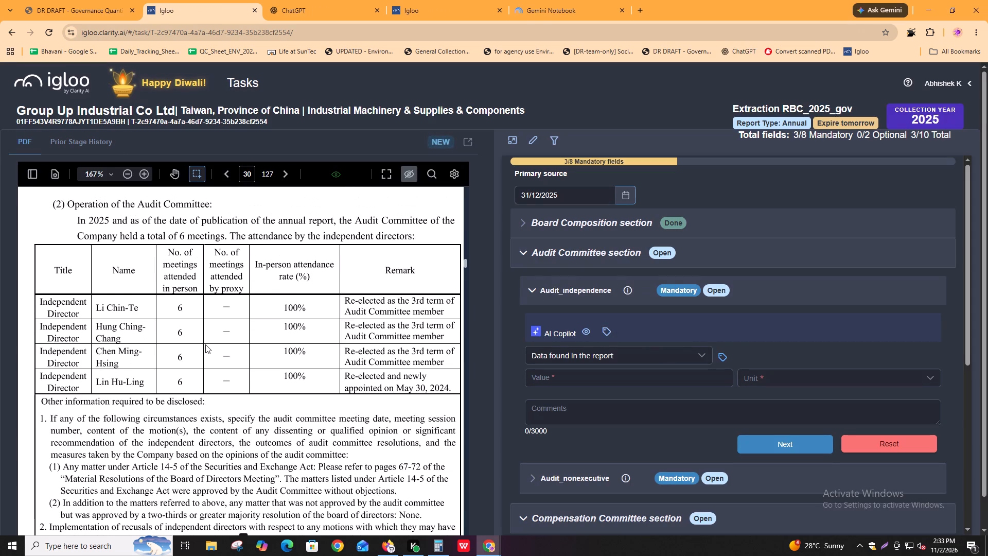
pyautogui.scroll(1, 205, 344)
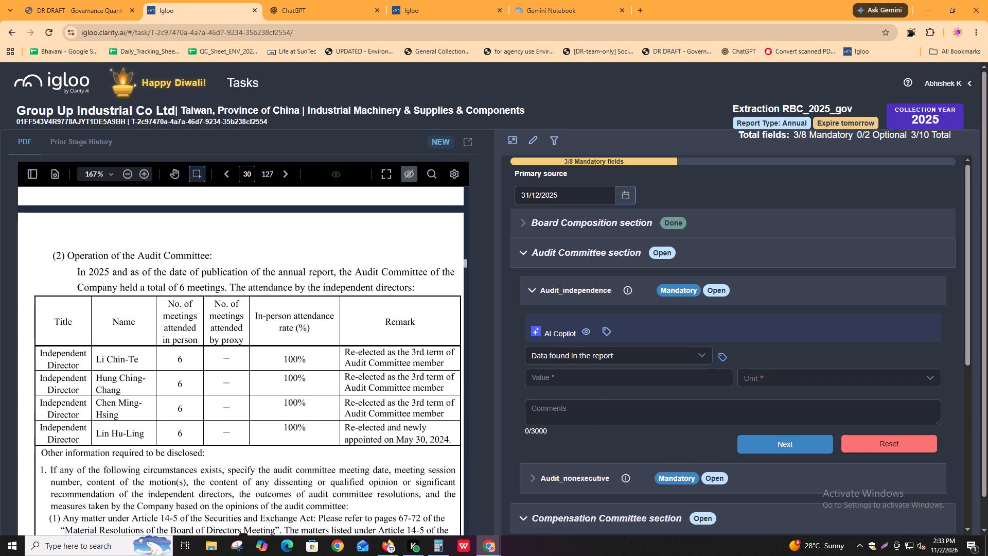
# Fill in Audit_independence with the comment "(4/4)*100 = 100%", the value 100 and the unit %.
pyautogui.click(578, 410)
pyautogui.hotkey('shift', '(')
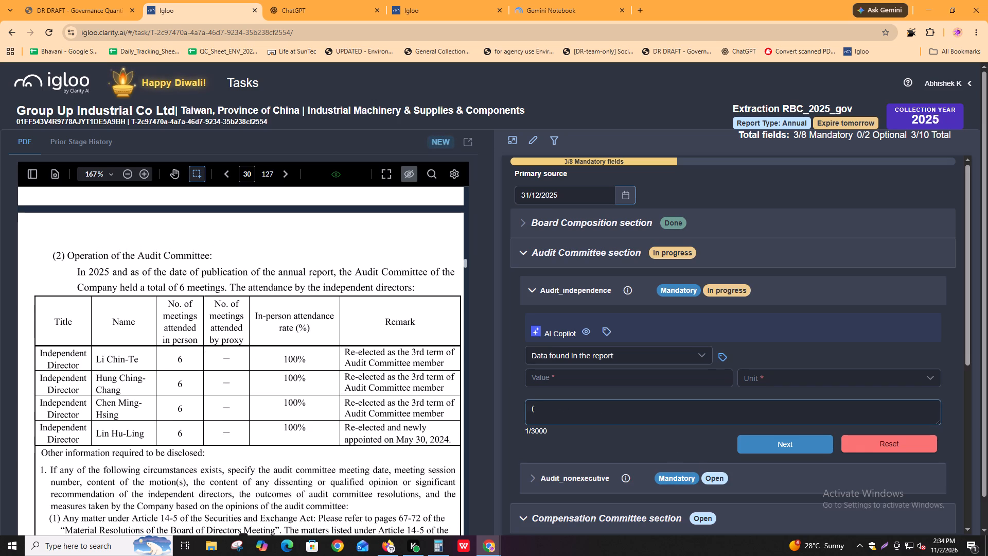
pyautogui.write('4/4)*100 -')
pyautogui.press('BackSpace')
pyautogui.write('=')
pyautogui.press('space')
pyautogui.write('100%')
pyautogui.click(626, 384)
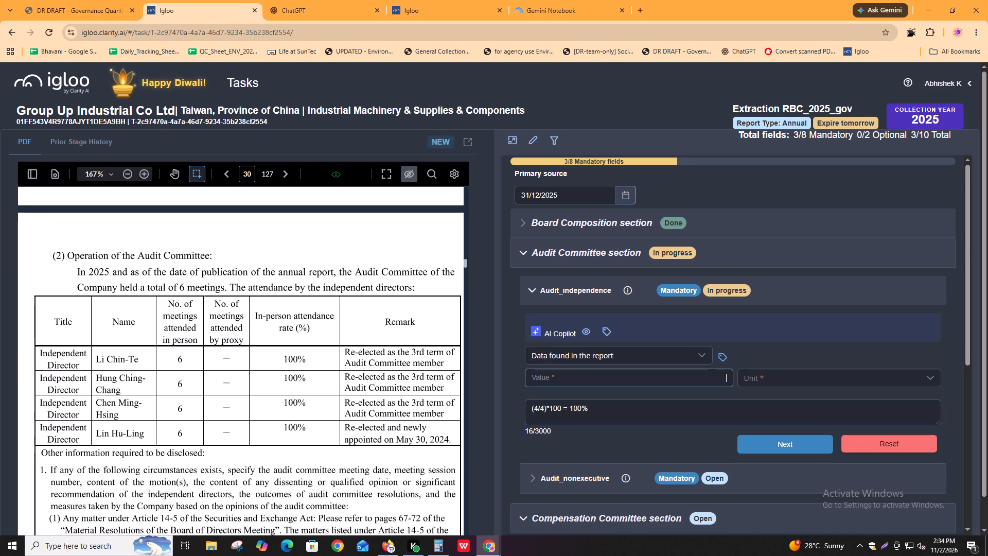
pyautogui.write('100')
pyautogui.press('Tab')
pyautogui.press('Return')
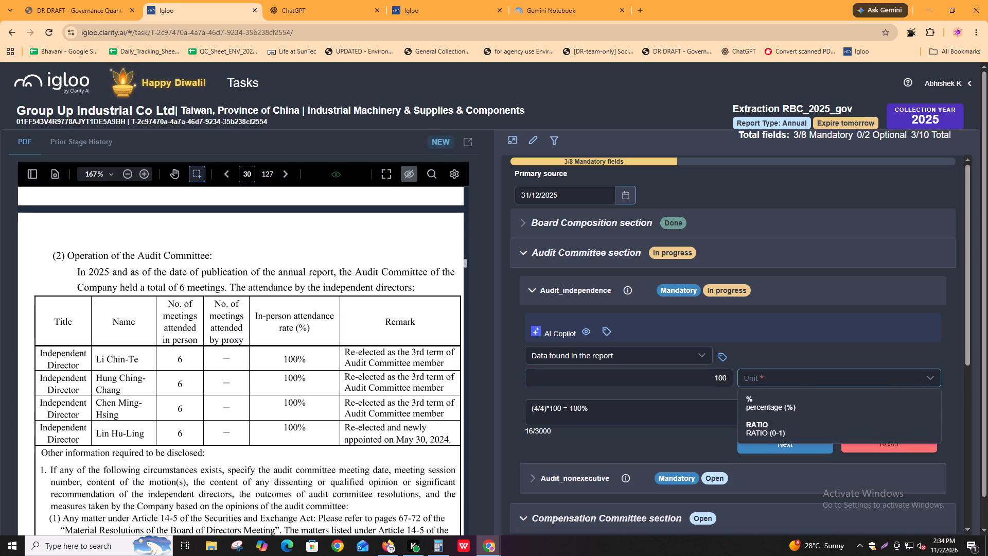
pyautogui.press('Down')
pyautogui.press('Return')
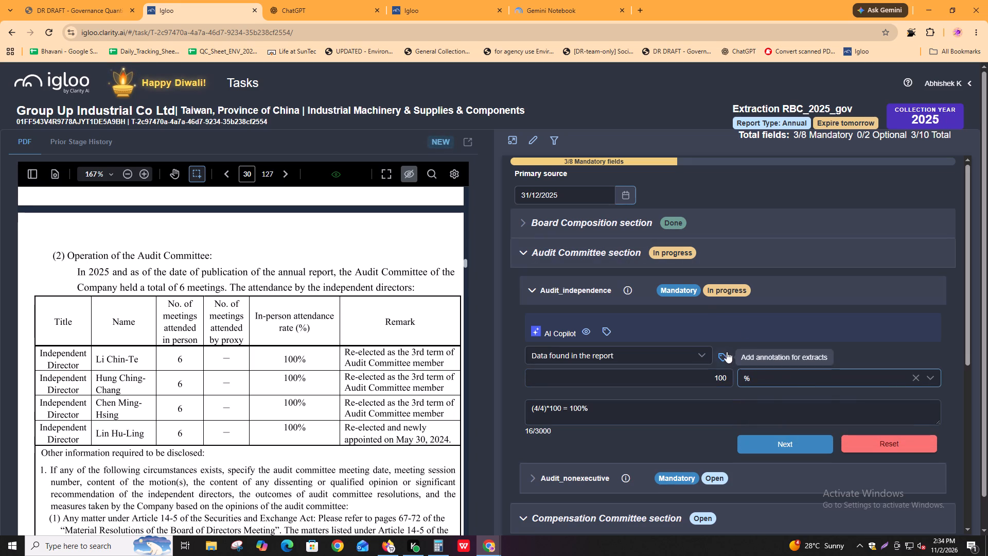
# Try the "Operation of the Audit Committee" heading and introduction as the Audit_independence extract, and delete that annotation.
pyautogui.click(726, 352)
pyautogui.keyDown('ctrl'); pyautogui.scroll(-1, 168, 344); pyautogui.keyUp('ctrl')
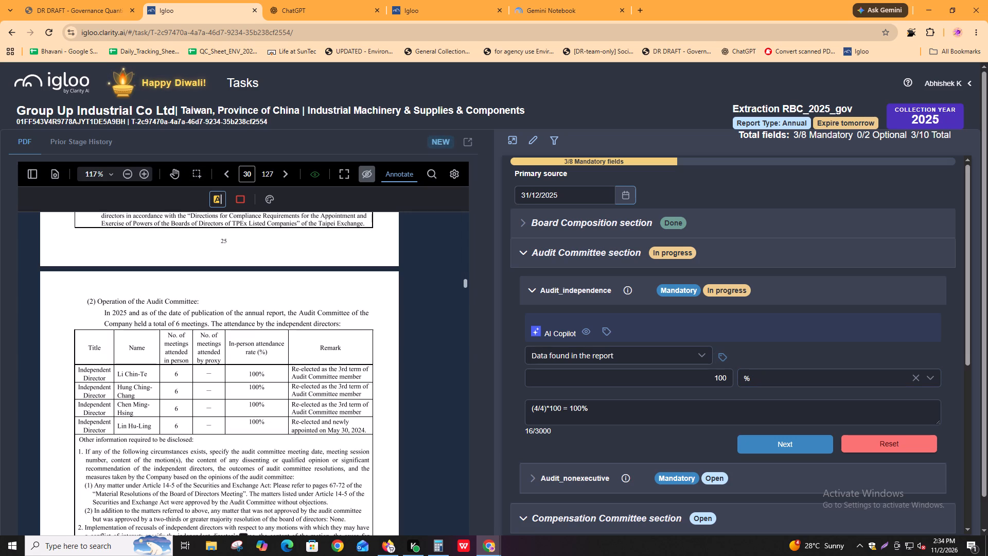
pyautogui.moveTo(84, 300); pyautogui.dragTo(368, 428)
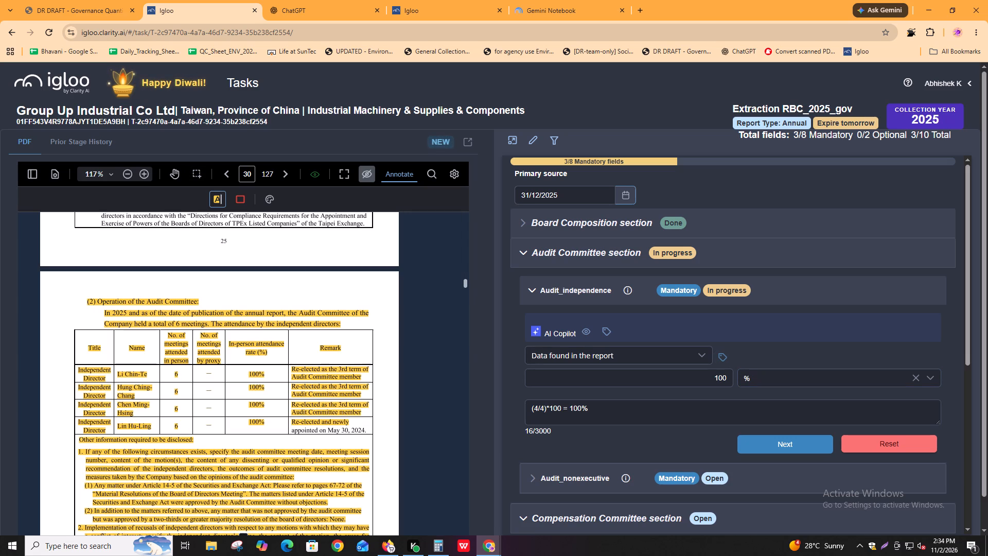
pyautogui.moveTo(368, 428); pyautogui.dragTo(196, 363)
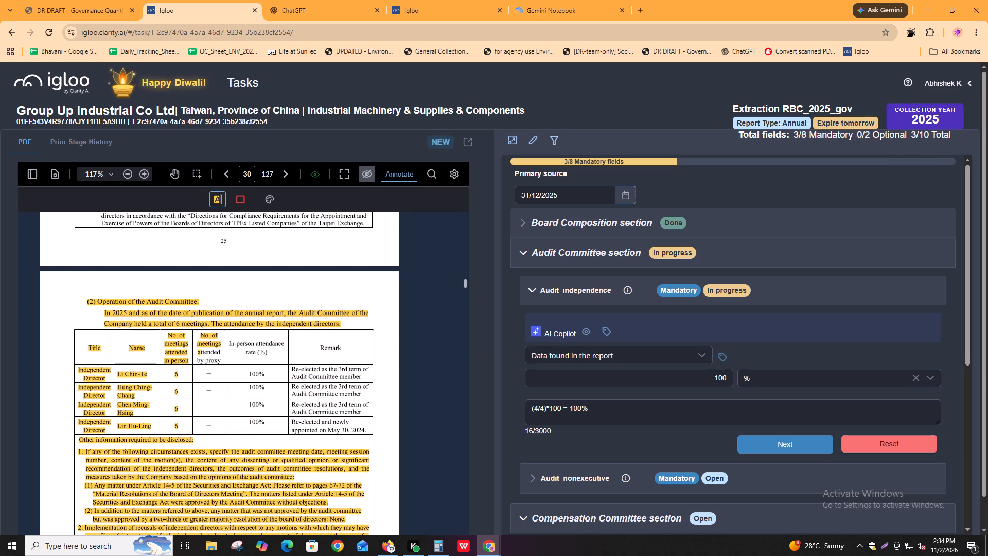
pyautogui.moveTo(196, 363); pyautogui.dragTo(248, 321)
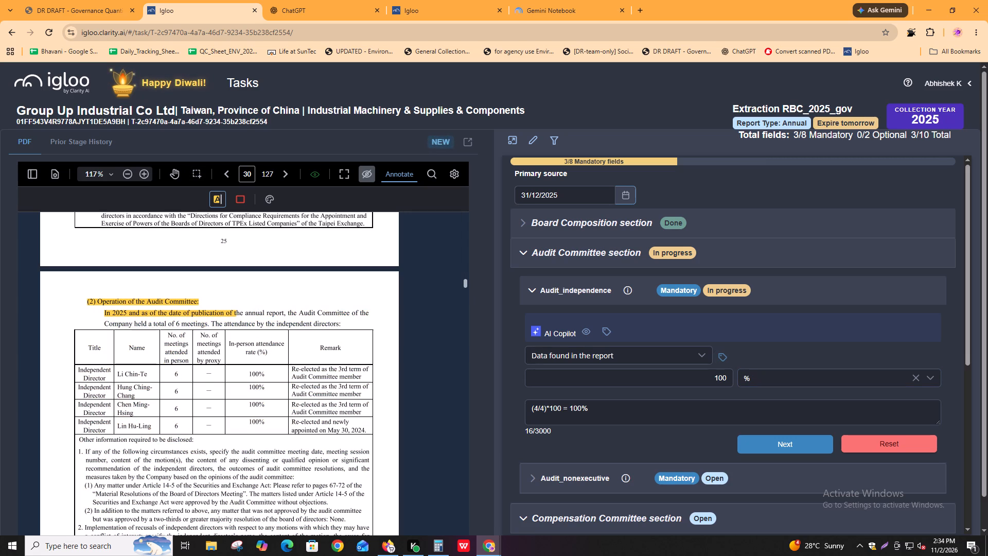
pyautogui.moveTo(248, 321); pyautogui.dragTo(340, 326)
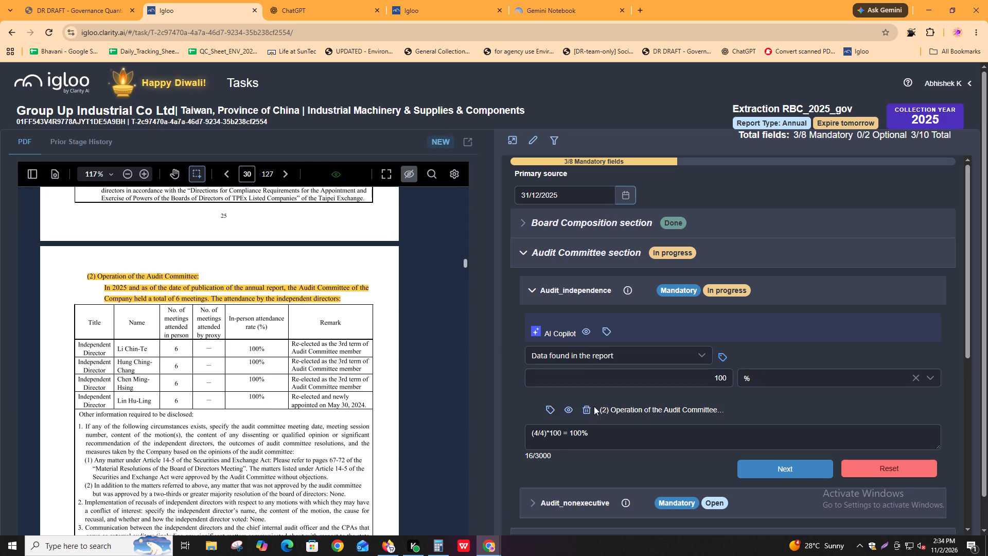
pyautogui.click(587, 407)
# Annotate the four independent directors' titles and names in the Audit Committee attendance table as the Audit_independence extract.
pyautogui.click(719, 367)
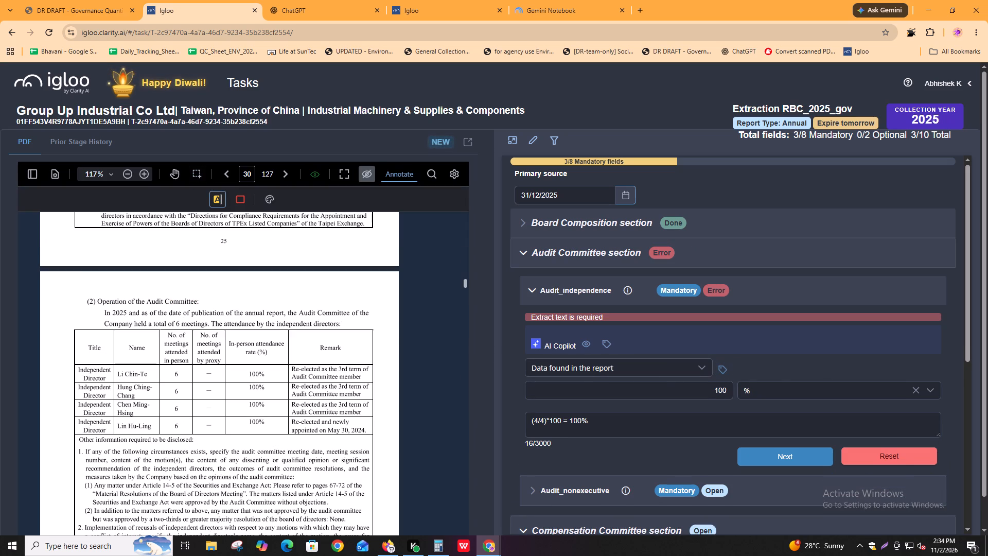
pyautogui.moveTo(75, 369); pyautogui.dragTo(160, 428)
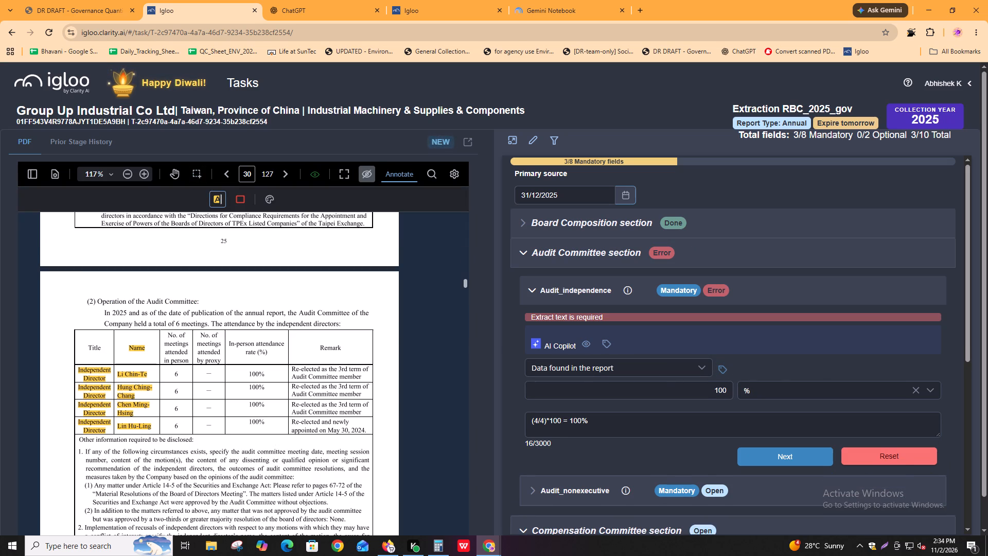
pyautogui.moveTo(160, 428); pyautogui.dragTo(214, 429)
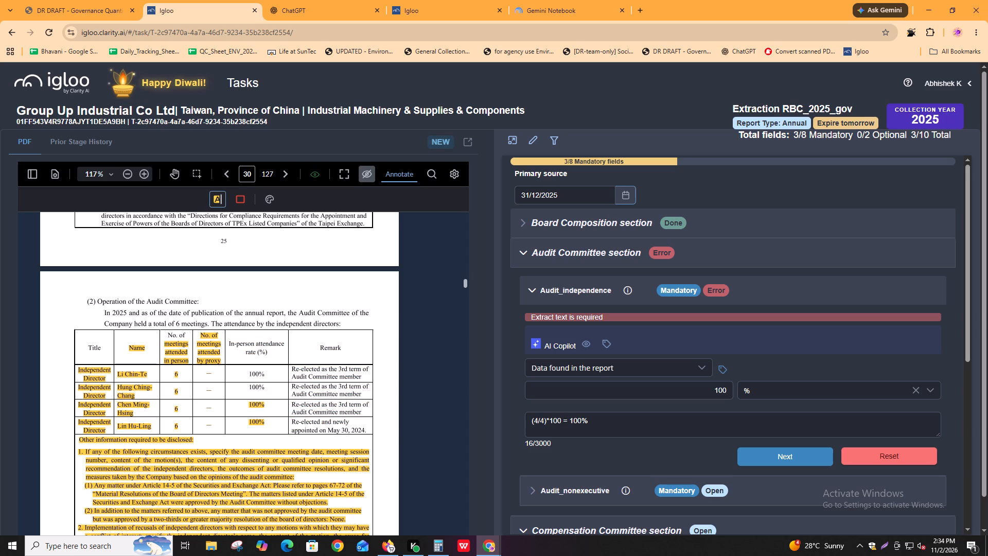
pyautogui.moveTo(214, 429); pyautogui.dragTo(156, 428)
pyautogui.click(435, 340)
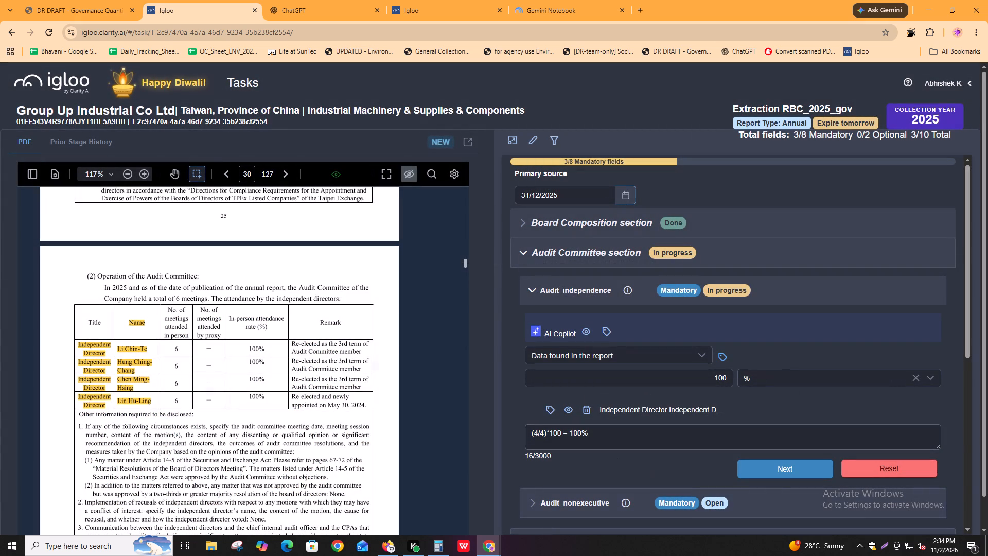
# Read the "Other information required to be disclosed" notes below the Audit Committee attendance table, including Article 14-5 matters and recusals.
pyautogui.scroll(-2, 167, 444)
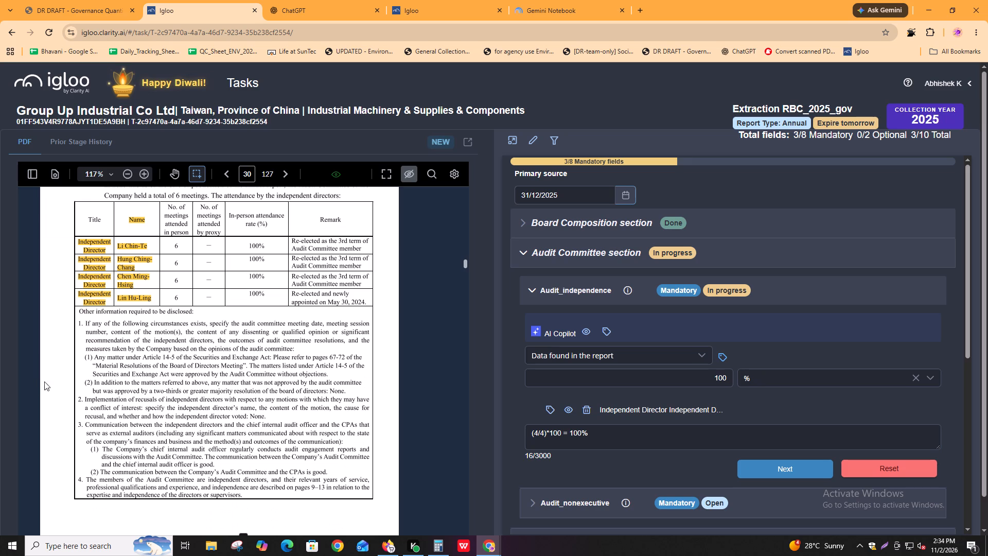
pyautogui.moveTo(110, 400); pyautogui.dragTo(356, 405)
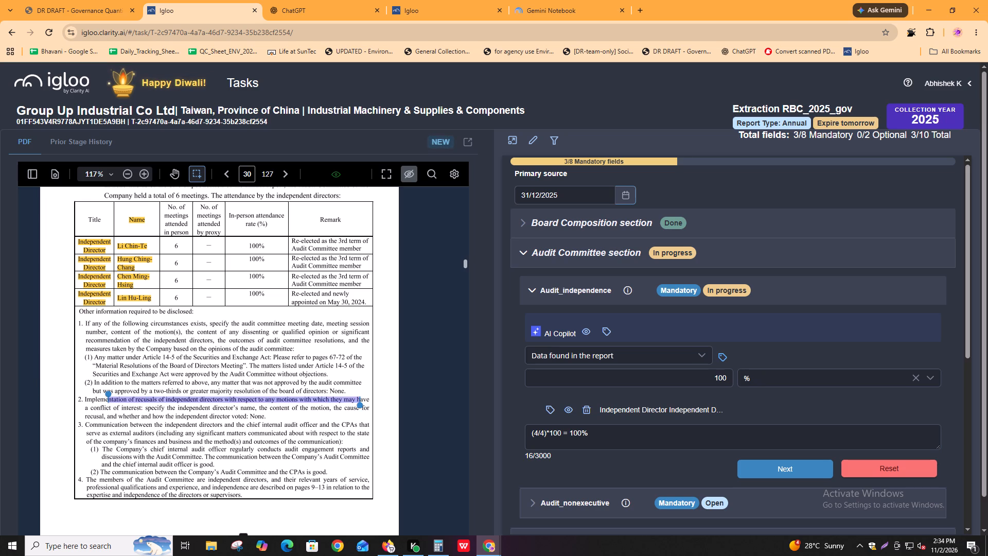
pyautogui.click(356, 405)
pyautogui.moveTo(186, 408); pyautogui.dragTo(313, 408)
pyautogui.click(313, 408)
pyautogui.moveTo(99, 358); pyautogui.dragTo(195, 363)
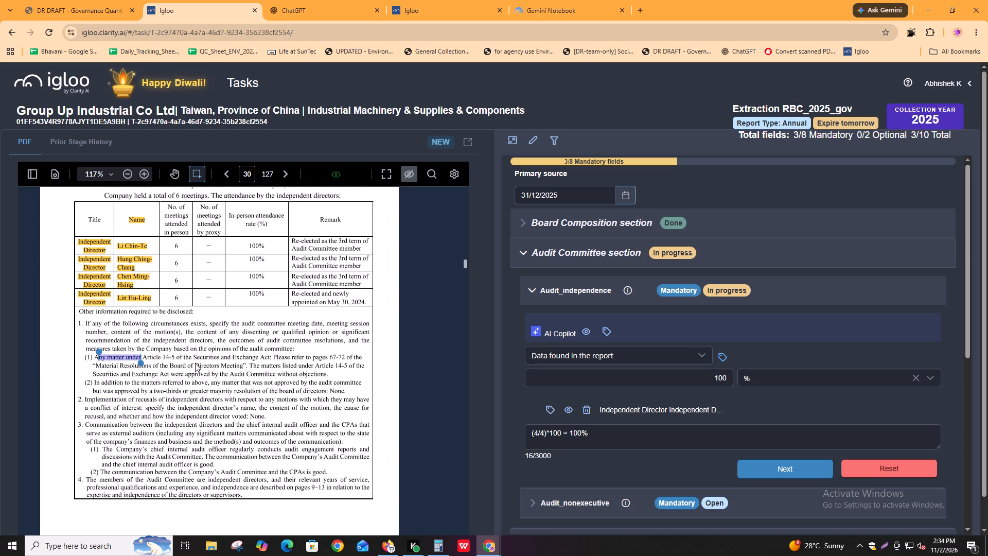
pyautogui.moveTo(195, 363); pyautogui.dragTo(311, 367)
pyautogui.moveTo(119, 373); pyautogui.dragTo(186, 378)
pyautogui.moveTo(98, 391); pyautogui.dragTo(163, 393)
pyautogui.moveTo(120, 354); pyautogui.dragTo(182, 357)
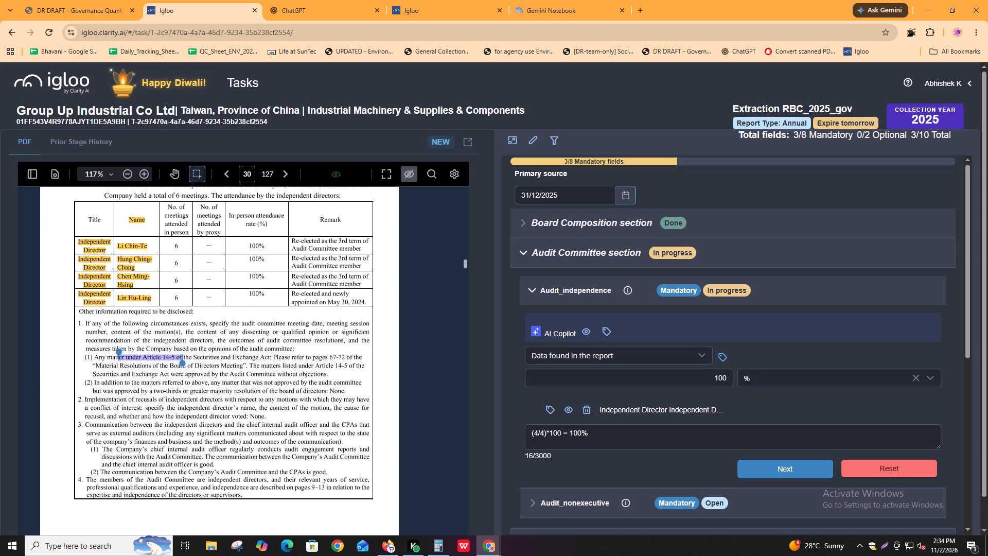
pyautogui.moveTo(128, 340); pyautogui.dragTo(244, 339)
pyautogui.moveTo(236, 334); pyautogui.dragTo(287, 331)
pyautogui.moveTo(226, 324); pyautogui.dragTo(250, 327)
pyautogui.moveTo(164, 350); pyautogui.dragTo(211, 353)
pyautogui.moveTo(211, 353); pyautogui.dragTo(239, 360)
pyautogui.moveTo(136, 409); pyautogui.dragTo(166, 412)
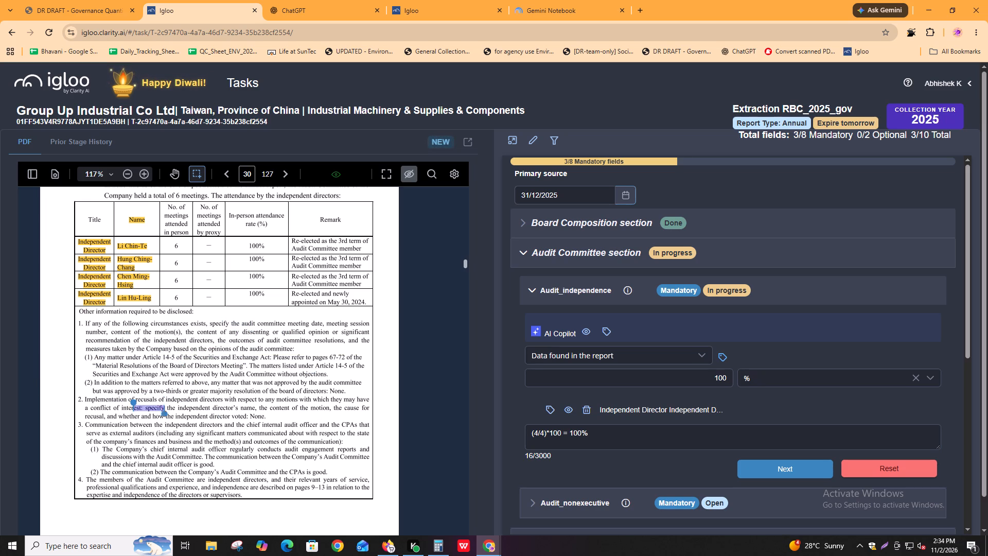
# Read the remaining notes below the attendance table on recusals, auditor communication and the Audit Committee members' independence.
pyautogui.moveTo(166, 412); pyautogui.dragTo(166, 413)
pyautogui.moveTo(147, 430); pyautogui.dragTo(163, 436)
pyautogui.moveTo(147, 456); pyautogui.dragTo(170, 470)
pyautogui.moveTo(167, 475); pyautogui.dragTo(173, 475)
pyautogui.click(272, 471)
pyautogui.click(289, 433)
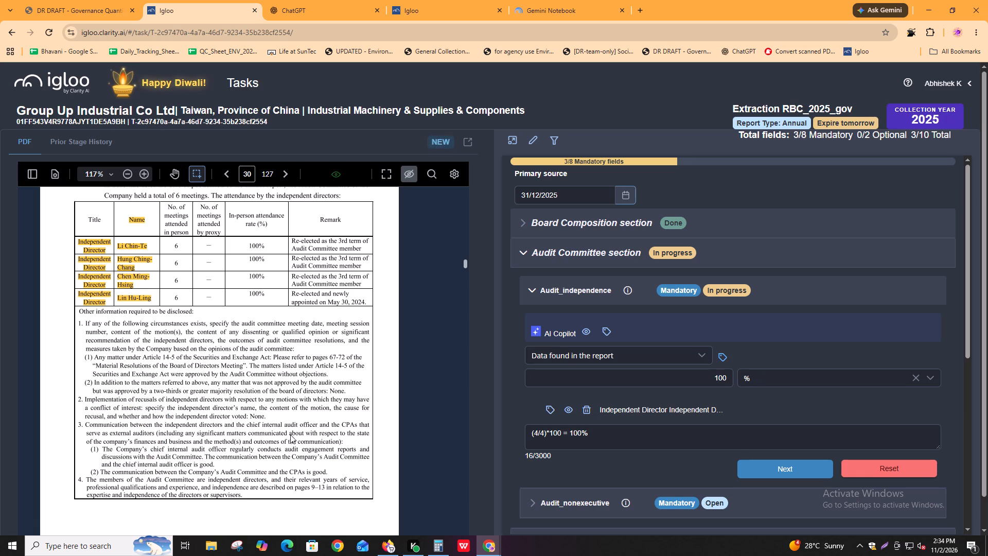
# Annotate "The members of the Audit Committee are independent directors" in note 4 as a second Audit_independence extract.
pyautogui.click(722, 360)
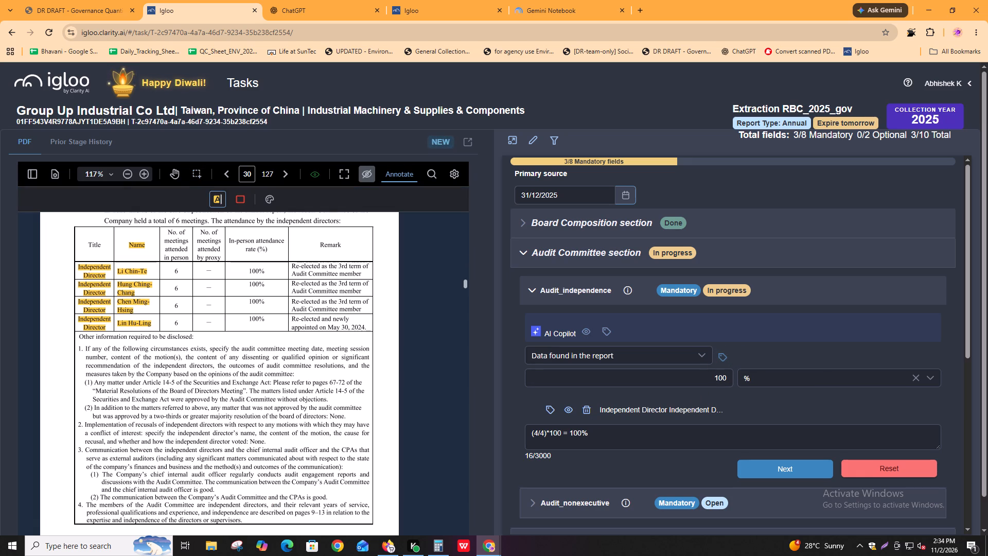
pyautogui.moveTo(84, 505); pyautogui.dragTo(182, 512)
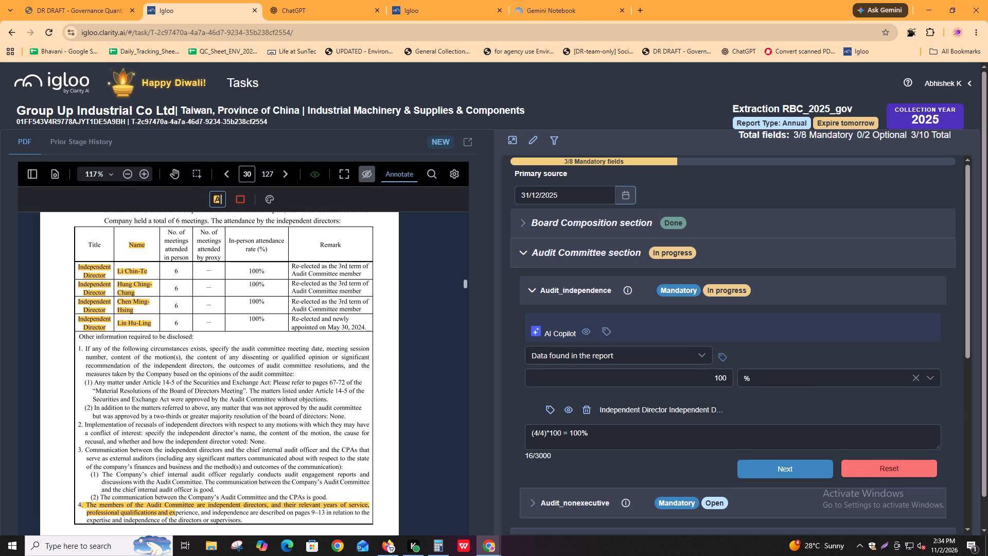
pyautogui.moveTo(182, 512); pyautogui.dragTo(264, 507)
# Open Audit_nonexecutive and enter the comment "(4/4)*100 = 100%".
pyautogui.scroll(-1, 803, 477)
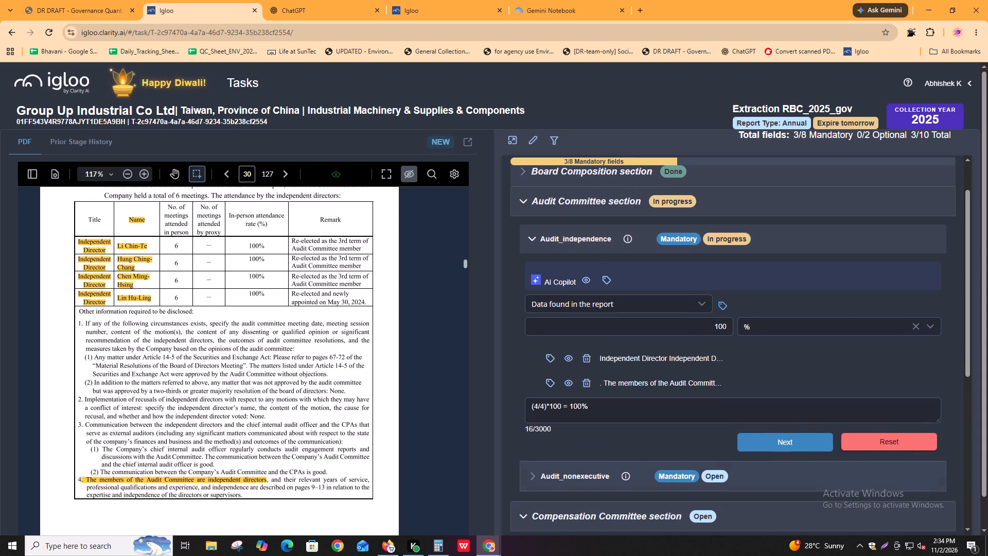
pyautogui.keyDown('alt'); pyautogui.click(651, 417); pyautogui.keyUp('alt')
pyautogui.scroll(-3, 649, 463)
pyautogui.click(607, 328)
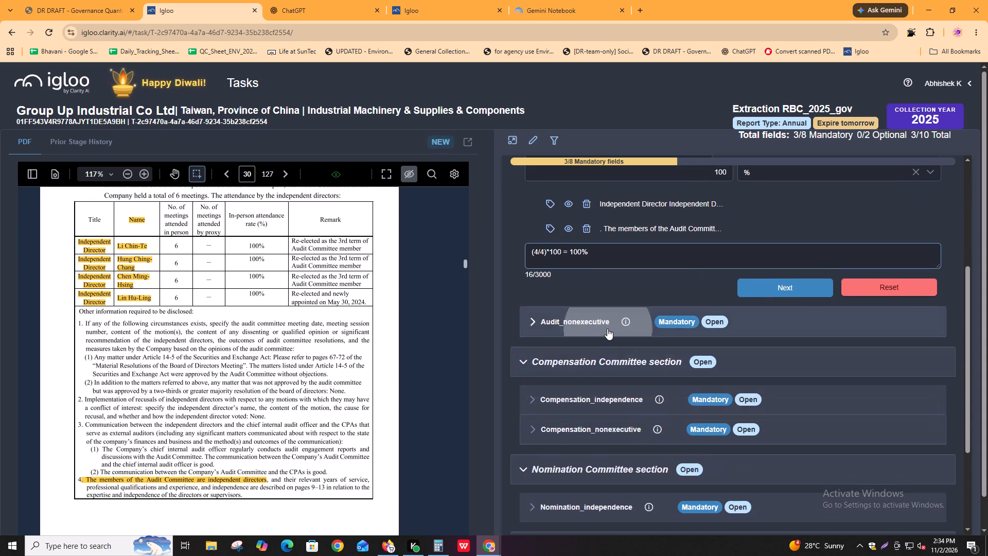
pyautogui.click(598, 443)
pyautogui.hotkey('ctrl', 'v')
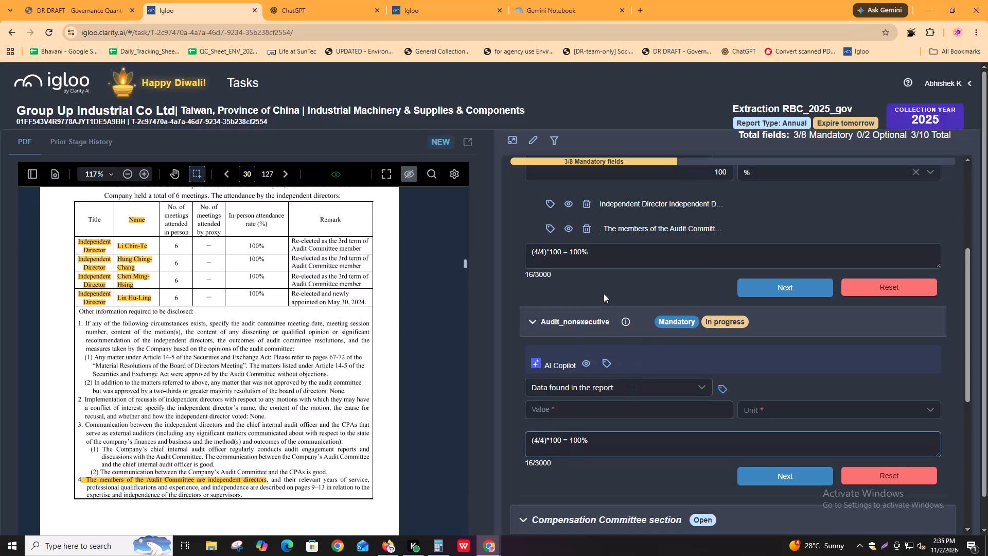
# Annotate the four independent directors' titles and names in the attendance table as the Audit_nonexecutive extract, marking it as a valid annotation.
pyautogui.scroll(3, 604, 293)
pyautogui.click(606, 285)
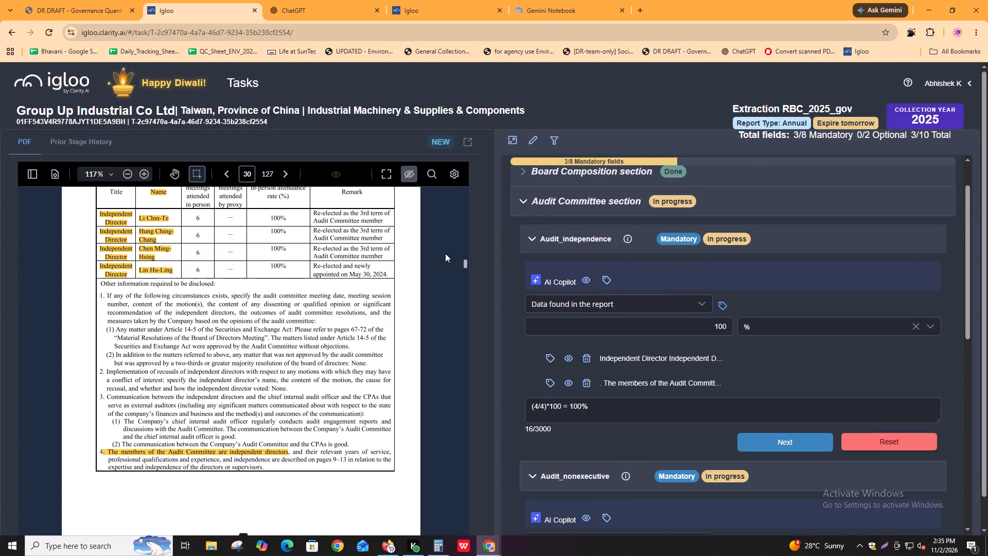
pyautogui.scroll(-2, 826, 451)
pyautogui.click(719, 438)
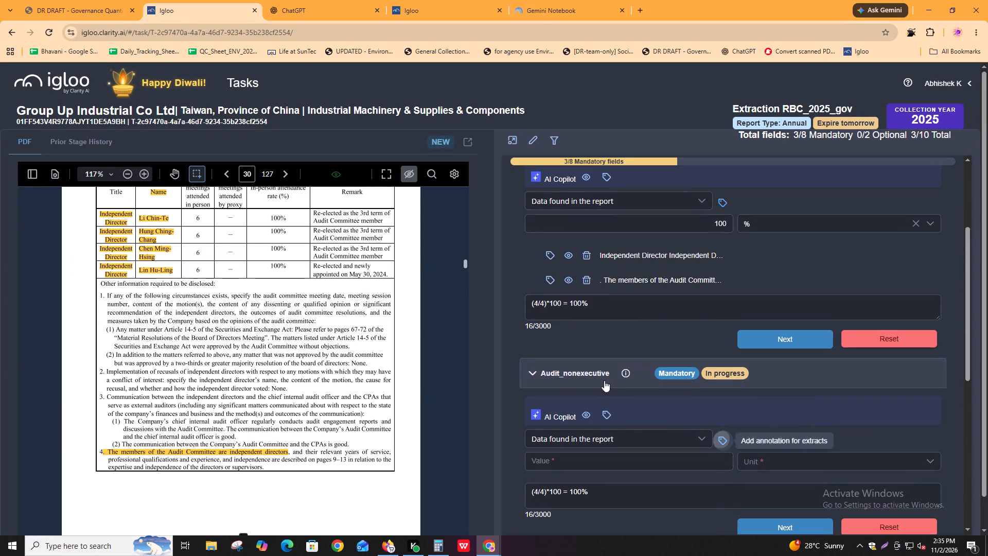
pyautogui.scroll(1, 95, 258)
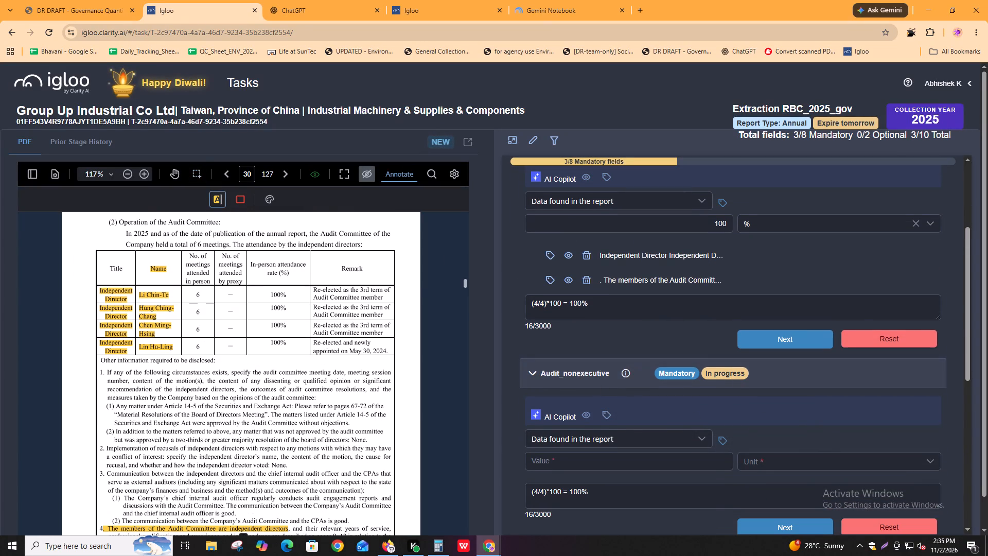
pyautogui.moveTo(96, 289); pyautogui.dragTo(155, 350)
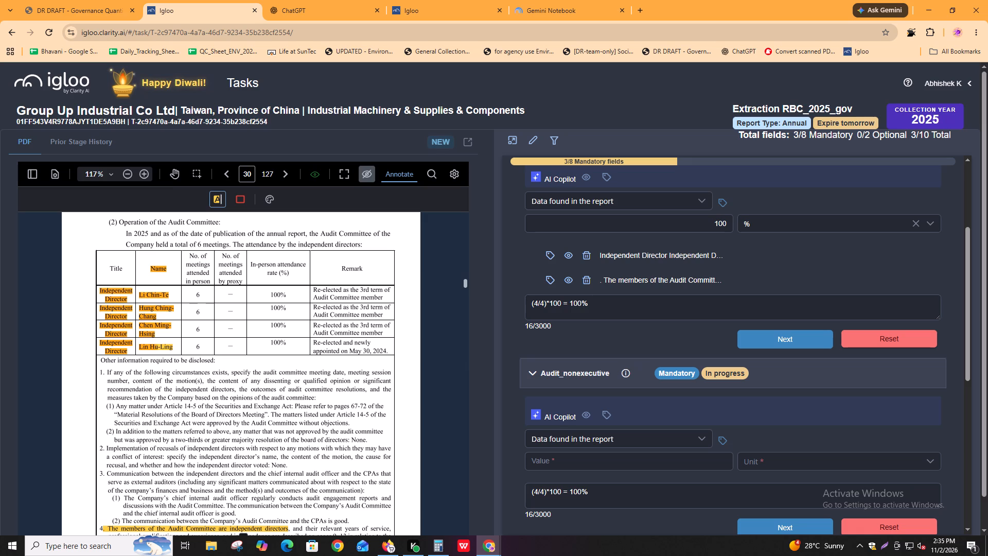
pyautogui.moveTo(155, 350); pyautogui.dragTo(174, 353)
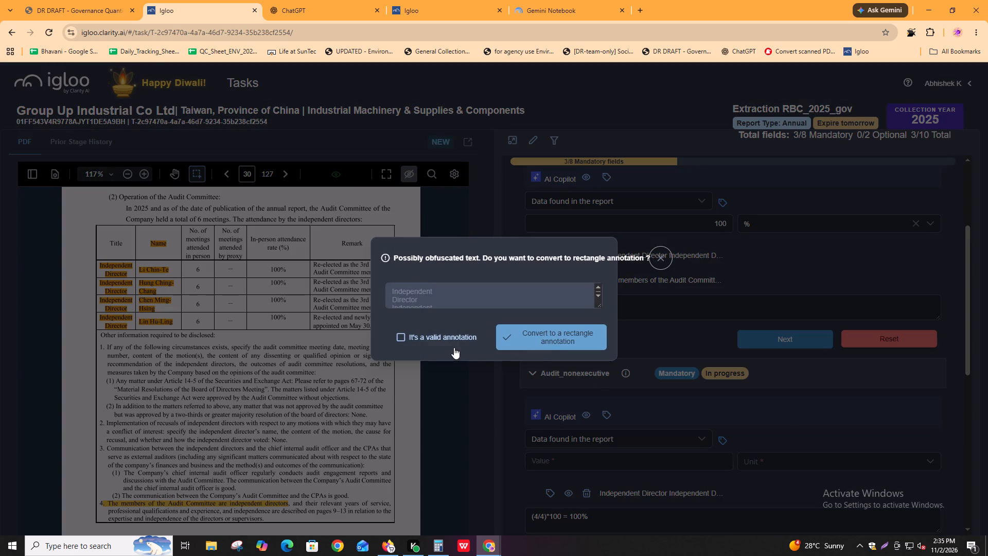
pyautogui.click(454, 347)
# Annotate "The members of the Audit Committee are independent directors" in note 4 as a second Audit_nonexecutive extract.
pyautogui.scroll(-4, 815, 401)
pyautogui.click(726, 237)
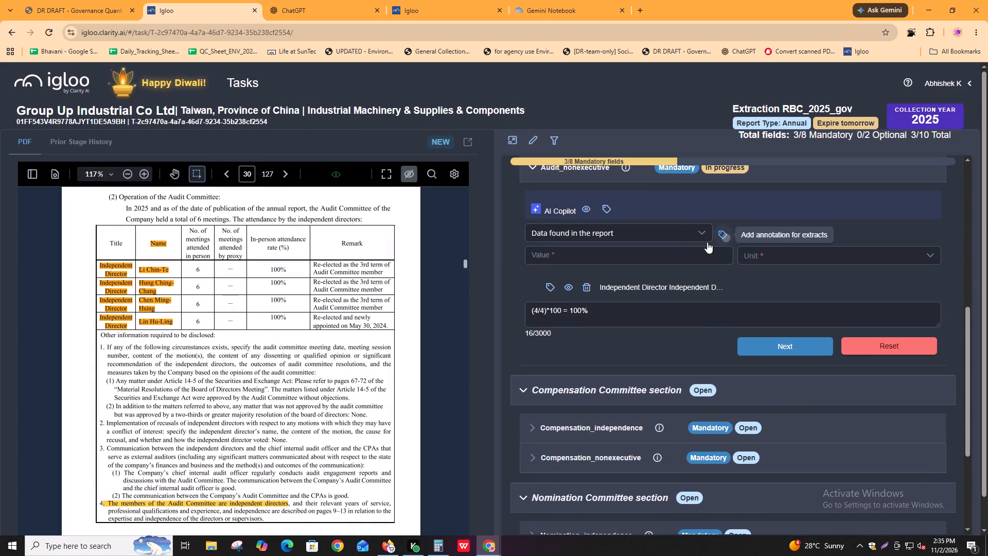
pyautogui.scroll(-3, 130, 498)
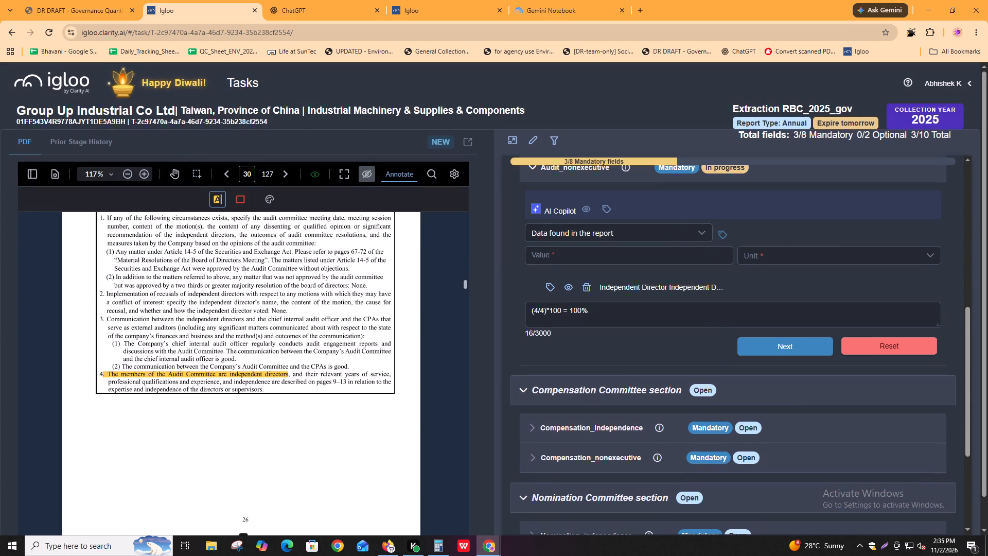
pyautogui.moveTo(107, 376); pyautogui.dragTo(287, 376)
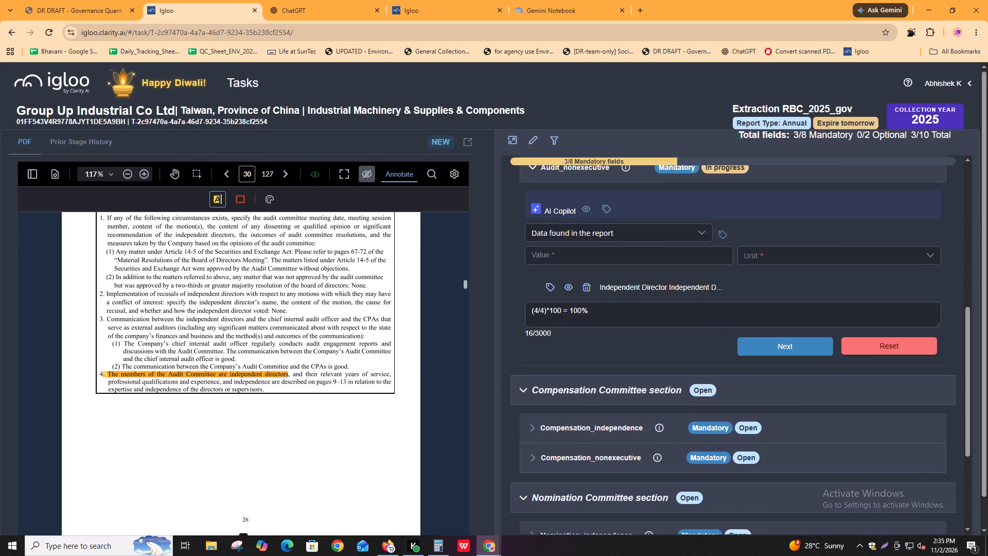
# Set the Audit_nonexecutive value to 100 with the unit %.
pyautogui.click(657, 255)
pyautogui.write('100')
pyautogui.press('Tab')
pyautogui.press('Return')
pyautogui.press('Down')
pyautogui.press('Left')
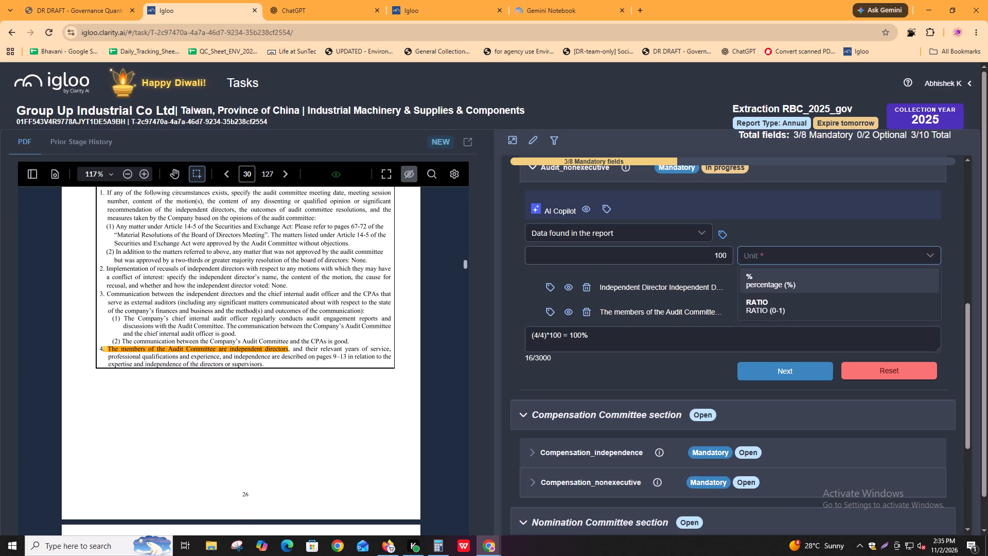
pyautogui.press('Return')
# Complete the Audit_independence and Audit_nonexecutive fields to finish the Audit Committee section.
pyautogui.scroll(4, 760, 301)
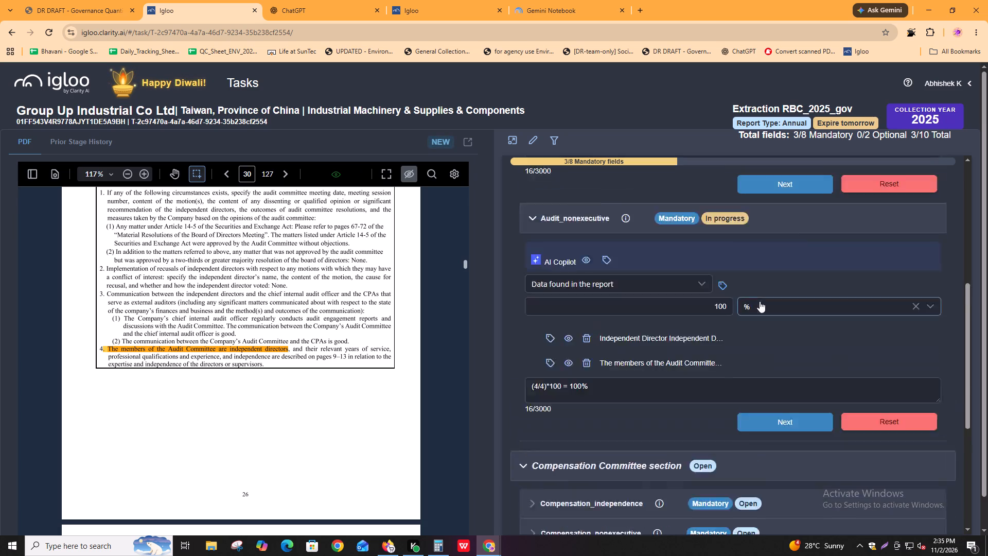
pyautogui.click(771, 333)
pyautogui.click(766, 373)
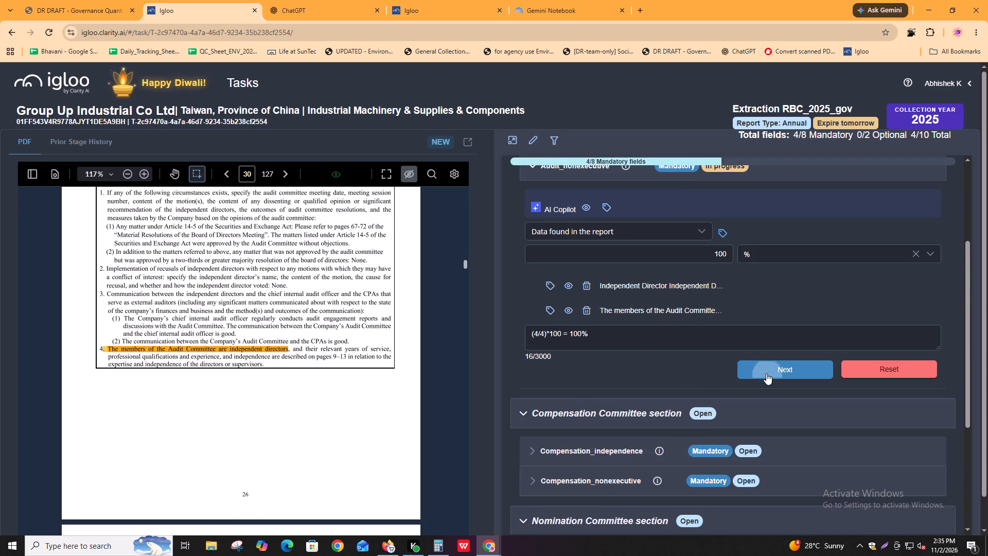
# Switch to the downloaded RBC_v4_2025_gov.pdf report and search it for "compensation", checking the first matches.
pyautogui.hotkey('alt', 'Tab')
pyautogui.hotkey('ctrl', 'f')
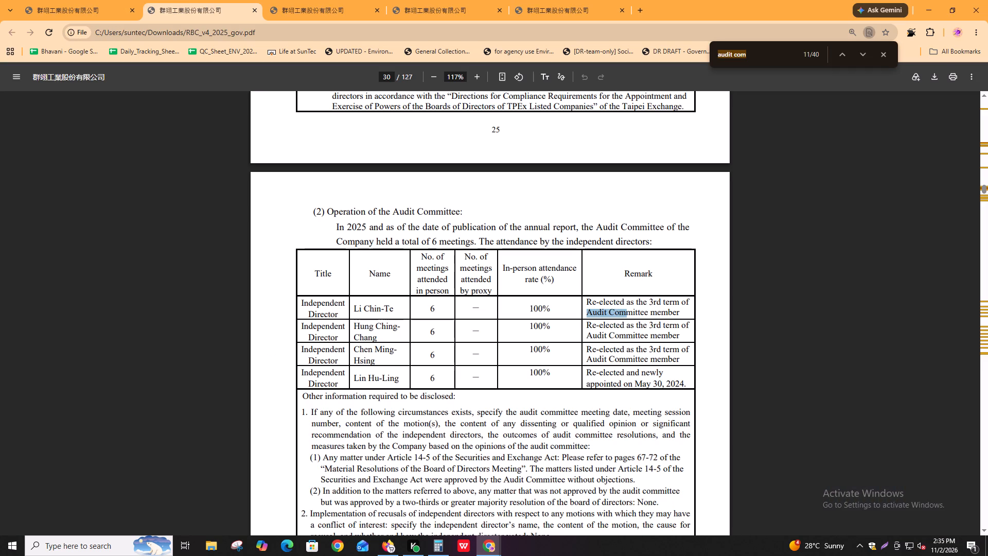
pyautogui.write('compensation')
pyautogui.press('Return')
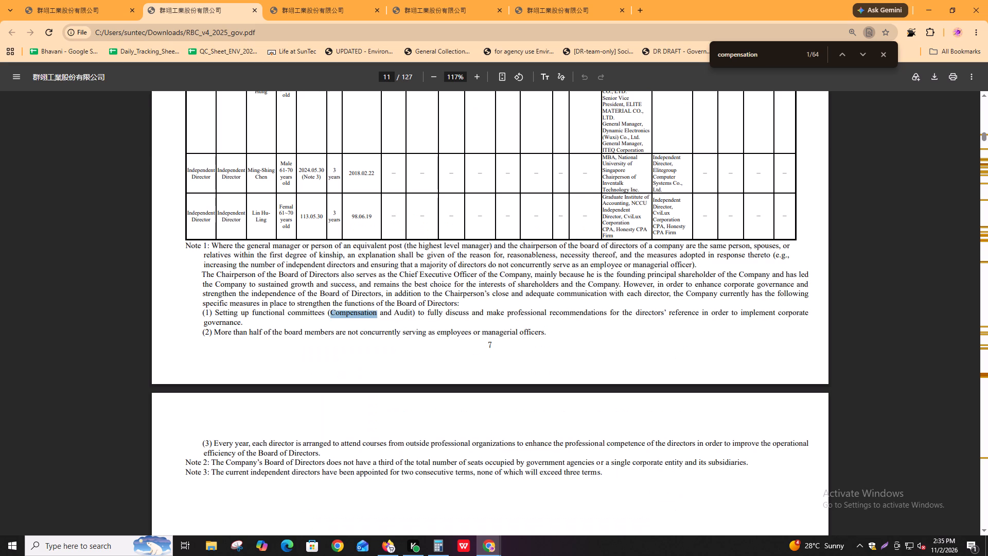
pyautogui.press('Return')
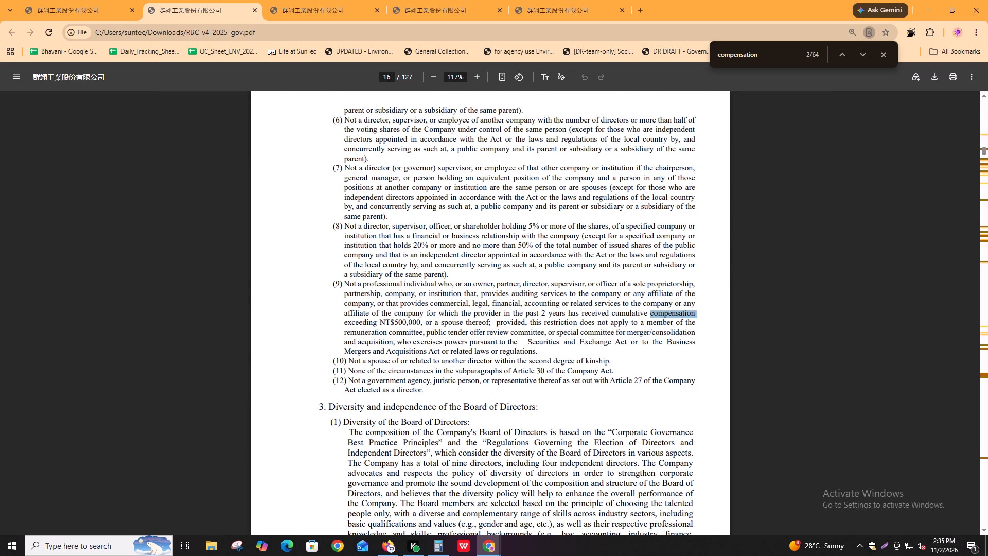
pyautogui.press('Return')
pyautogui.press('Return')
pyautogui.press('Return')
pyautogui.hotkey('shift', 'Return')
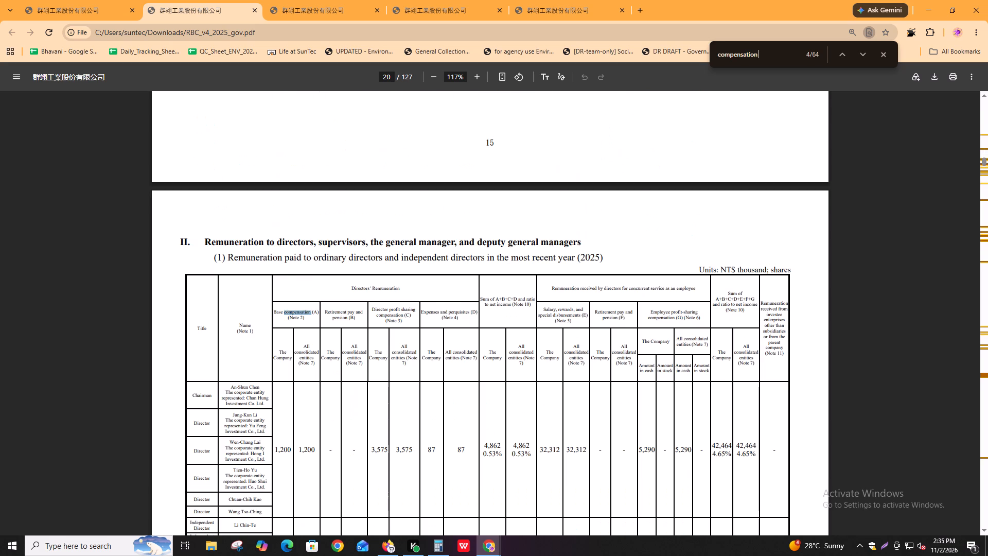
pyautogui.press('Return')
pyautogui.press('Return')
pyautogui.press('Return')
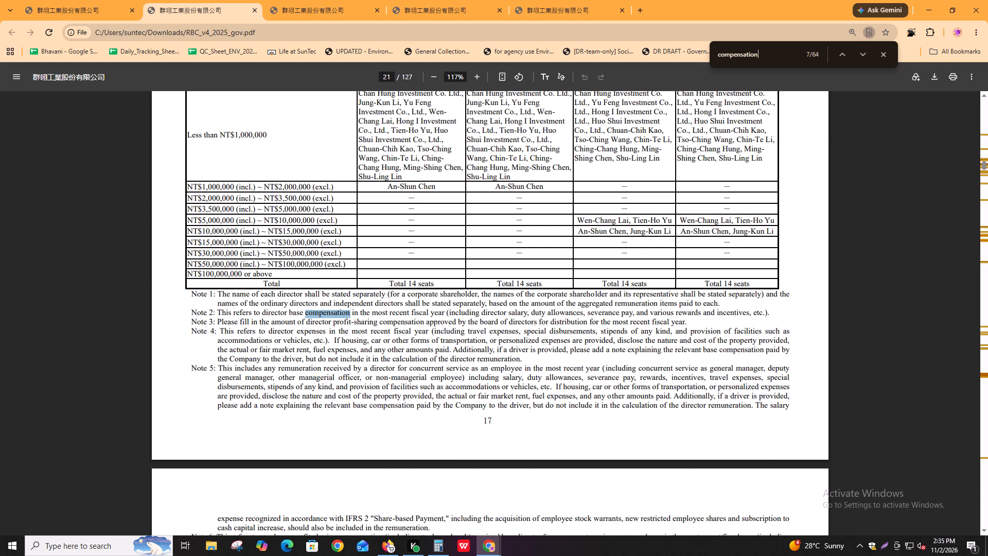
pyautogui.press('space')
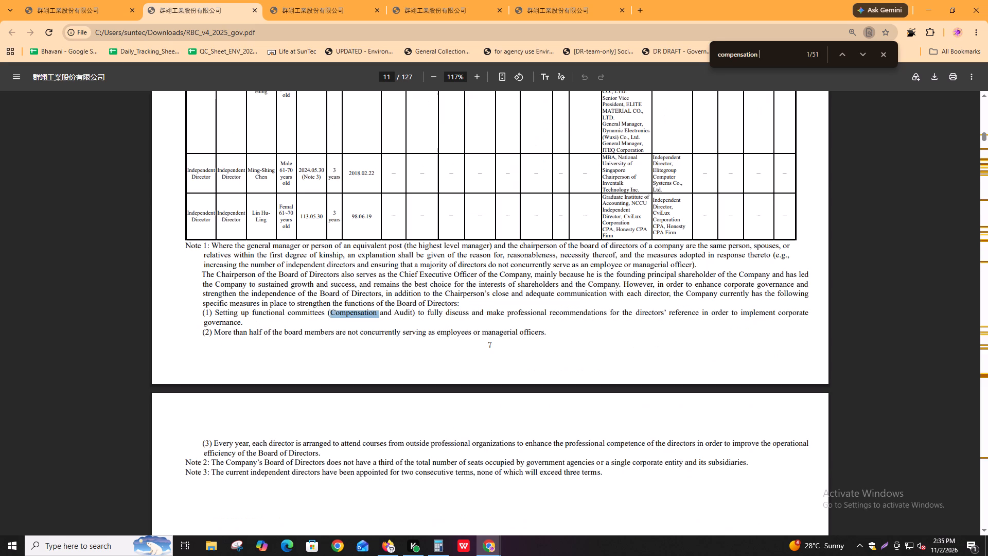
pyautogui.press('Return')
pyautogui.press('Return')
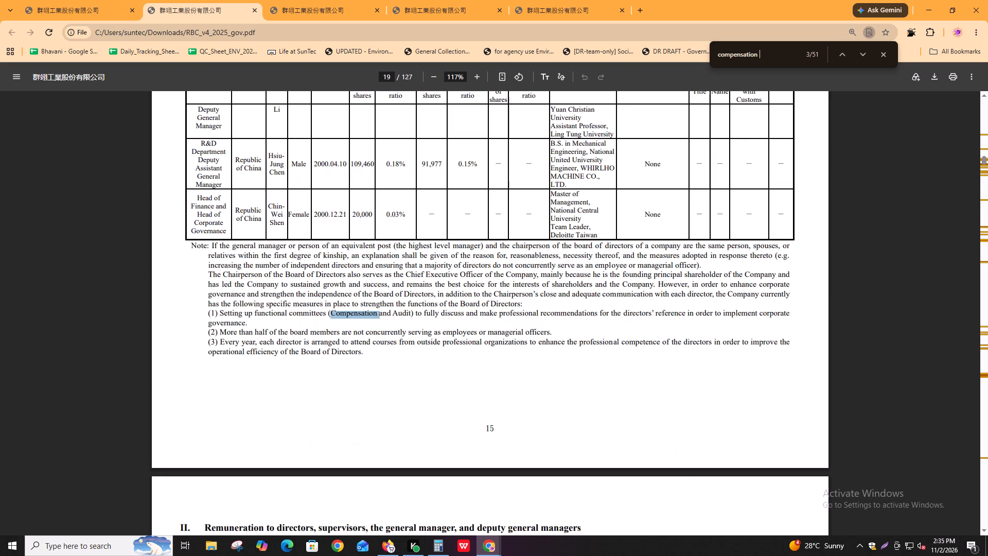
pyautogui.press('Return')
pyautogui.press('Return')
pyautogui.press('Return')
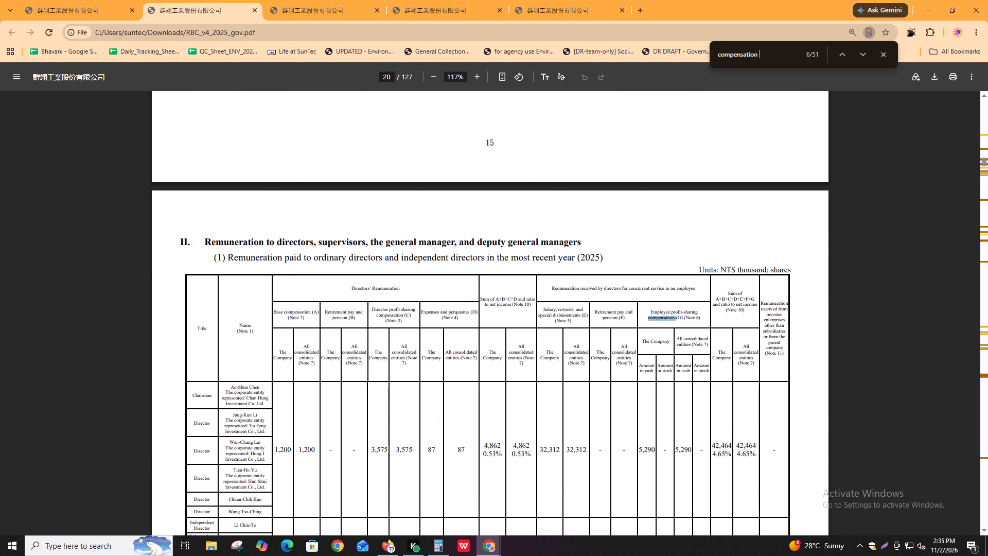
pyautogui.press('Return')
pyautogui.press('Return')
pyautogui.press('Return')
pyautogui.press('Return')
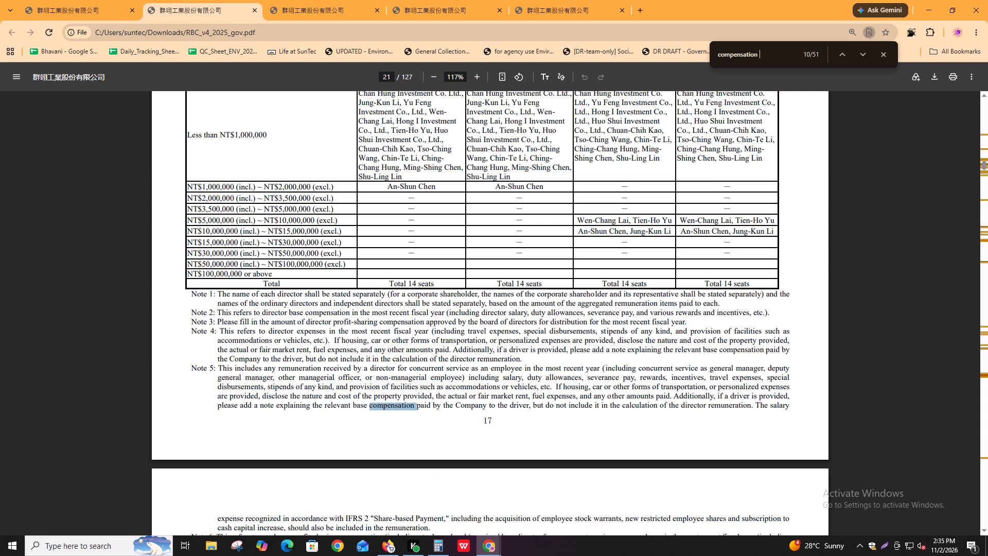
pyautogui.press('Return')
pyautogui.press('Return')
pyautogui.press('Return')
pyautogui.hotkey('shift', 'Return')
pyautogui.press('Return')
pyautogui.press('Return')
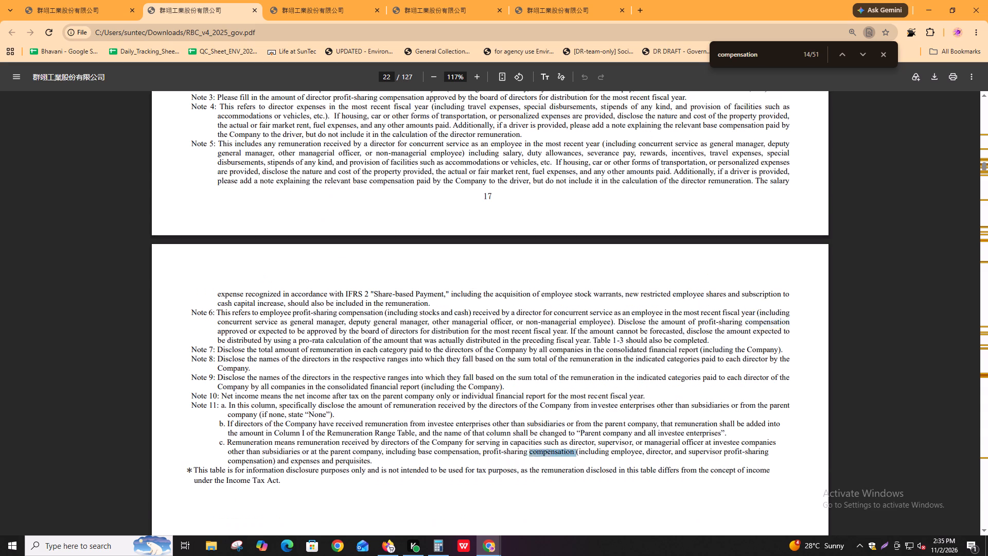
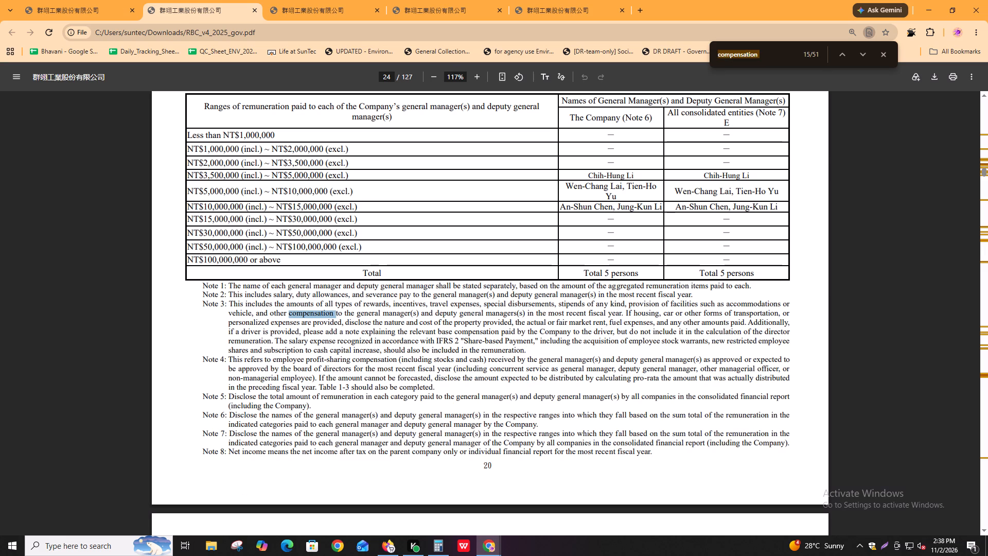
pyautogui.press('Return')
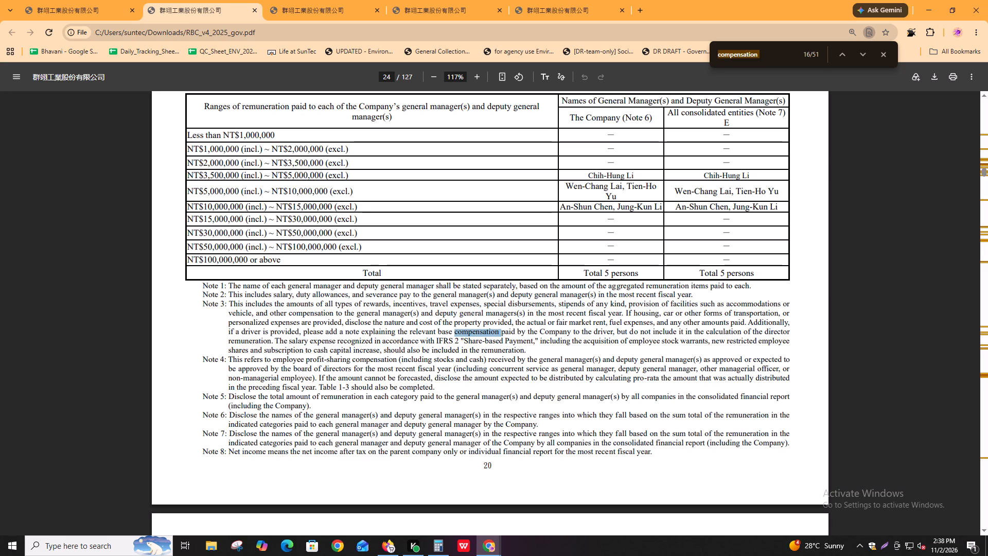
pyautogui.press('Return')
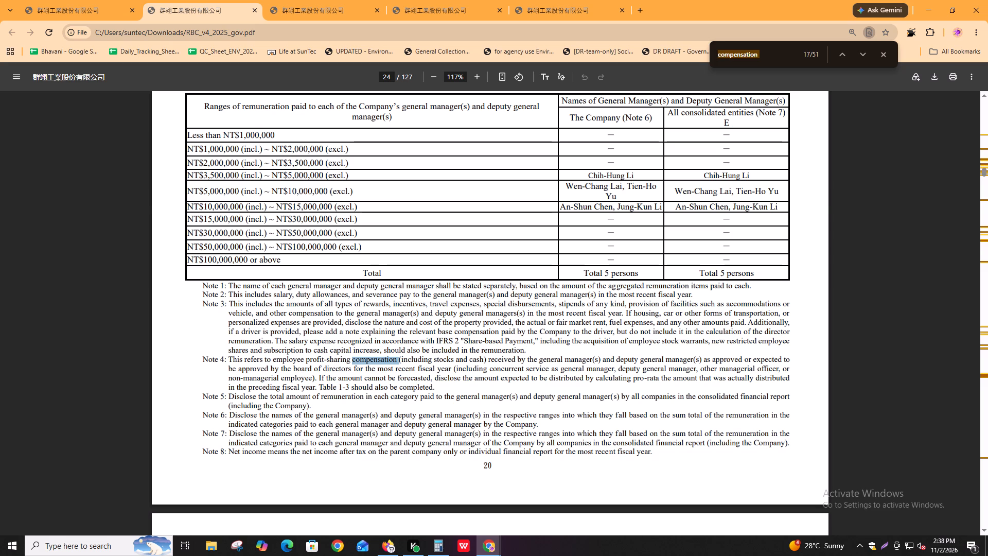
pyautogui.press('Return')
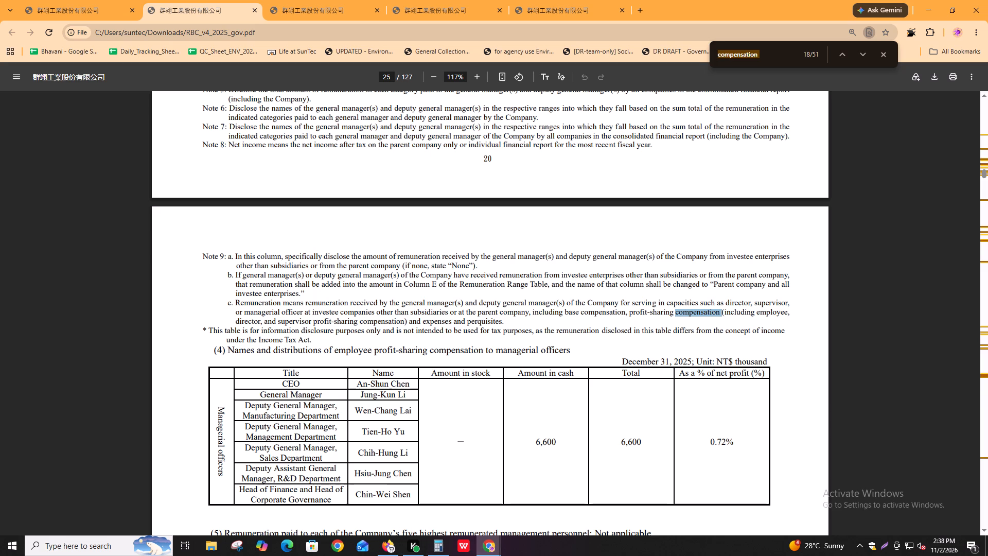
# In Calculator, clear the previous result and compute 36 divided by 133 as a percentage by multiplying by 100.
pyautogui.click(447, 552)
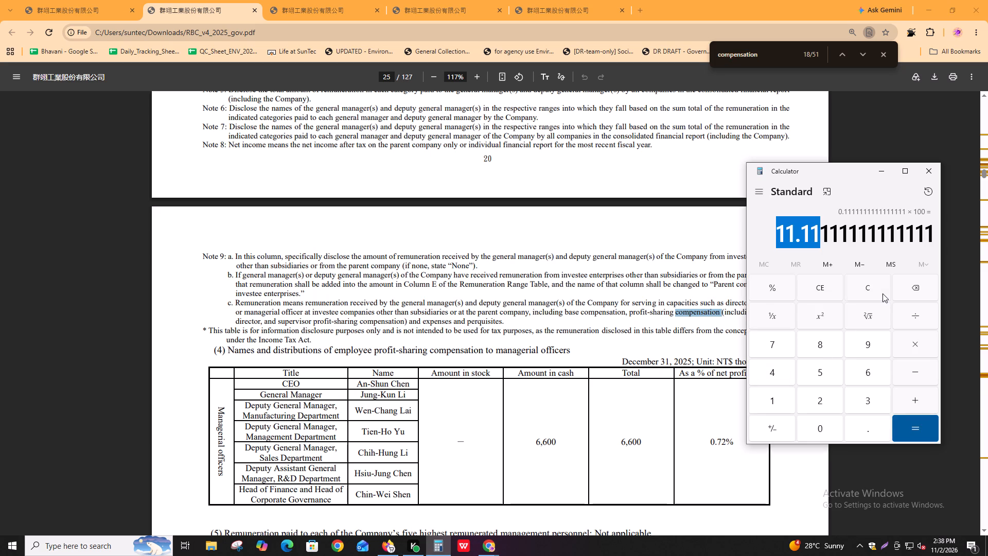
pyautogui.click(883, 293)
pyautogui.write('36/1')
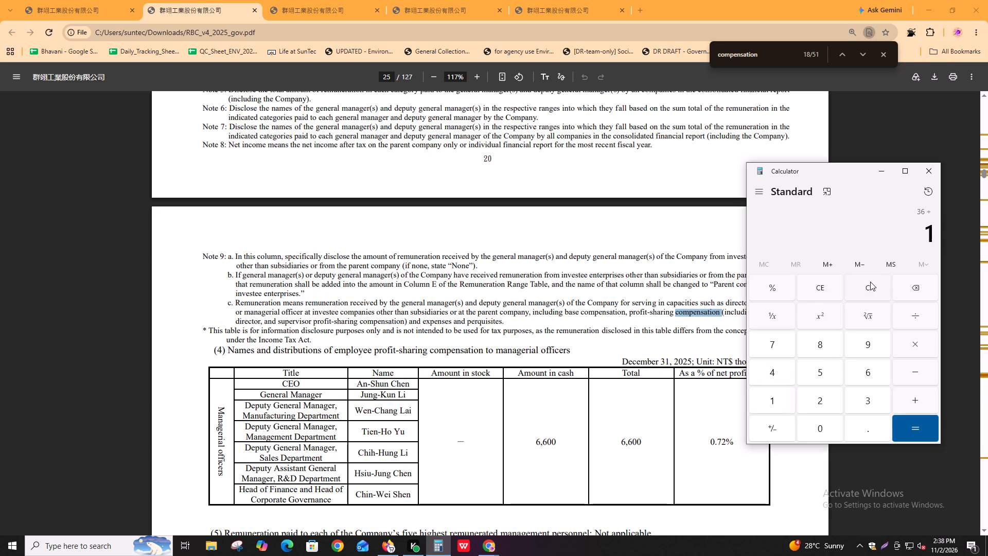
pyautogui.write('33')
pyautogui.press('Return')
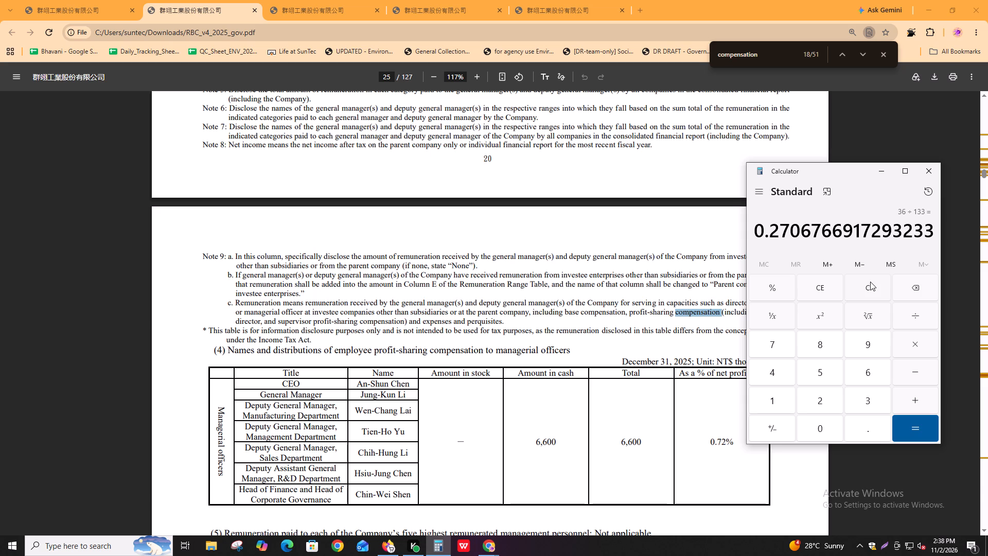
pyautogui.write('*100')
pyautogui.press('Return')
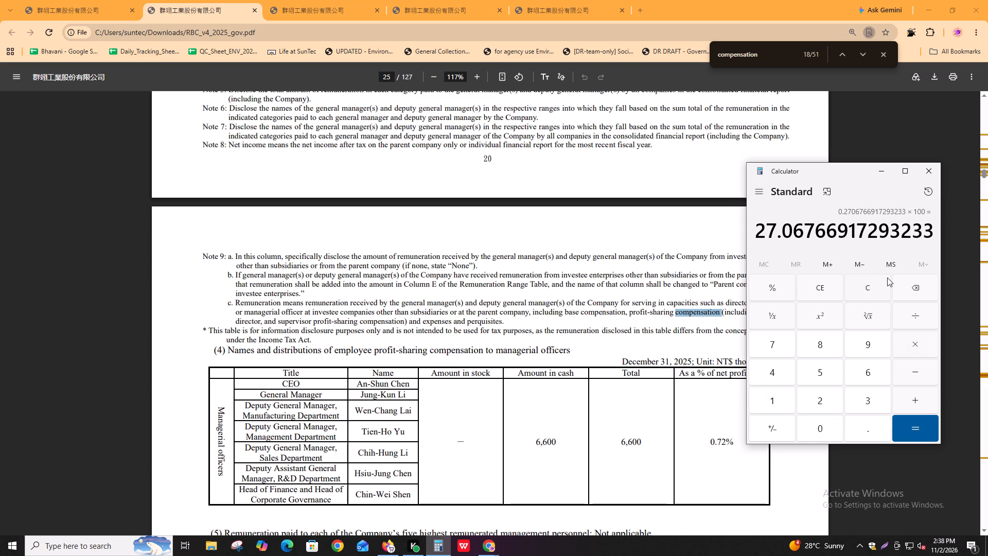
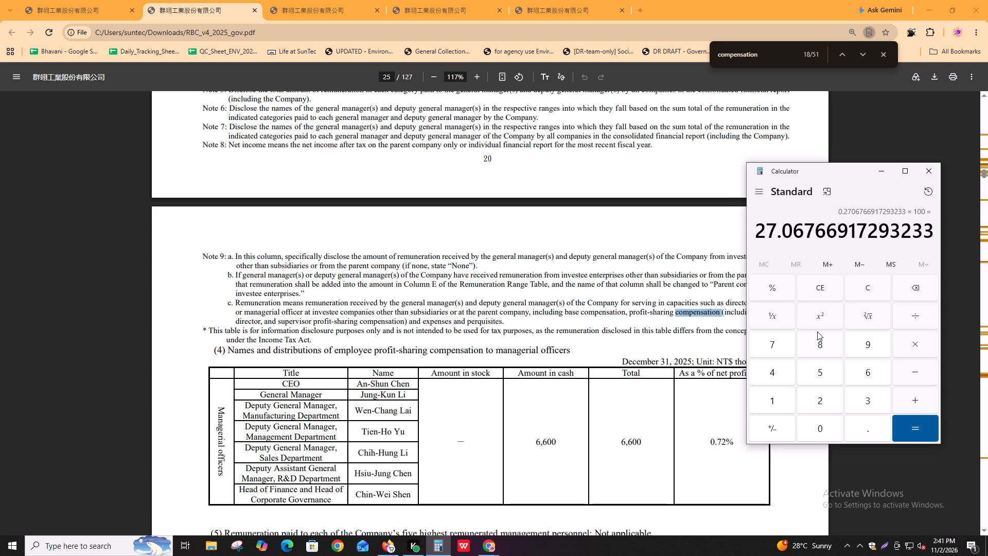
# Return to RBC_v4_2025_gov.pdf and move on through the next two "compensation" matches.
pyautogui.click(584, 390)
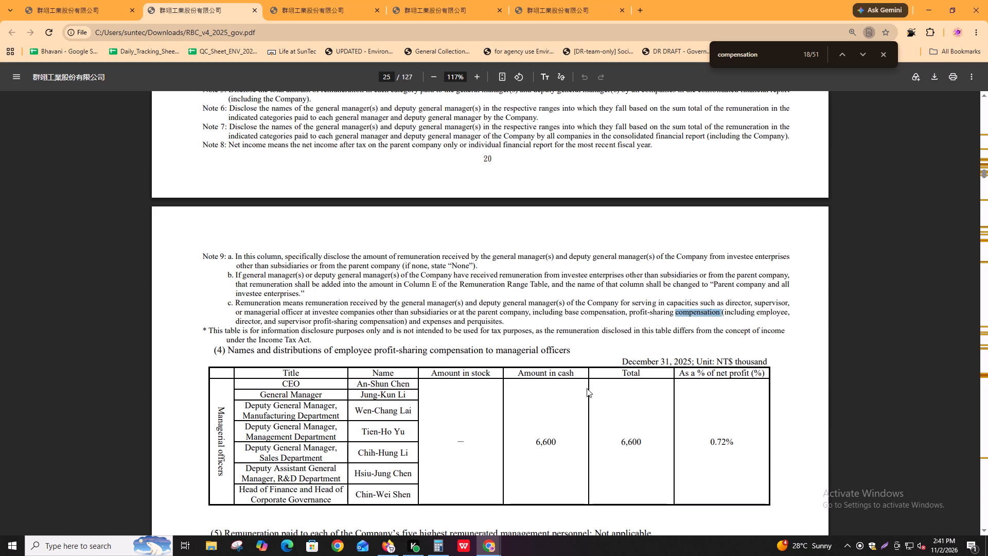
pyautogui.hotkey('ctrl', 'f')
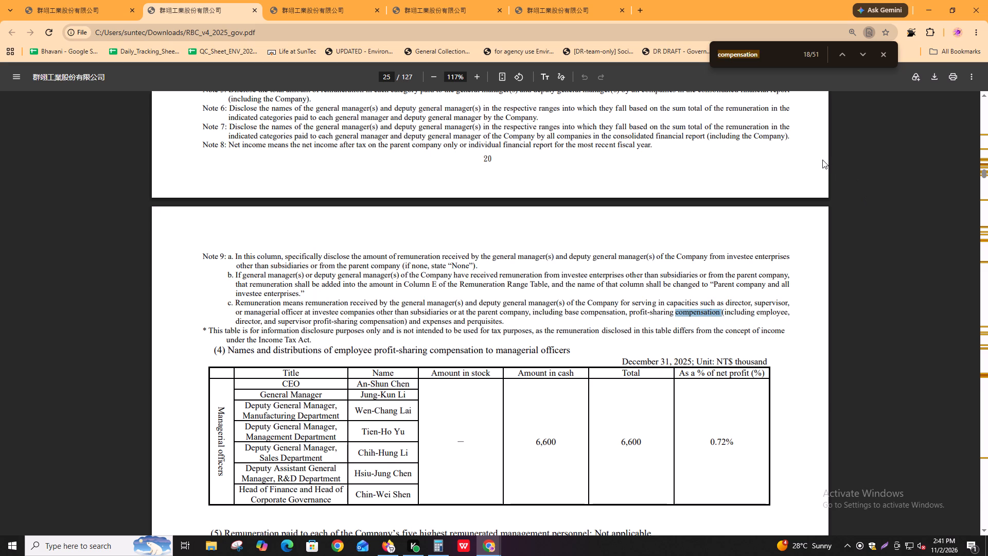
pyautogui.press('Return')
pyautogui.press('Return')
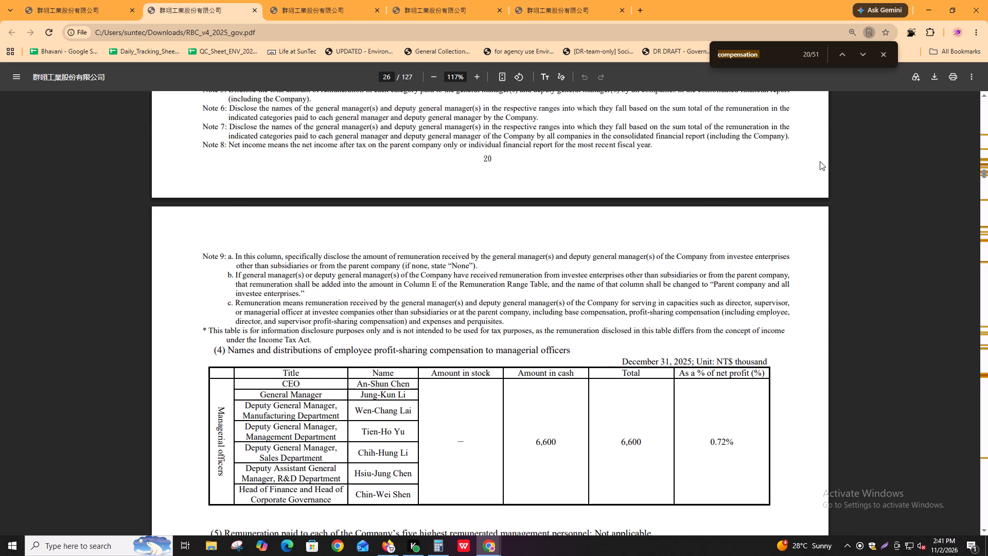
# Clear the previous search term and search the governance report for "compensation comm".
pyautogui.press('space')
pyautogui.press('space')
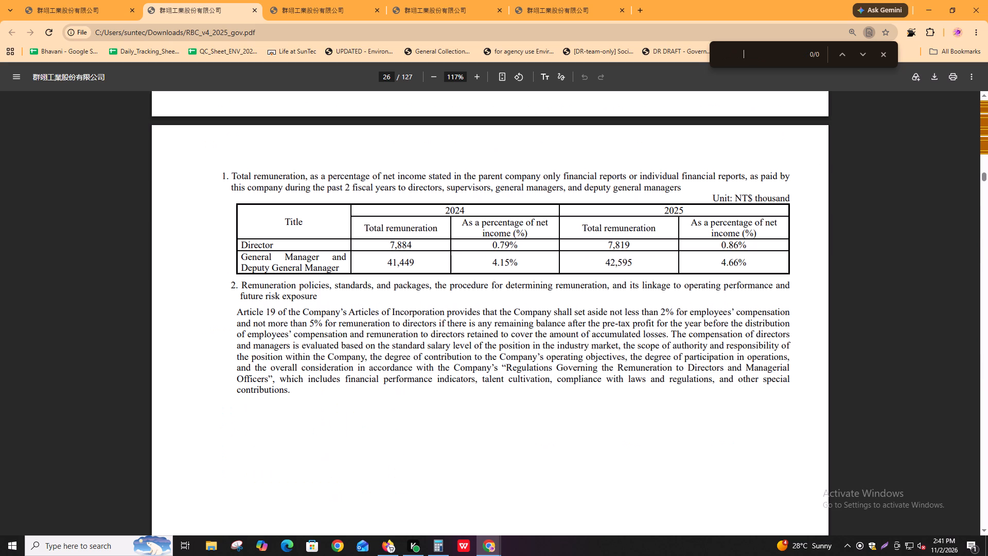
pyautogui.press('BackSpace')
pyautogui.press('BackSpace')
pyautogui.press('BackSpace')
pyautogui.press('BackSpace')
pyautogui.press('BackSpace')
pyautogui.press('BackSpace')
pyautogui.press('BackSpace')
pyautogui.press('BackSpace')
pyautogui.press('BackSpace')
pyautogui.press('BackSpace')
pyautogui.press('BackSpace')
pyautogui.press('BackSpace')
pyautogui.press('BackSpace')
pyautogui.press('BackSpace')
pyautogui.press('BackSpace')
pyautogui.press('BackSpace')
pyautogui.press('BackSpace')
pyautogui.press('BackSpace')
pyautogui.press('BackSpace')
pyautogui.press('BackSpace')
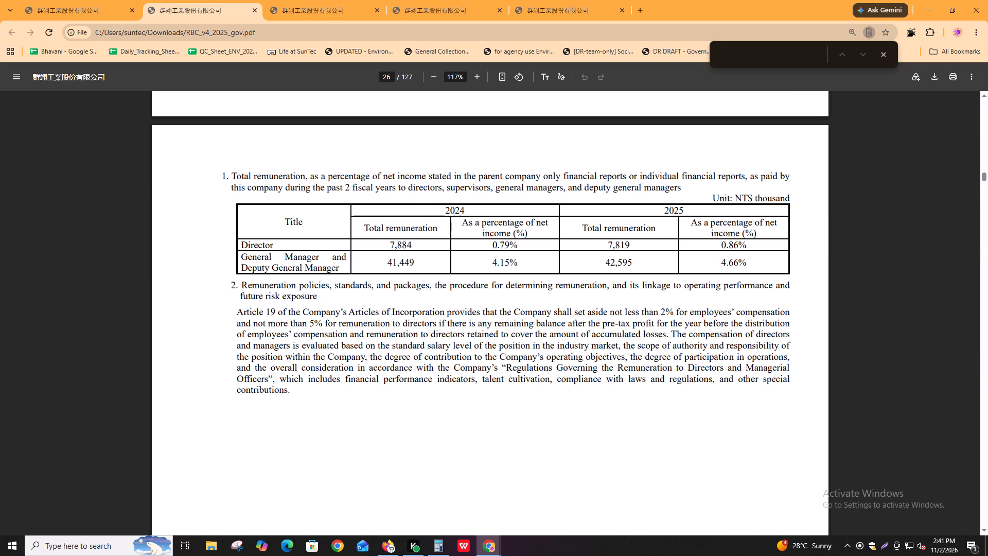
pyautogui.hotkey('ctrl', 'f')
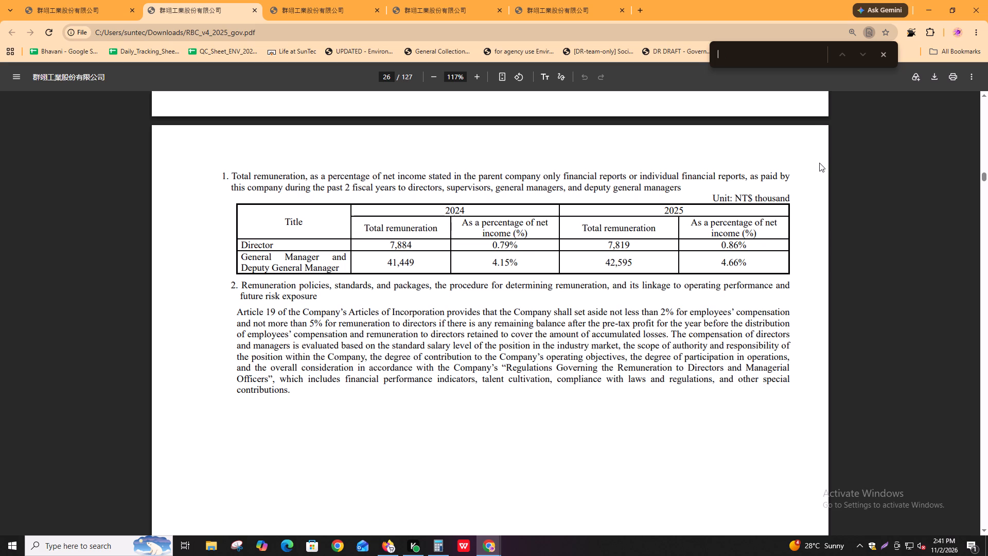
pyautogui.write('compensation comm')
pyautogui.press('Return')
pyautogui.press('Return')
pyautogui.press('Return')
pyautogui.press('Return')
pyautogui.press('Return')
pyautogui.hotkey('ctrl', 'f')
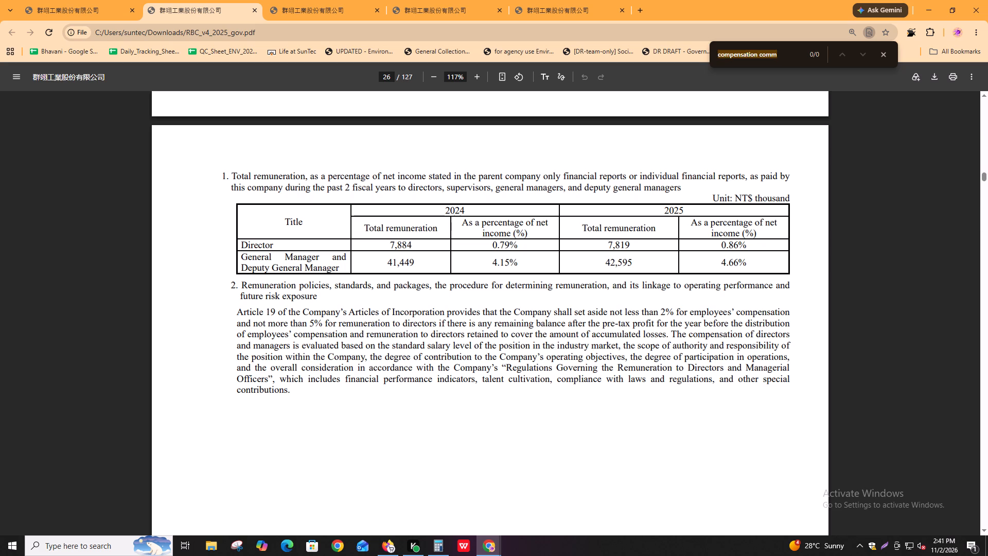
# Search the report for "remuneration committ" and step through the matches to the section on the committee's composition and operation on page 42.
pyautogui.write('remuneration')
pyautogui.press('space')
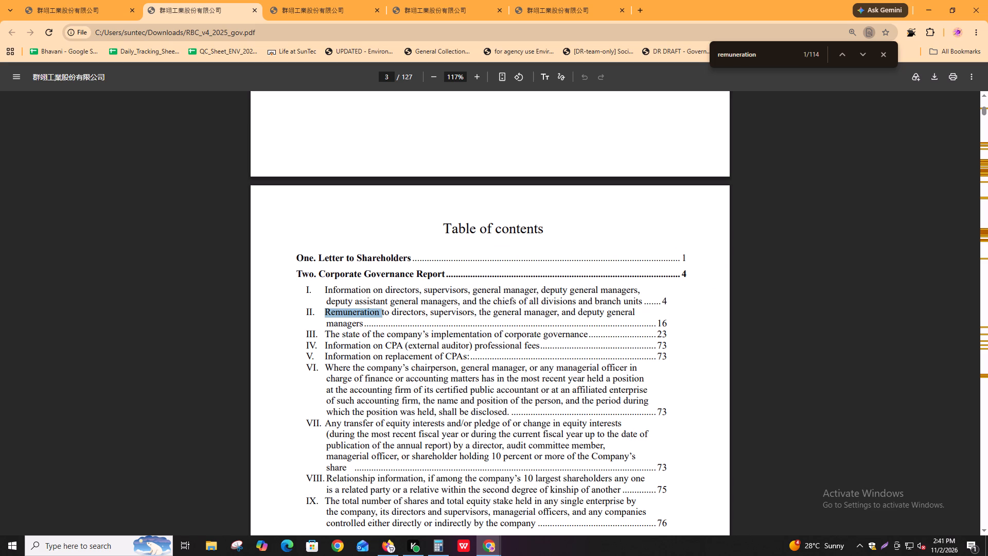
pyautogui.write('co')
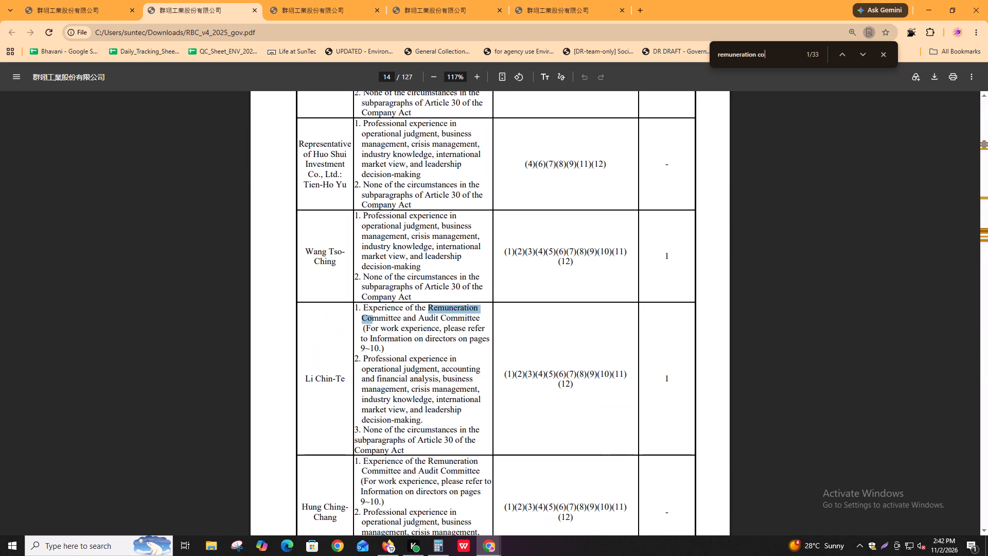
pyautogui.write('mm')
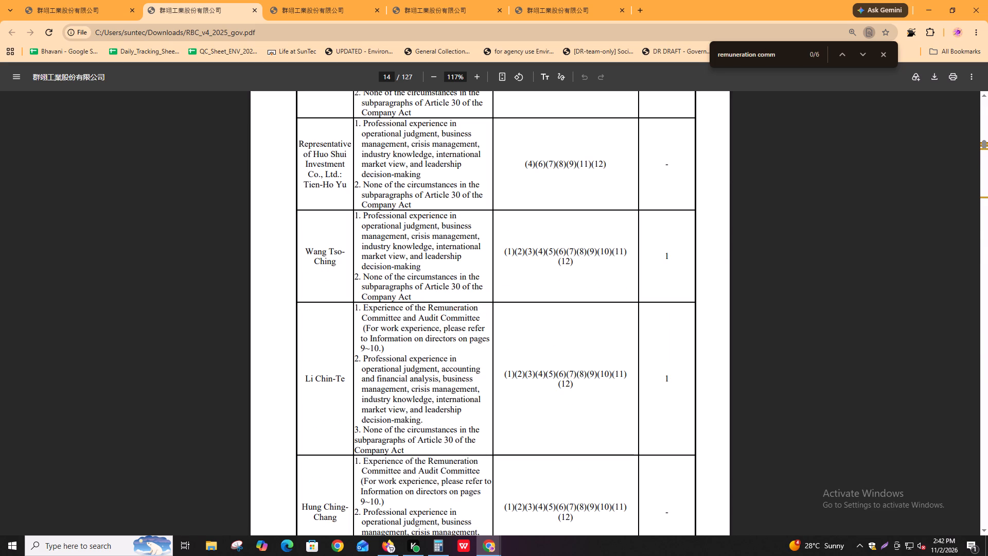
pyautogui.write('itt')
pyautogui.press('Return')
pyautogui.press('Return')
pyautogui.press('Return')
pyautogui.press('Return')
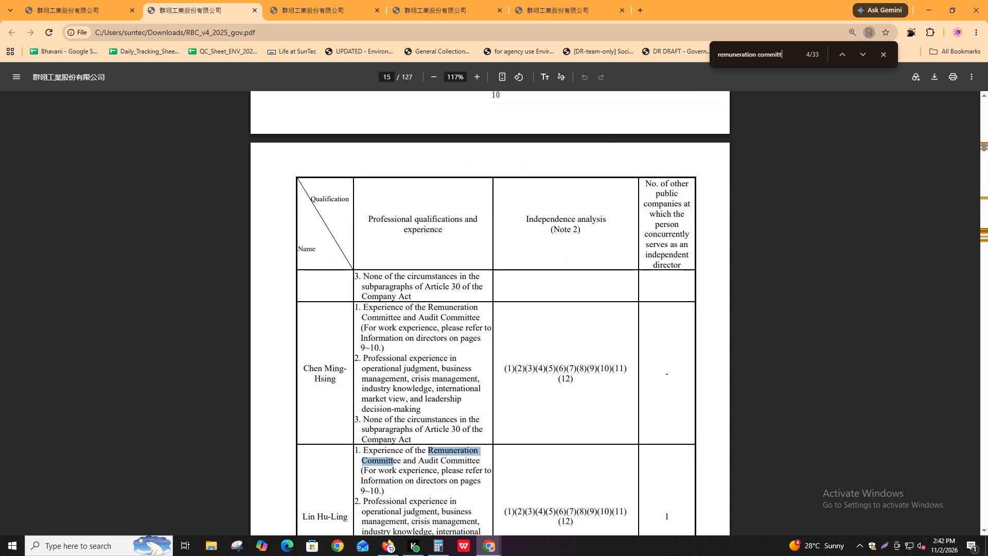
pyautogui.press('Return')
pyautogui.press('Return')
pyautogui.hotkey('shift', 'Return')
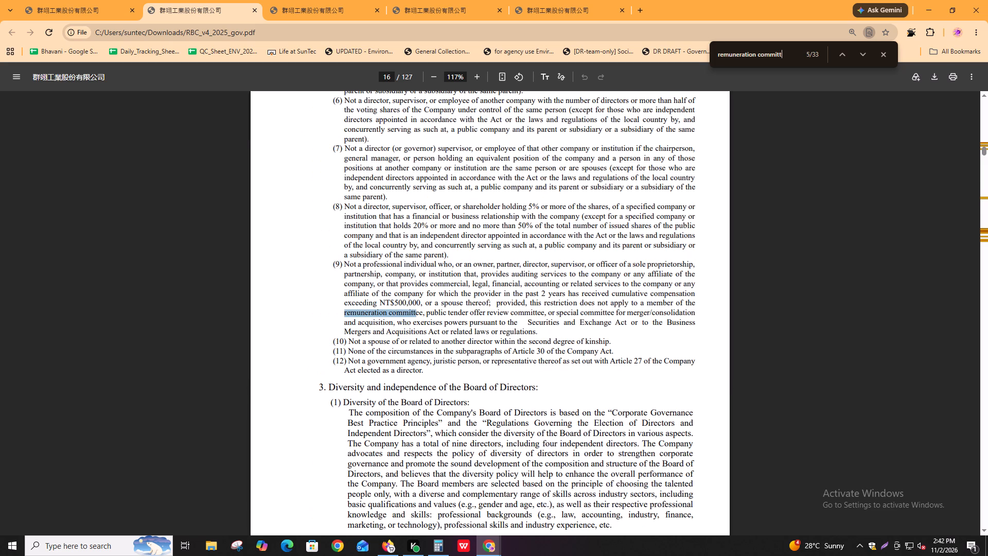
pyautogui.press('Return')
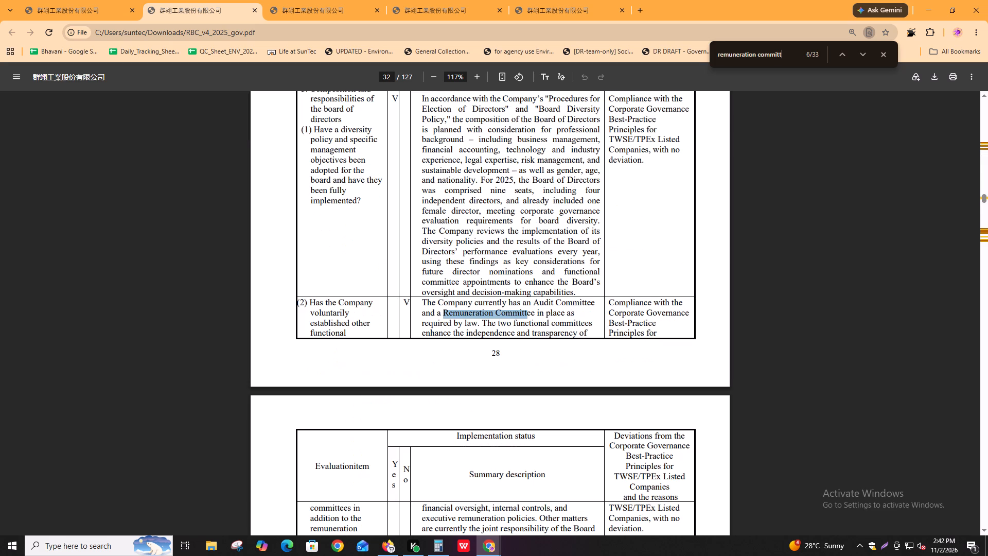
pyautogui.press('Return')
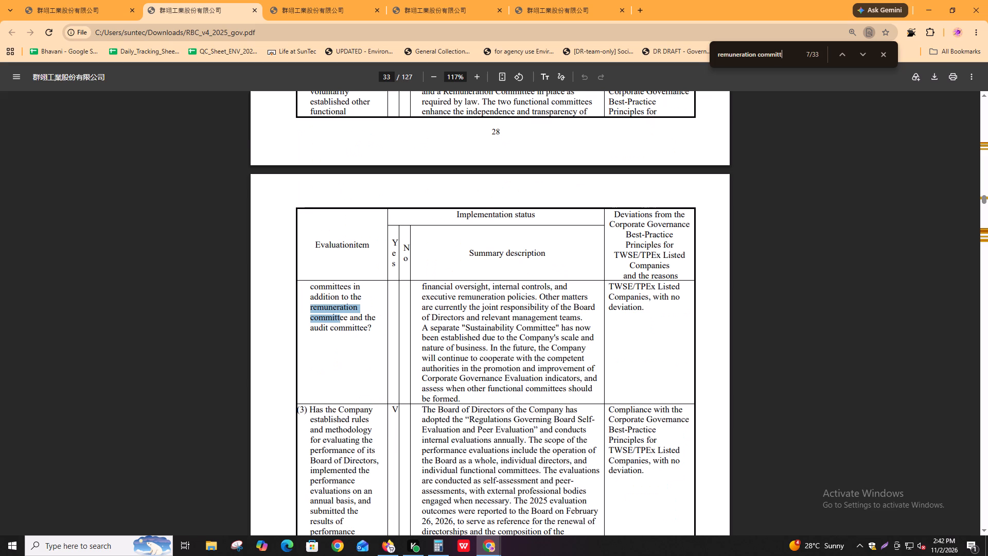
pyautogui.press('Return')
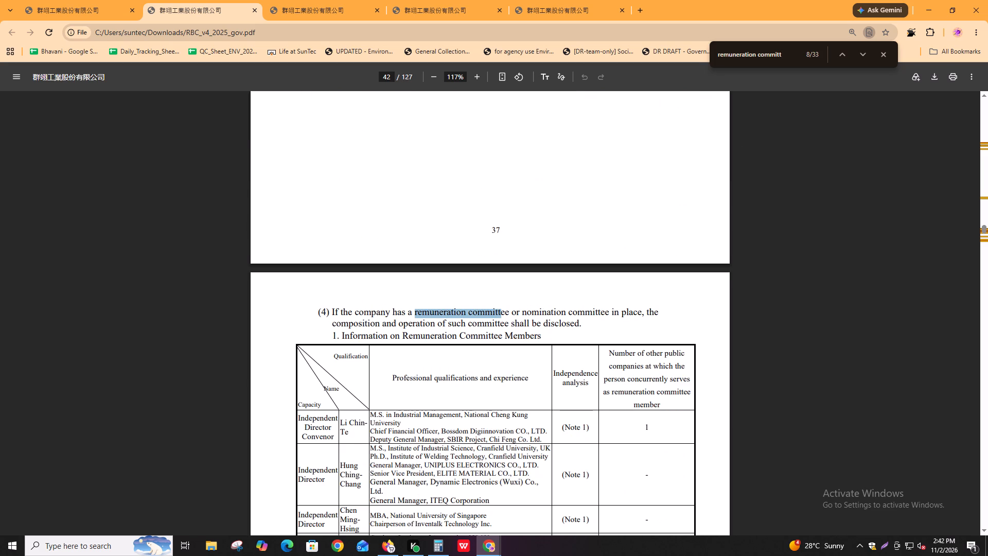
# Examine the Remuneration Committee members table and meeting attendance table on page 42 for each member's capacity and independence.
pyautogui.scroll(-2, 574, 353)
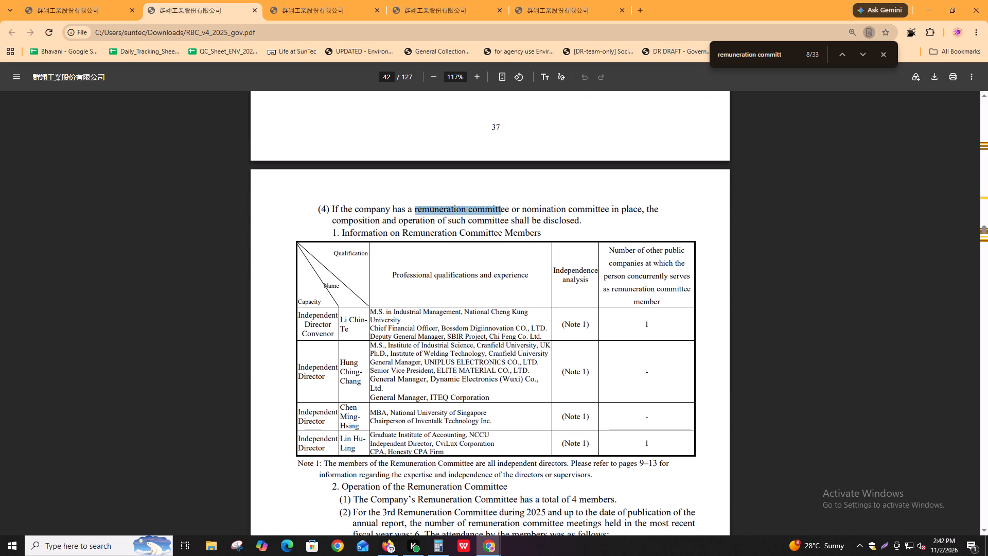
pyautogui.moveTo(306, 321); pyautogui.dragTo(331, 325)
pyautogui.moveTo(309, 362); pyautogui.dragTo(345, 366)
pyautogui.moveTo(304, 423); pyautogui.dragTo(320, 424)
pyautogui.click(401, 411)
pyautogui.scroll(-4, 550, 441)
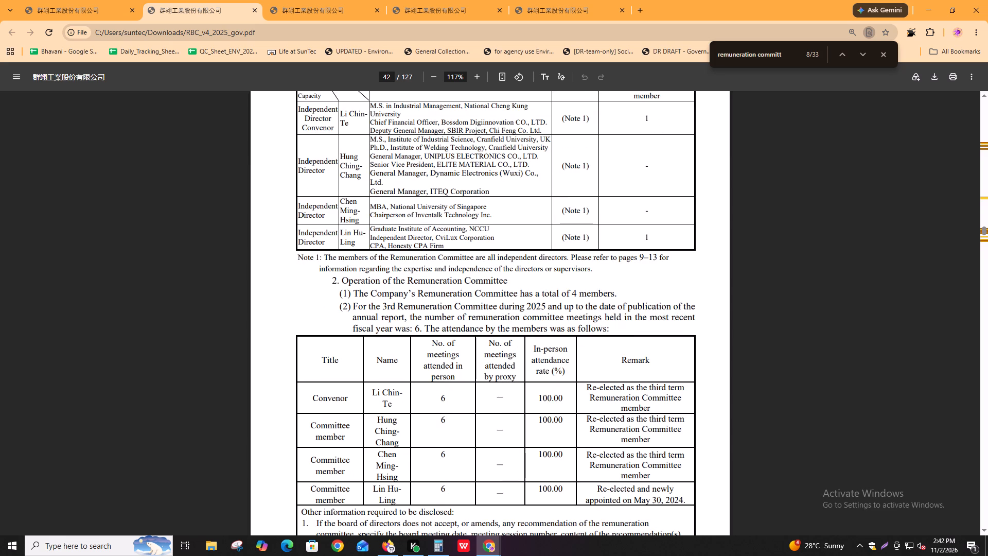
pyautogui.moveTo(377, 423); pyautogui.dragTo(390, 423)
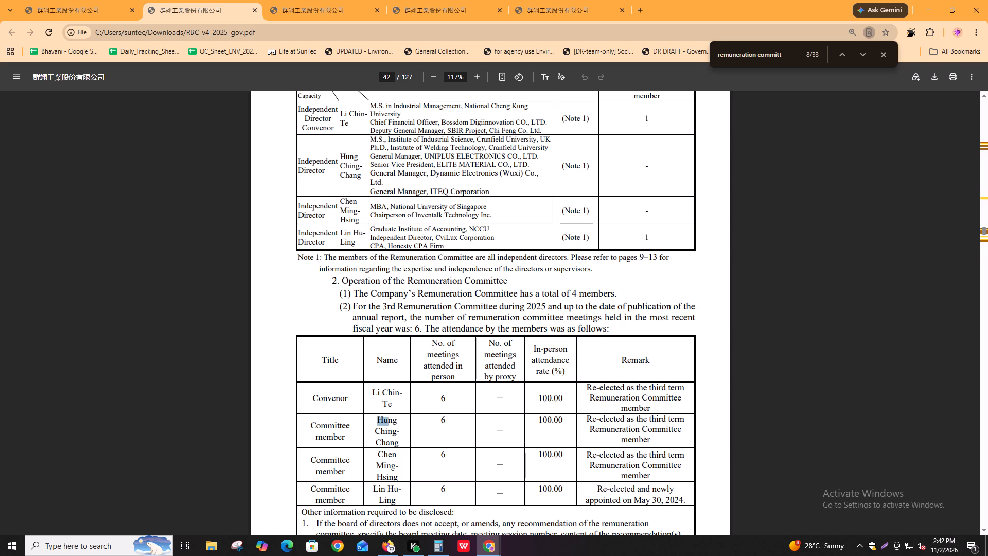
pyautogui.click(390, 423)
pyautogui.scroll(2, 417, 432)
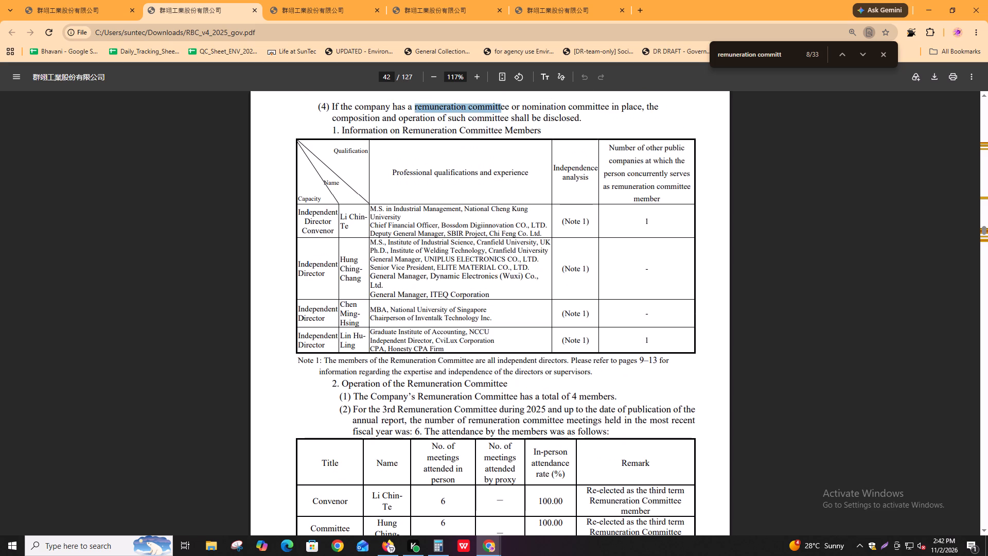
# Switch to the Group Up Industrial task in Igloo, expand the Compensation_independence field, and go to page 42 of the report.
pyautogui.hotkey('alt', 'Tab')
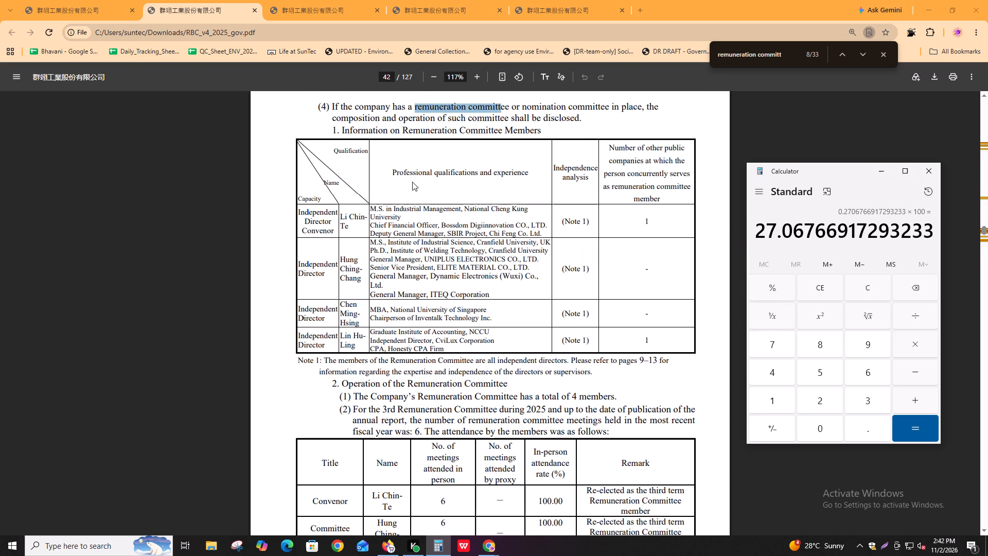
pyautogui.hotkey('alt', 'Tab')
pyautogui.hotkey('alt', 'Tab')
pyautogui.hotkey('alt', 'Tab')
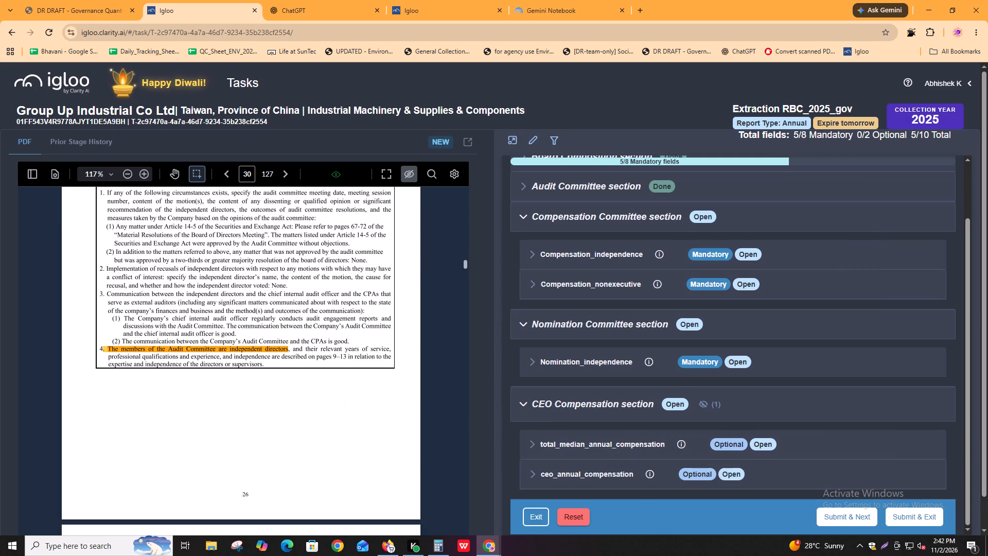
pyautogui.click(601, 257)
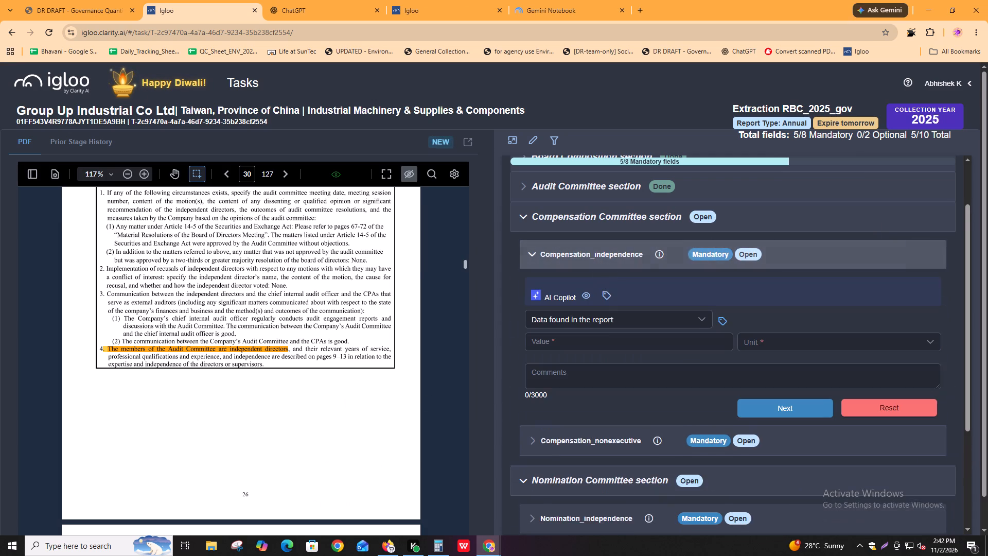
pyautogui.hotkey('alt', 'Tab')
pyautogui.hotkey('alt', 'Tab')
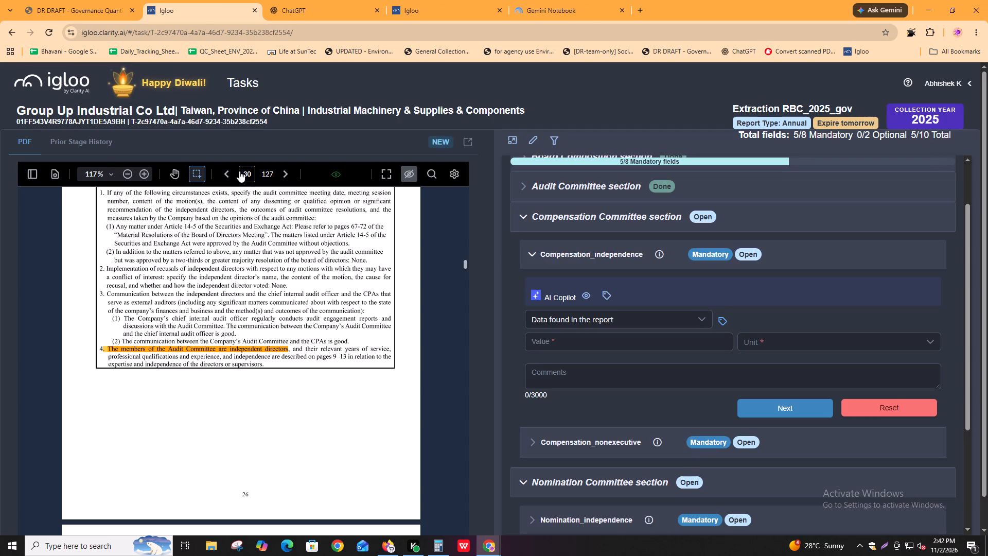
pyautogui.click(245, 174)
pyautogui.write('42')
pyautogui.press('Return')
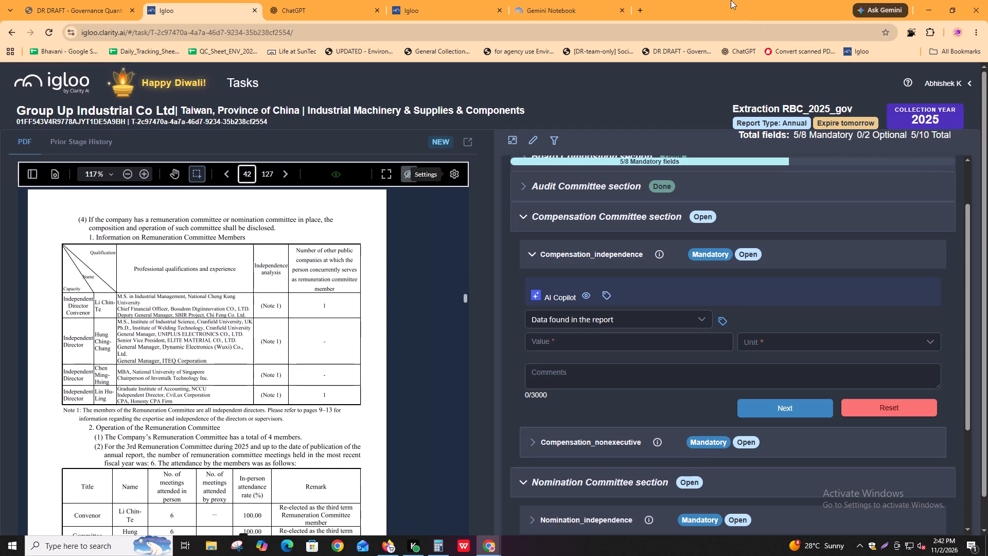
# Copy the Audit_independence comment "(4/4)*100 = 100%" into the comments of Compensation_independence.
pyautogui.keyDown('shift'); pyautogui.scroll(1, 138, 352); pyautogui.keyUp('shift')
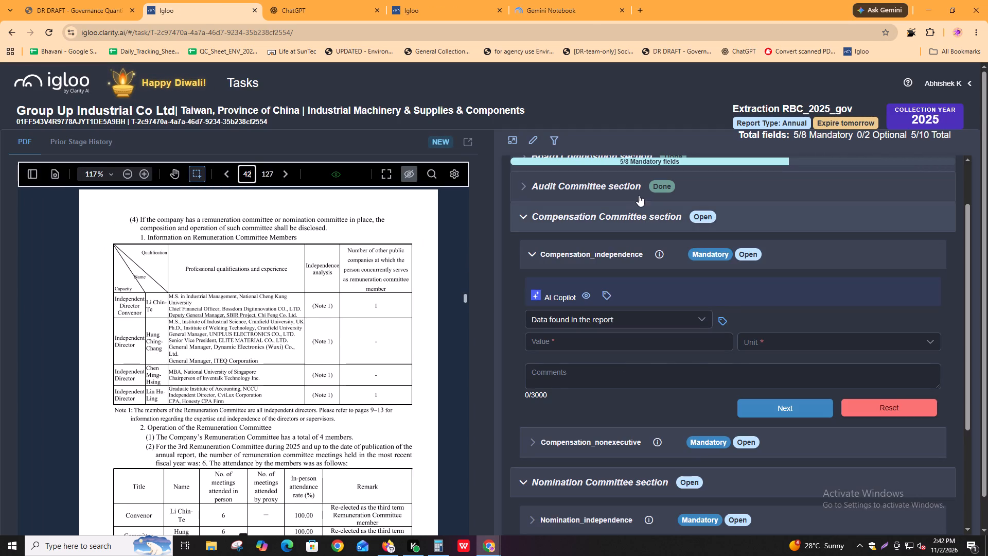
pyautogui.click(637, 189)
pyautogui.click(625, 227)
pyautogui.keyDown('alt'); pyautogui.click(616, 401); pyautogui.keyUp('alt')
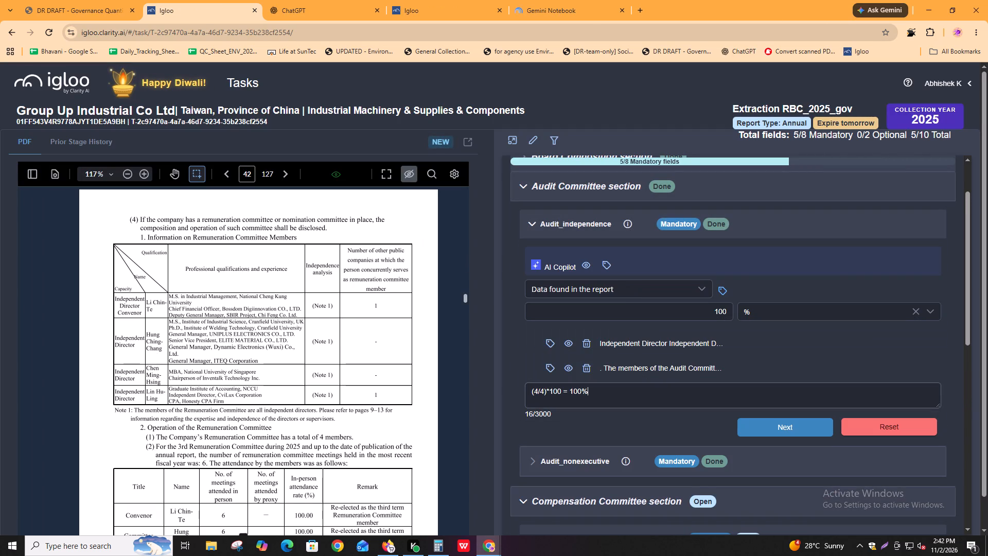
pyautogui.scroll(-4, 616, 400)
pyautogui.click(598, 454)
pyautogui.hotkey('ctrl', 'v')
# Expand the Compensation_nonexecutive field and paste the comment "(4/4)*100 = 100%" into it.
pyautogui.scroll(-5, 605, 445)
pyautogui.click(635, 353)
pyautogui.click(633, 355)
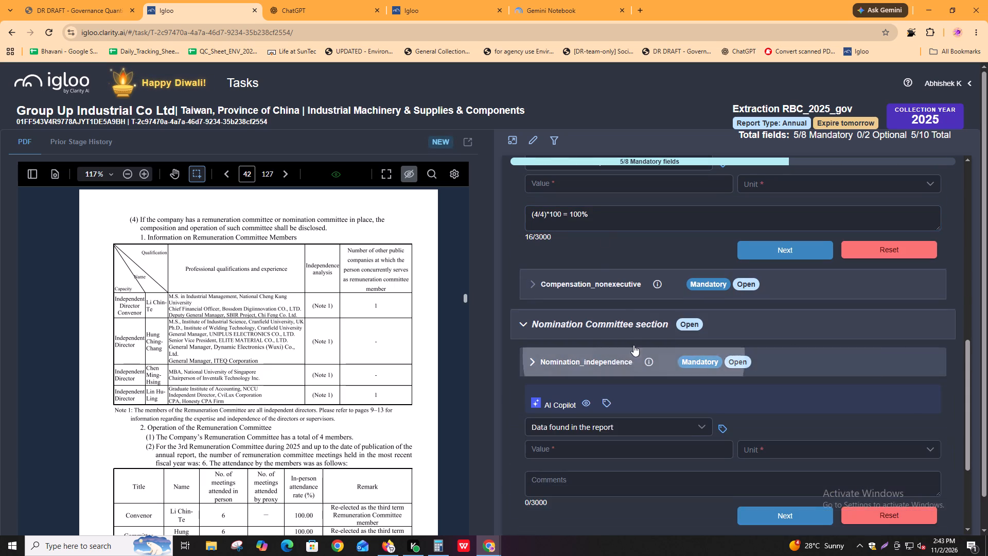
pyautogui.click(594, 282)
pyautogui.click(600, 412)
pyautogui.hotkey('ctrl', 'v')
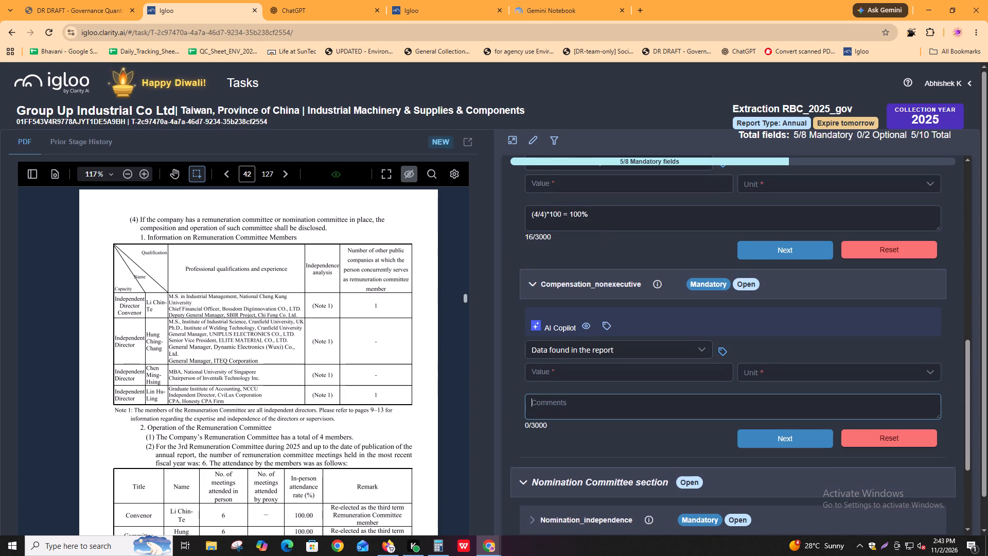
# Copy the value 100 from Audit_independence into the value of Compensation_independence.
pyautogui.scroll(3, 614, 339)
pyautogui.scroll(4, 616, 285)
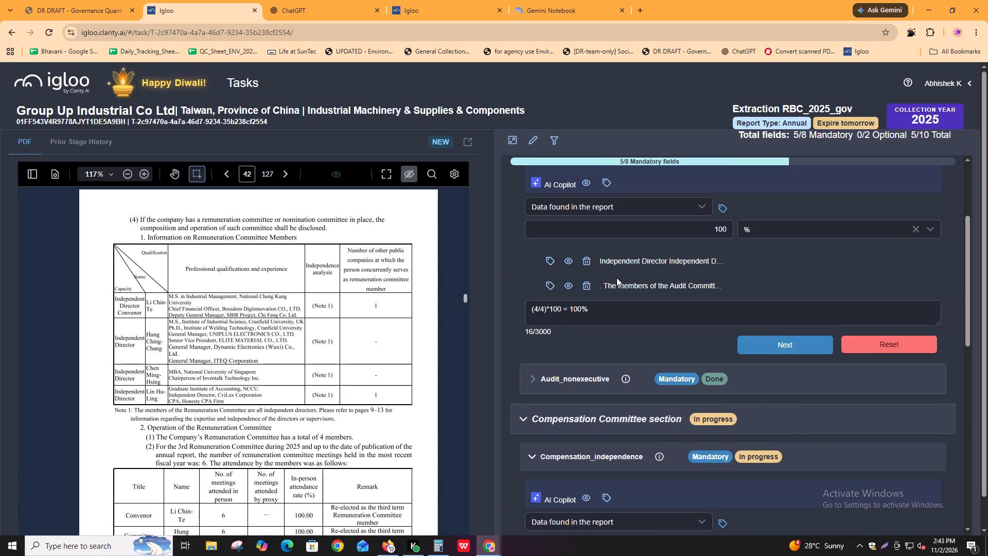
pyautogui.scroll(1, 625, 245)
pyautogui.keyDown('alt'); pyautogui.click(624, 273); pyautogui.keyUp('alt')
pyautogui.scroll(-4, 632, 318)
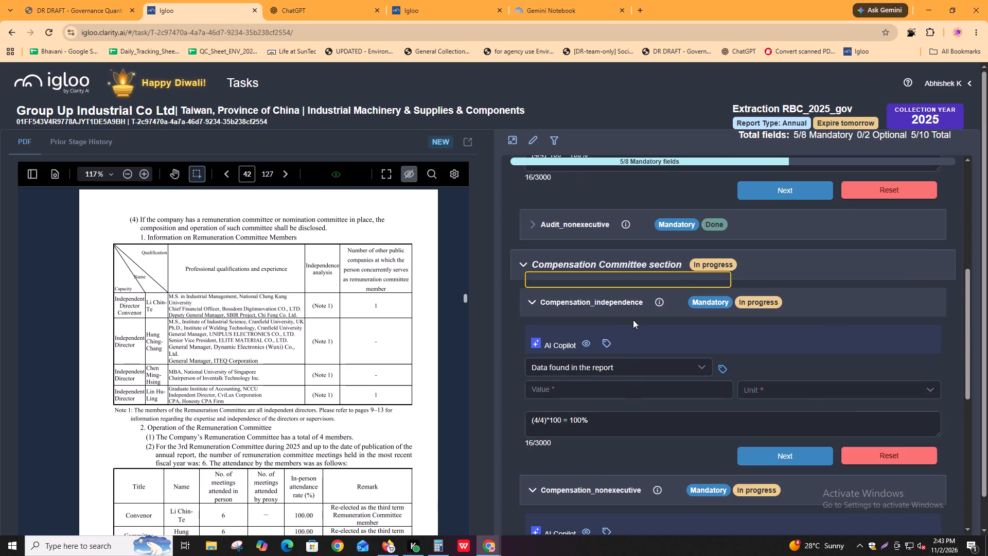
pyautogui.scroll(-3, 633, 325)
pyautogui.click(615, 232)
pyautogui.hotkey('ctrl', 'v')
pyautogui.scroll(-3, 682, 305)
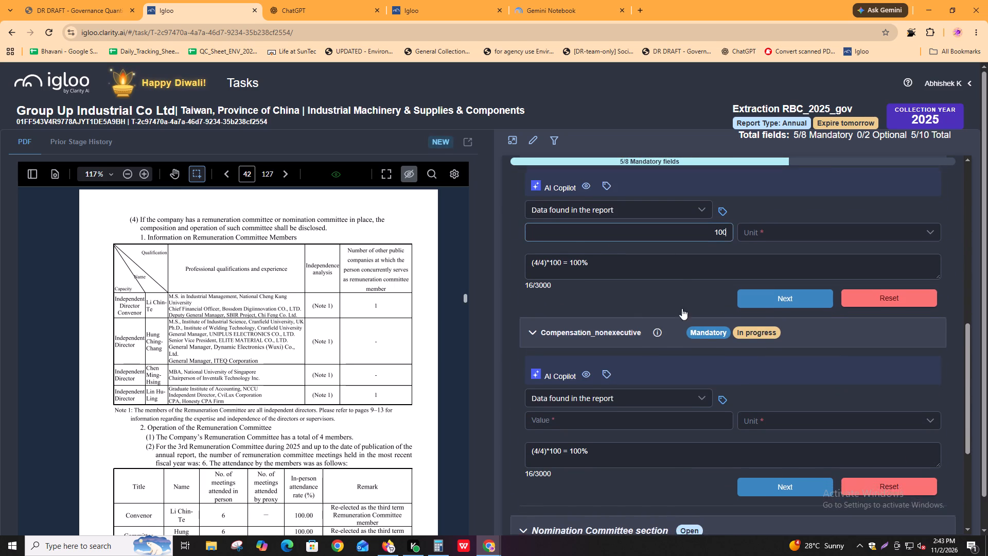
# Set the Compensation_nonexecutive value to 100 with % as its unit.
pyautogui.click(679, 265)
pyautogui.hotkey('ctrl', 'v')
pyautogui.click(762, 275)
pyautogui.click(756, 296)
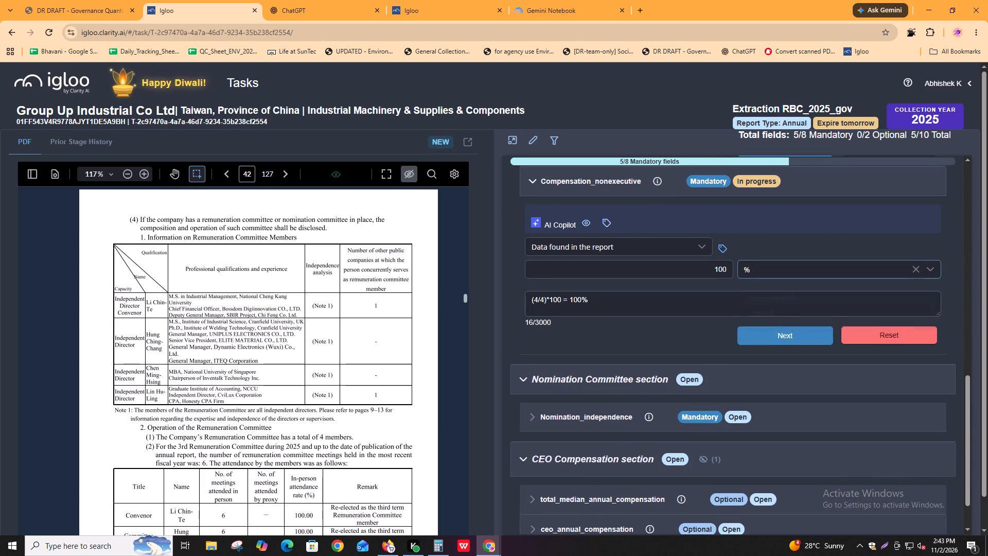
# Set the unit of Compensation_independence to %.
pyautogui.scroll(4, 754, 291)
pyautogui.click(756, 284)
pyautogui.click(749, 302)
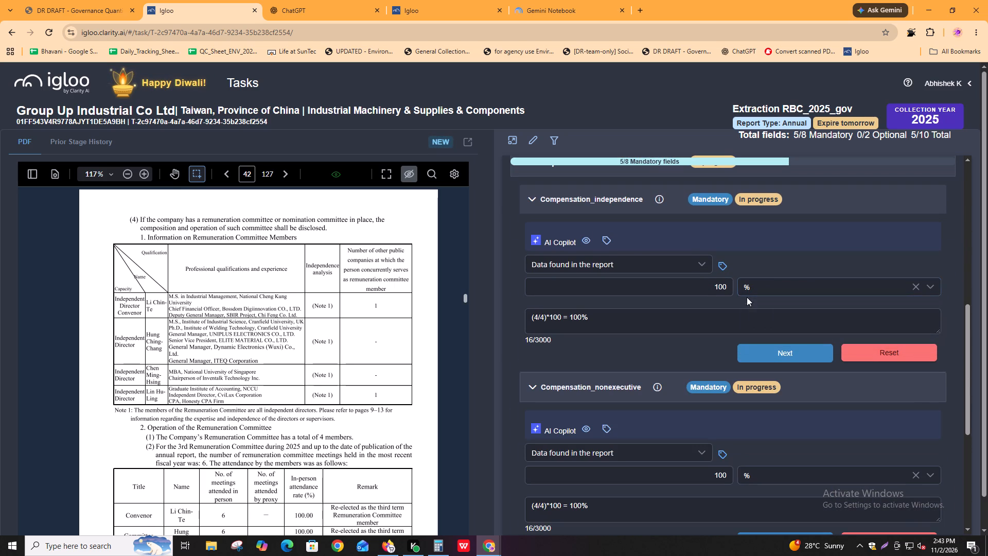
# Annotate page 42's Remuneration Committee Members table, from its heading through the last director's name, as a valid extract for Compensation_independence.
pyautogui.click(721, 265)
pyautogui.moveTo(138, 263); pyautogui.dragTo(262, 426)
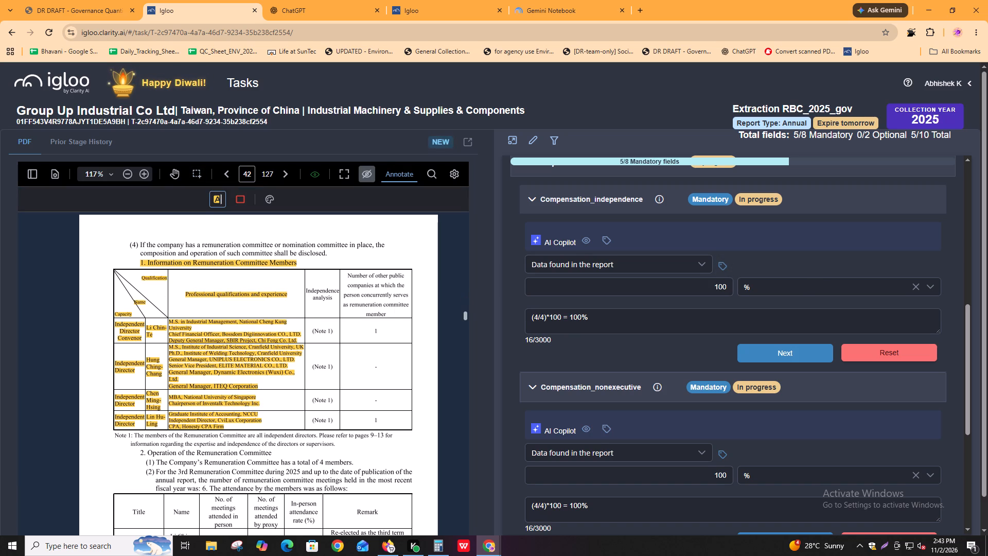
pyautogui.moveTo(262, 426); pyautogui.dragTo(406, 427)
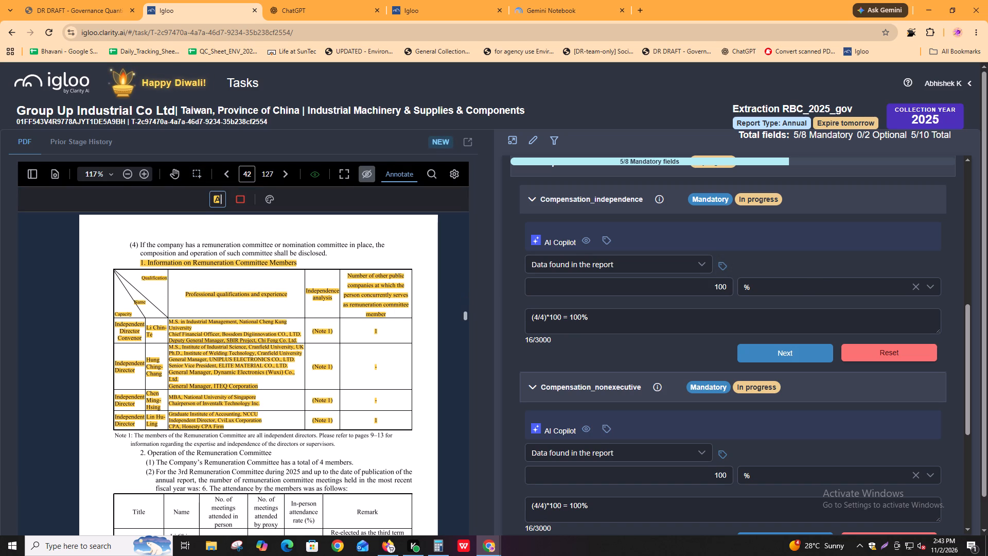
pyautogui.moveTo(406, 427); pyautogui.dragTo(150, 421)
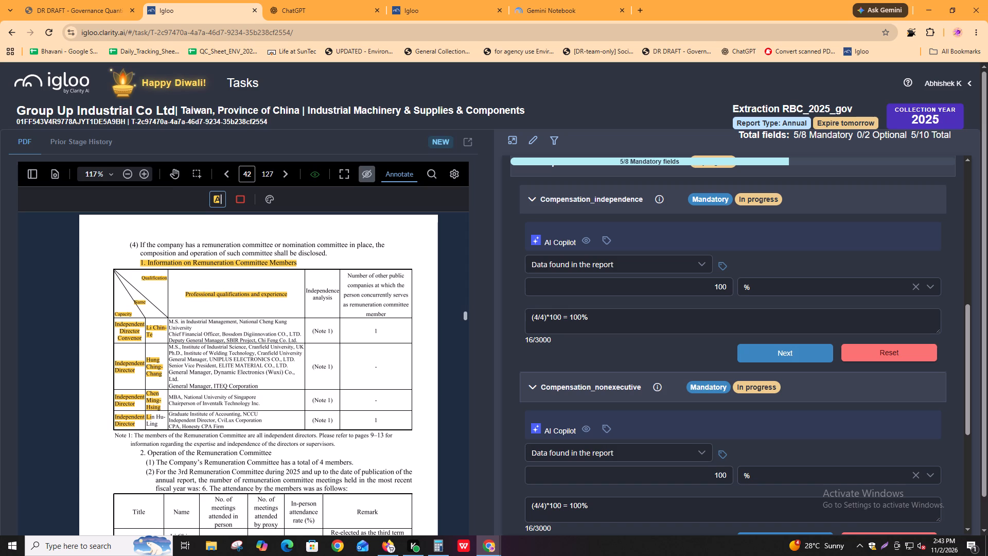
pyautogui.moveTo(150, 421); pyautogui.dragTo(158, 430)
pyautogui.moveTo(158, 430); pyautogui.dragTo(164, 425)
pyautogui.moveTo(164, 425); pyautogui.dragTo(161, 427)
pyautogui.click(445, 341)
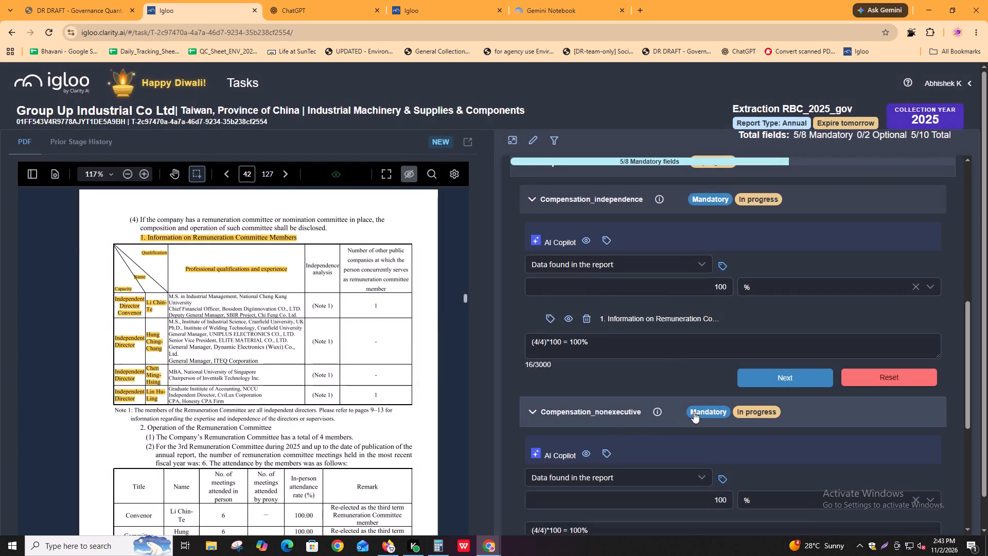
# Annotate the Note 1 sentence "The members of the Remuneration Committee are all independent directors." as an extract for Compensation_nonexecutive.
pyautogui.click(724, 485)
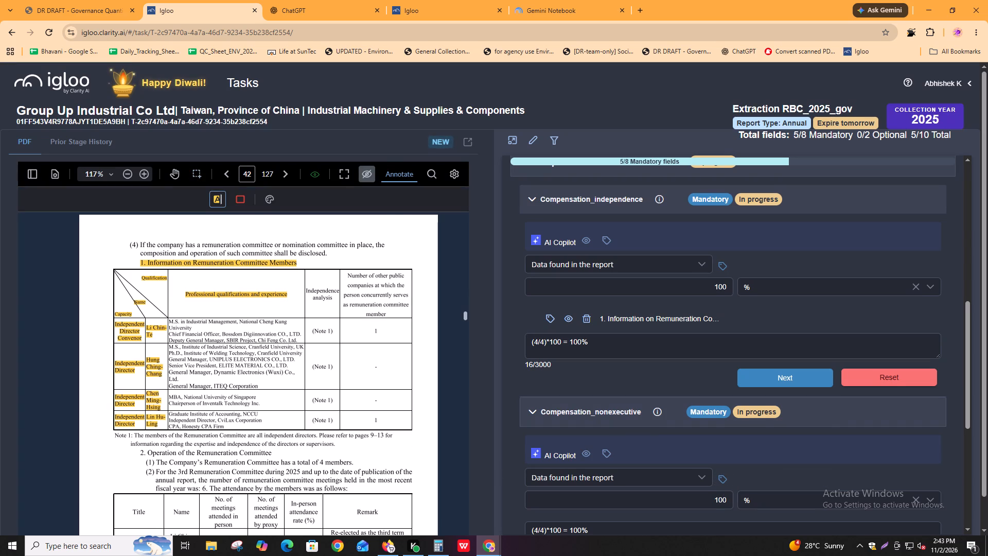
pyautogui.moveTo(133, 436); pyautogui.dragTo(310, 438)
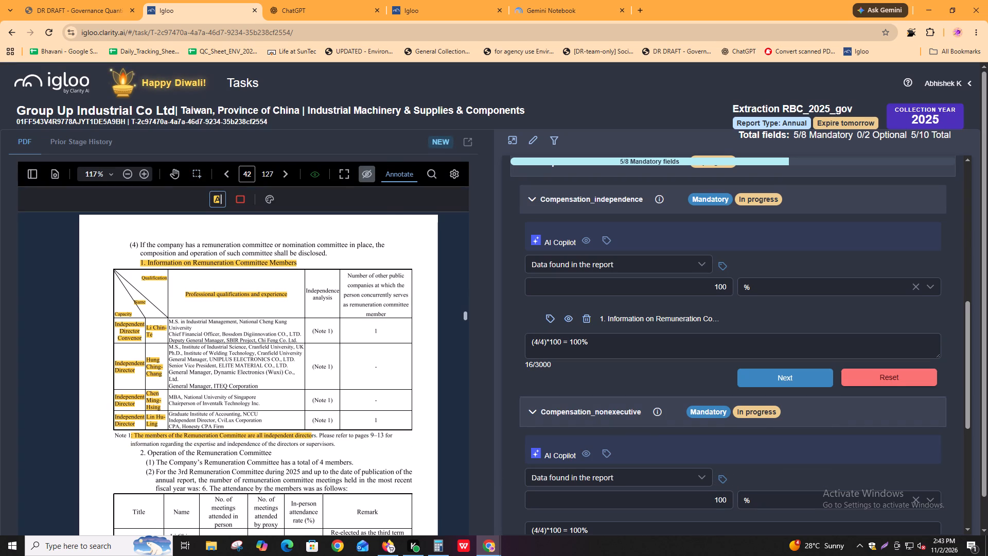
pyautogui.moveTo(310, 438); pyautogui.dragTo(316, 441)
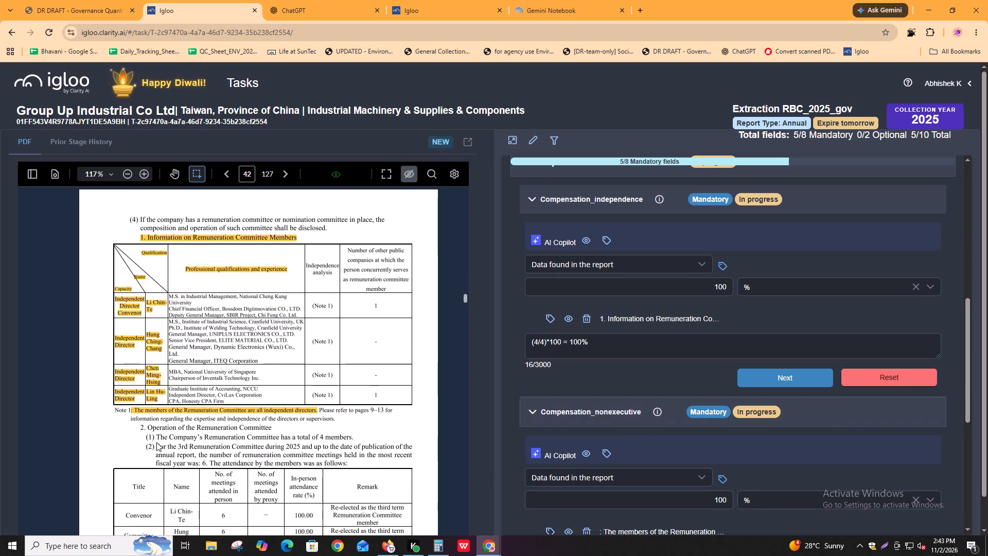
# Annotate the Note 1 sentence "The members of the Remuneration Committee are all independent directors." as a second extract for Compensation_independence.
pyautogui.scroll(-2, 281, 405)
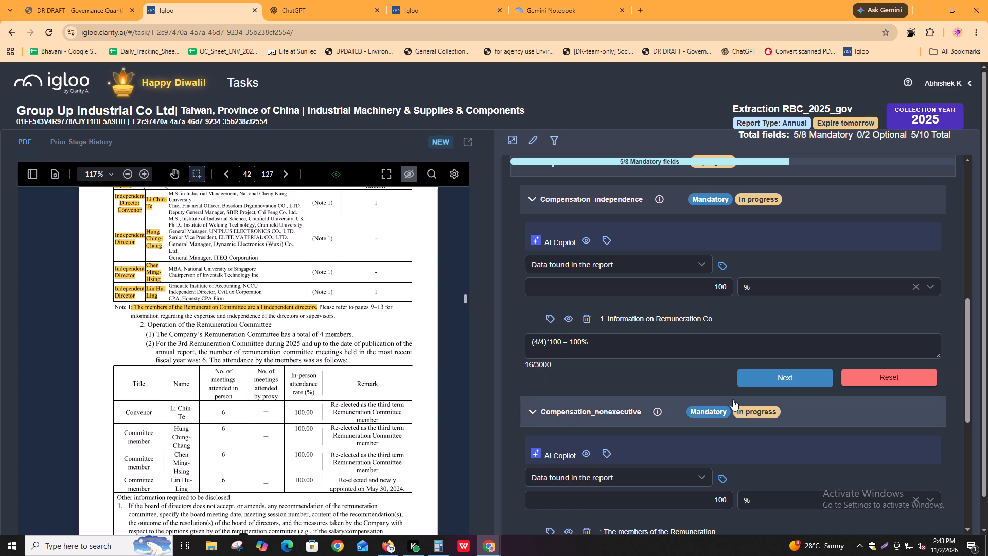
pyautogui.scroll(-1, 676, 401)
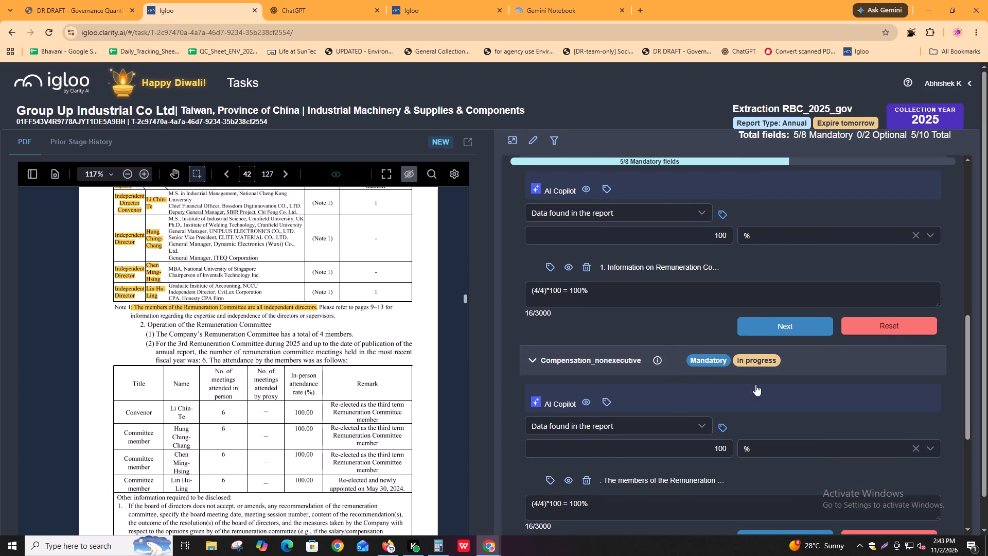
pyautogui.scroll(1, 715, 342)
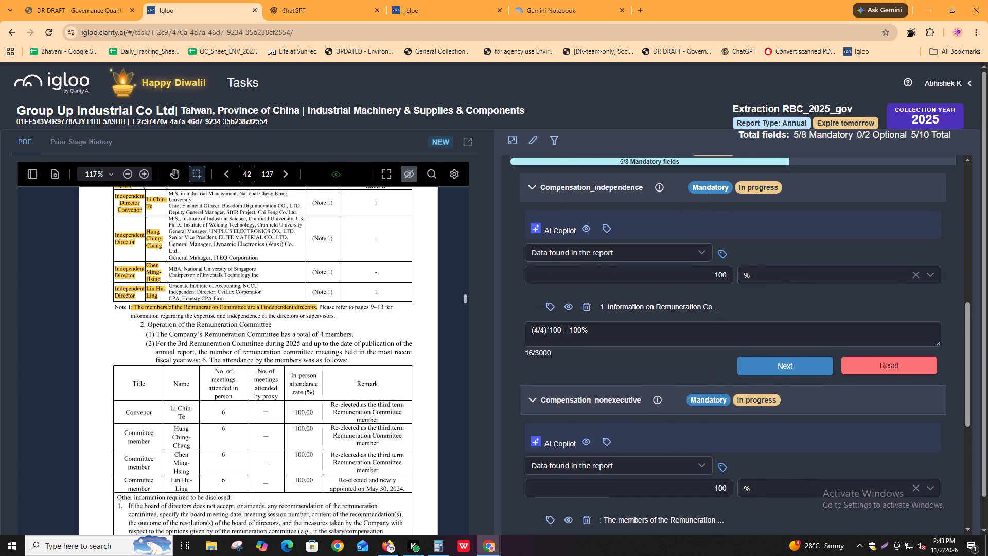
pyautogui.scroll(-1, 704, 462)
pyautogui.scroll(1, 690, 387)
pyautogui.click(725, 269)
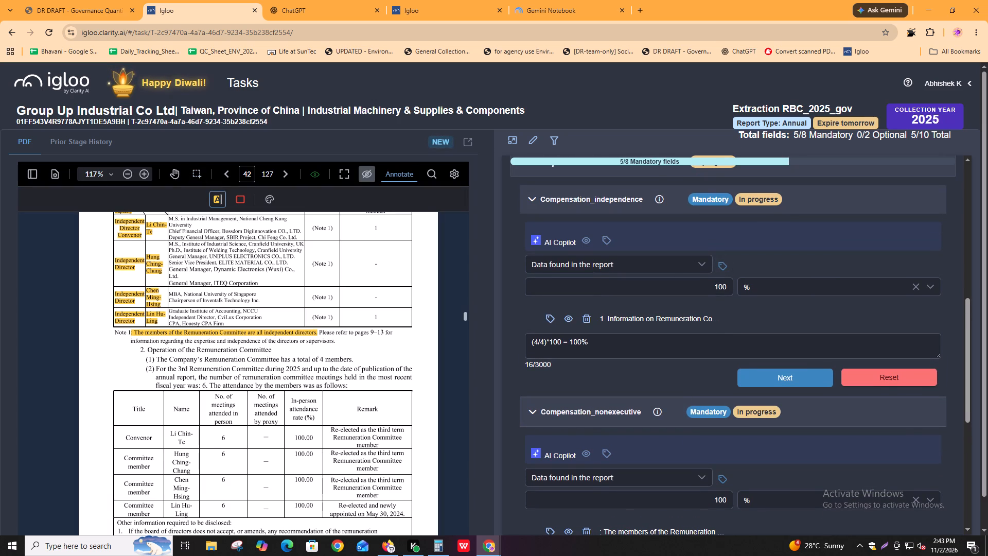
pyautogui.moveTo(134, 331); pyautogui.dragTo(294, 332)
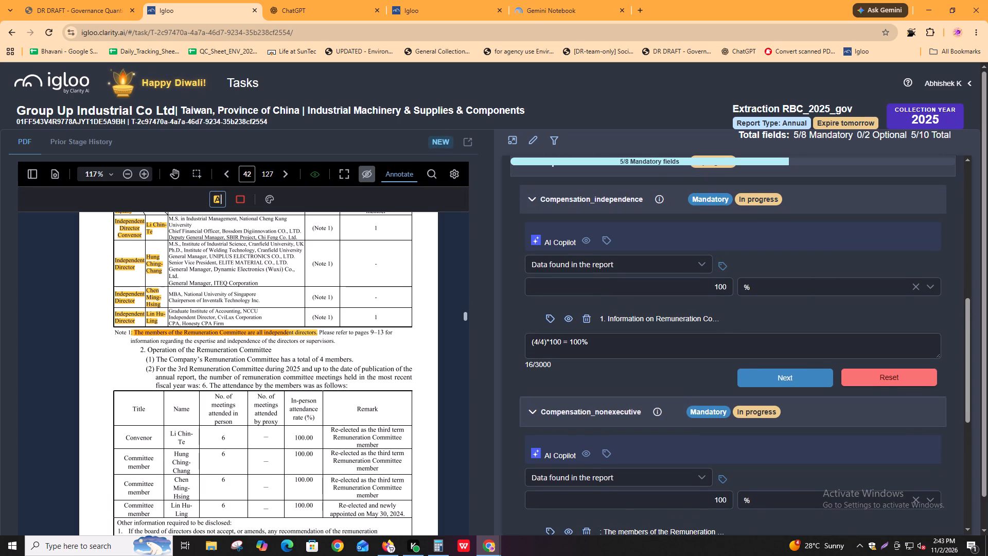
pyautogui.moveTo(294, 332); pyautogui.dragTo(318, 332)
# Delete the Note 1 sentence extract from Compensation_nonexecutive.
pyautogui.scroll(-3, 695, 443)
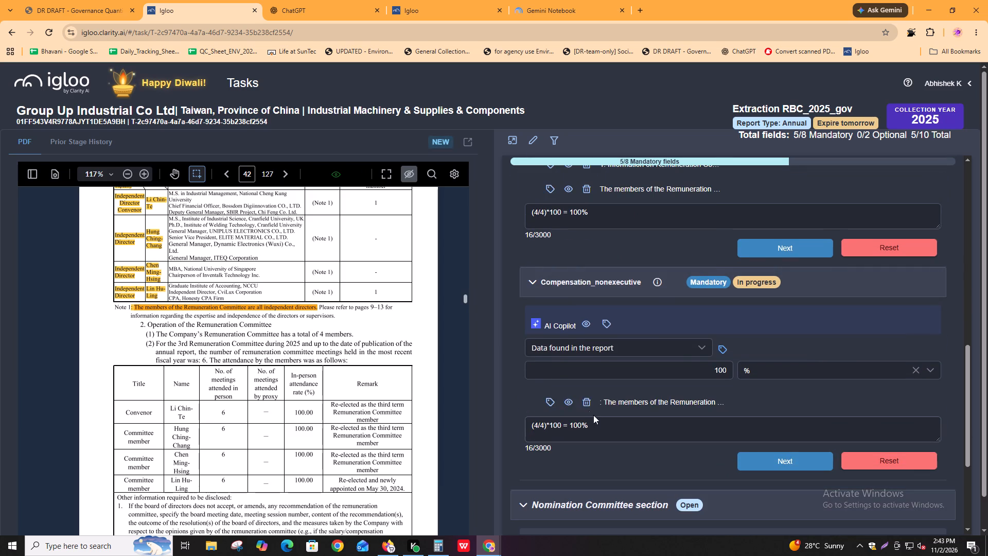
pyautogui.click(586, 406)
# Annotate the Remuneration Committee Members table, from its heading through the last director's name, as a valid extract for Compensation_nonexecutive.
pyautogui.click(726, 358)
pyautogui.scroll(3, 203, 369)
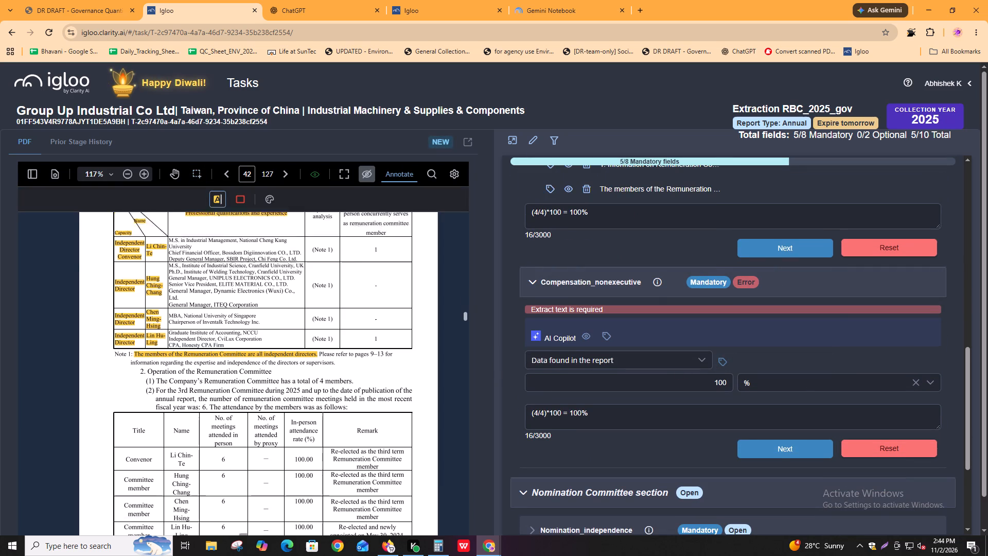
pyautogui.moveTo(139, 314); pyautogui.dragTo(309, 489)
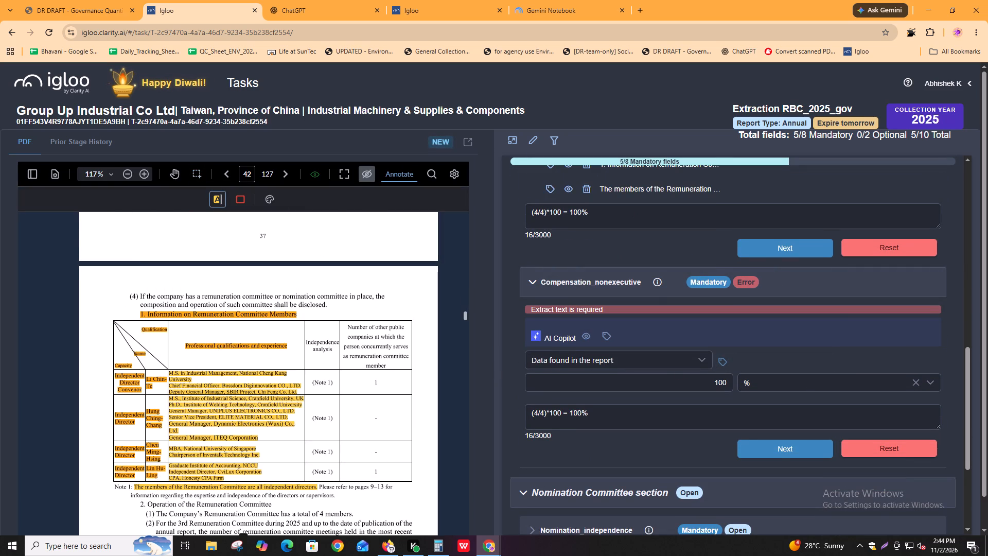
pyautogui.moveTo(309, 489); pyautogui.dragTo(179, 479)
pyautogui.moveTo(179, 479); pyautogui.dragTo(162, 480)
pyautogui.click(447, 341)
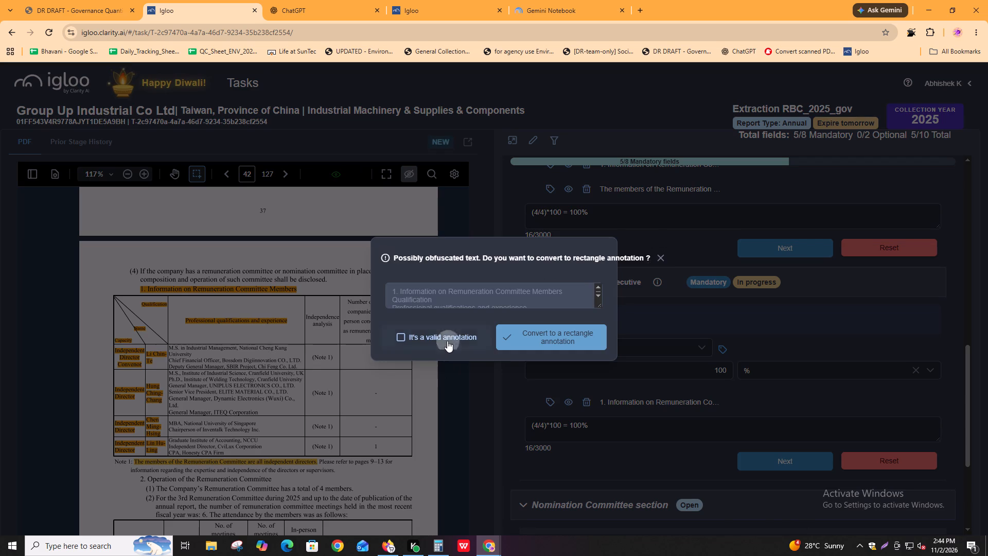
# Annotate the Note 1 sentence "The members of the Remuneration Committee are all independent directors." as a second extract for Compensation_nonexecutive.
pyautogui.scroll(1, 718, 374)
pyautogui.click(726, 410)
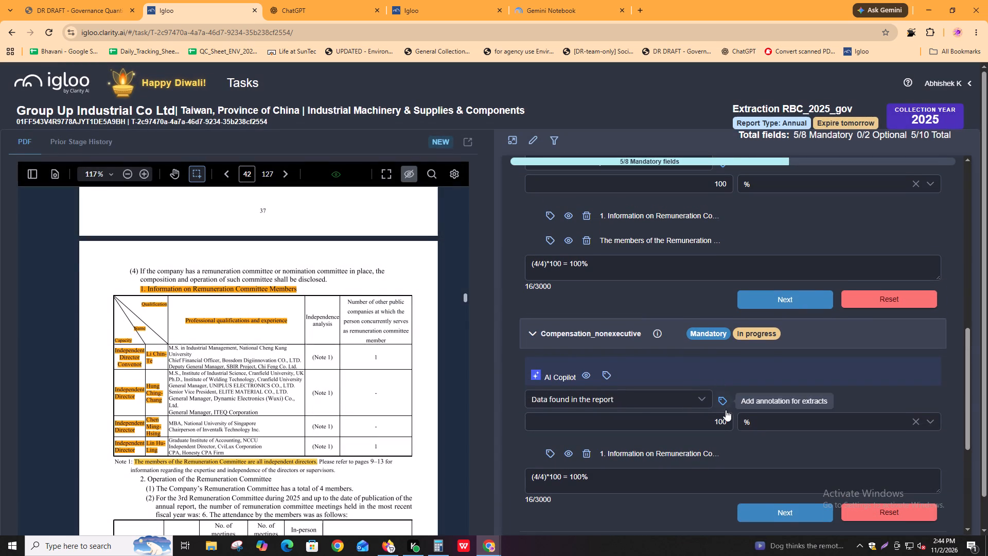
pyautogui.moveTo(134, 486); pyautogui.dragTo(161, 486)
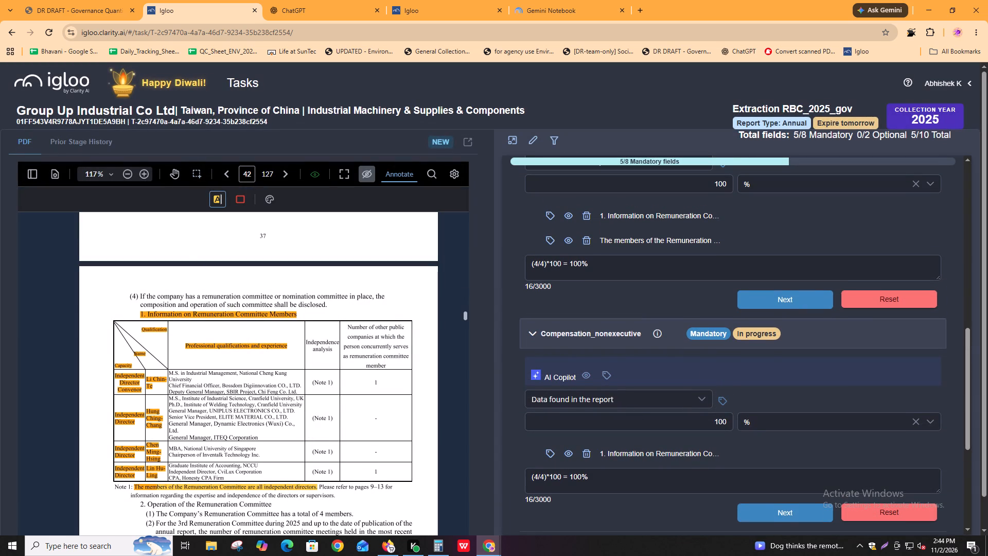
pyautogui.moveTo(161, 486); pyautogui.dragTo(315, 486)
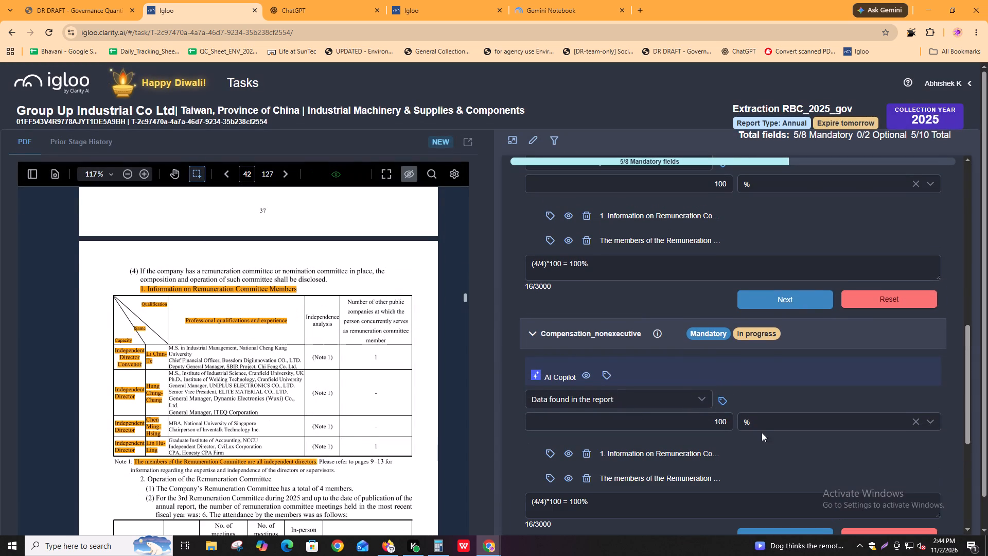
# Annotate "The Company's Remuneration Committee has a total of 4 members." as a third extract for Compensation_nonexecutive.
pyautogui.click(727, 402)
pyautogui.scroll(-3, 241, 469)
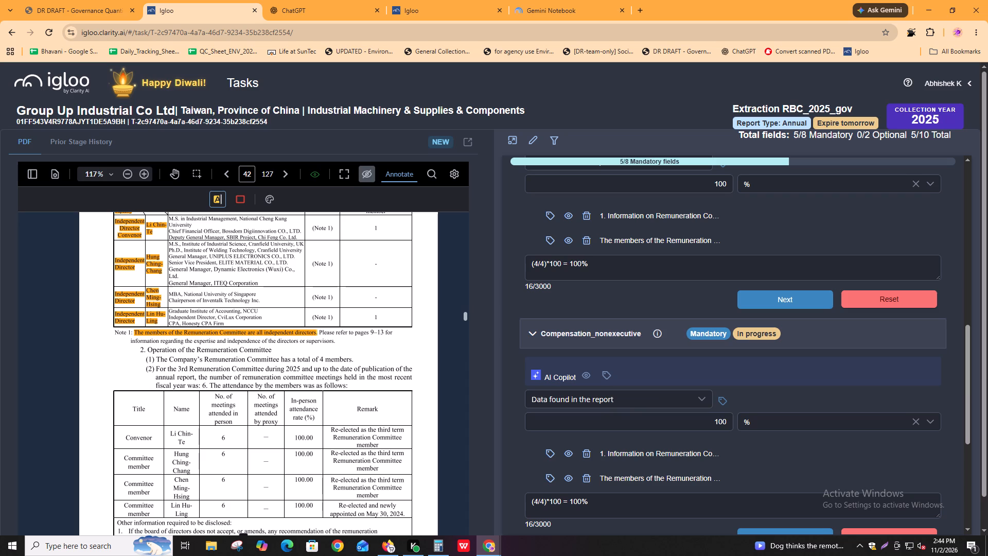
pyautogui.moveTo(156, 362); pyautogui.dragTo(396, 363)
# Annotate "The Company's Remuneration Committee has a total of 4 members." as a third extract for Compensation_independence.
pyautogui.scroll(2, 760, 378)
pyautogui.click(729, 263)
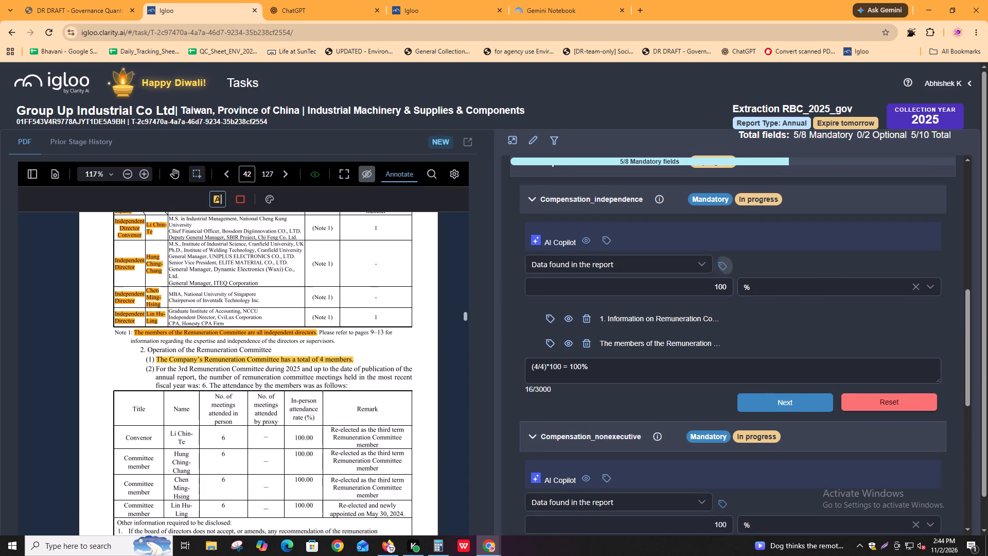
pyautogui.moveTo(155, 358); pyautogui.dragTo(366, 360)
# Complete the Compensation_independence and Compensation_nonexecutive fields.
pyautogui.click(785, 422)
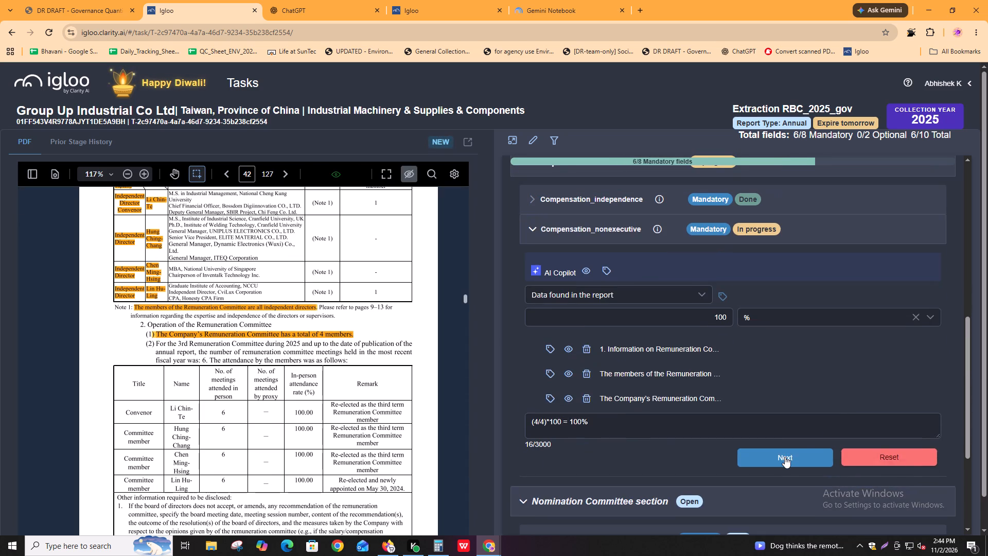
pyautogui.click(785, 457)
# Collapse the Audit_independence field and the Audit Committee section.
pyautogui.scroll(4, 623, 346)
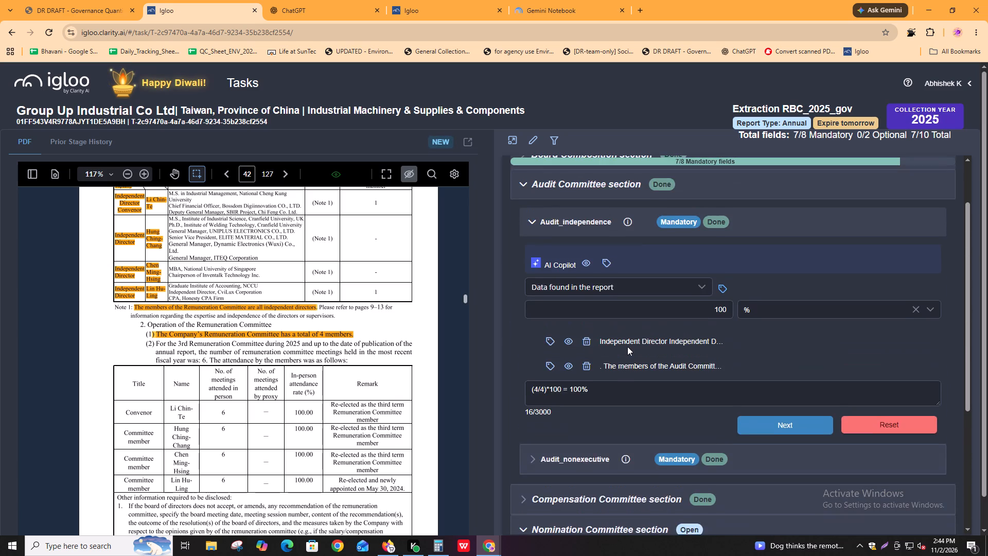
pyautogui.scroll(3, 627, 346)
pyautogui.click(554, 283)
pyautogui.click(561, 260)
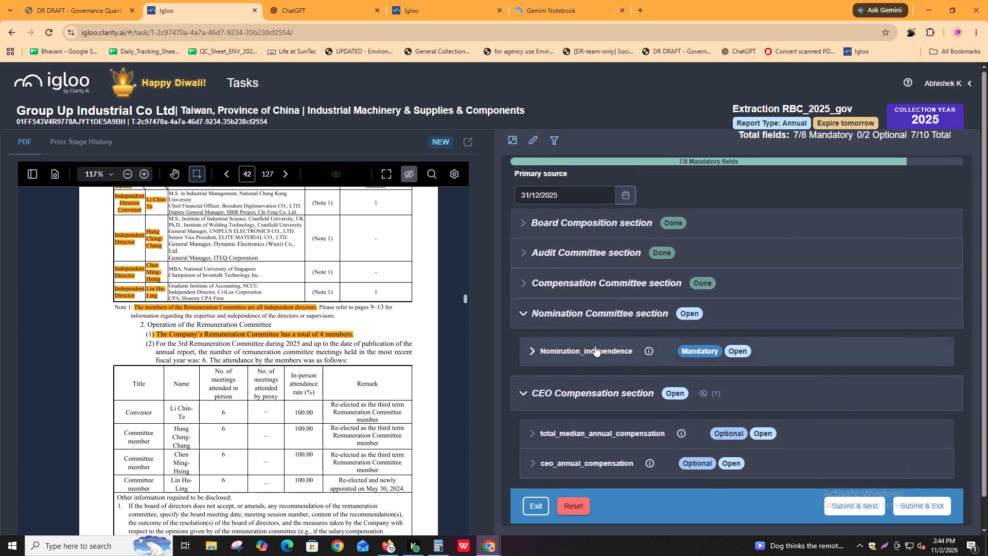
# In the annual report PDF, review the "remuneration committ" matches across the Remuneration Committee membership and operation section on page 42.
pyautogui.hotkey('alt', 'Tab')
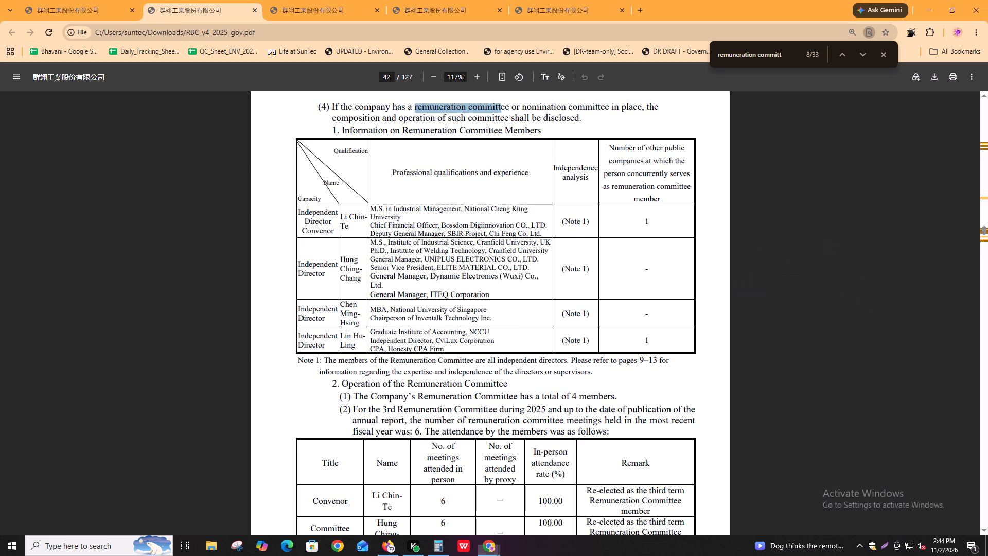
pyautogui.hotkey('ctrl', 'f')
pyautogui.press('Return')
pyautogui.press('Return')
pyautogui.press('Return')
pyautogui.press('Return')
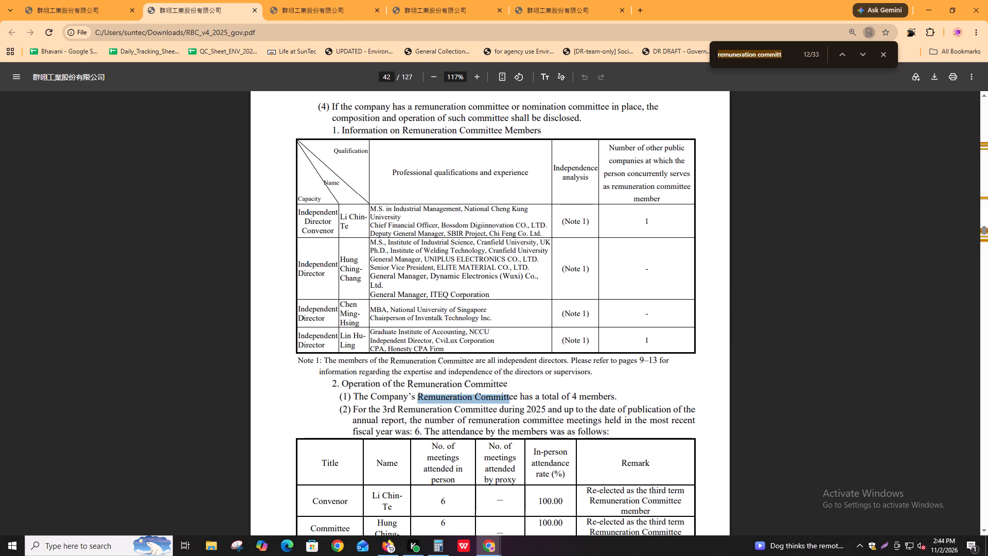
pyautogui.press('Return')
pyautogui.press('Return')
pyautogui.press('Return')
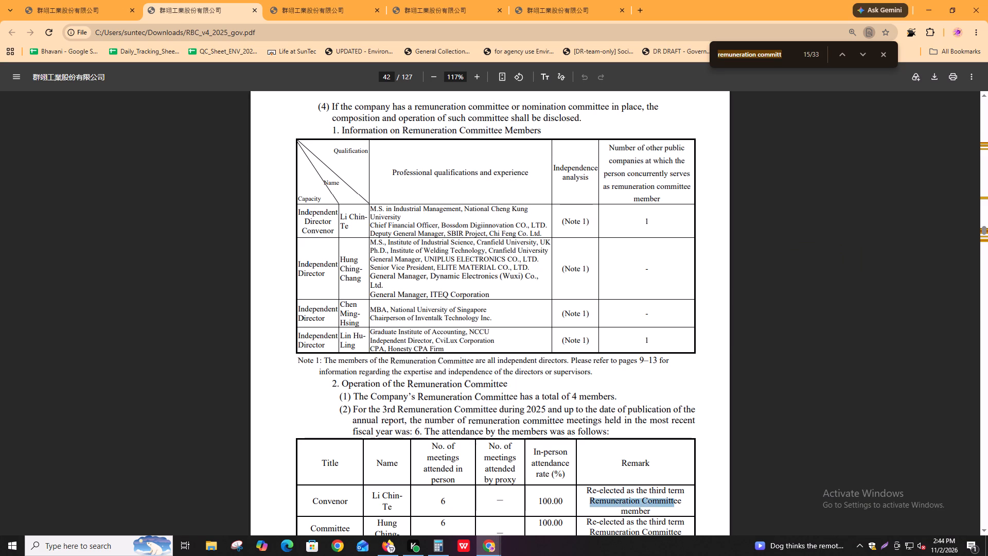
pyautogui.press('Return')
pyautogui.press('Return')
pyautogui.press('Return')
pyautogui.press('Return')
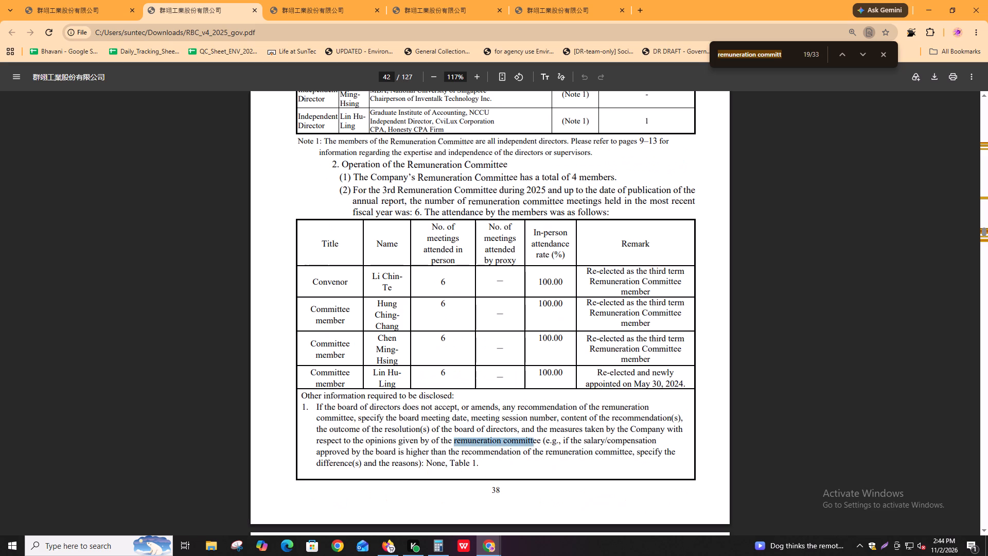
pyautogui.hotkey('shift', 'Return')
pyautogui.press('Return')
pyautogui.press('Return')
pyautogui.press('Return')
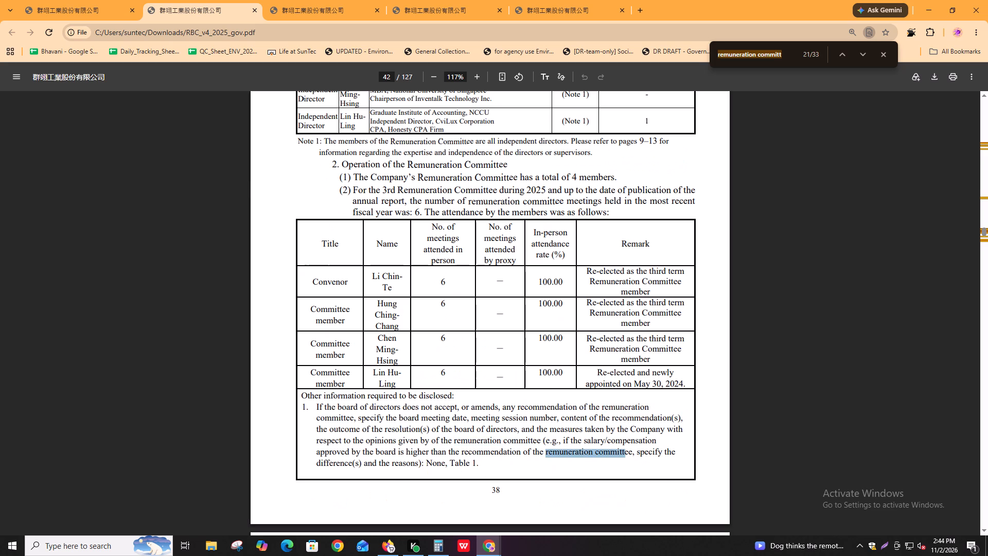
pyautogui.press('Return')
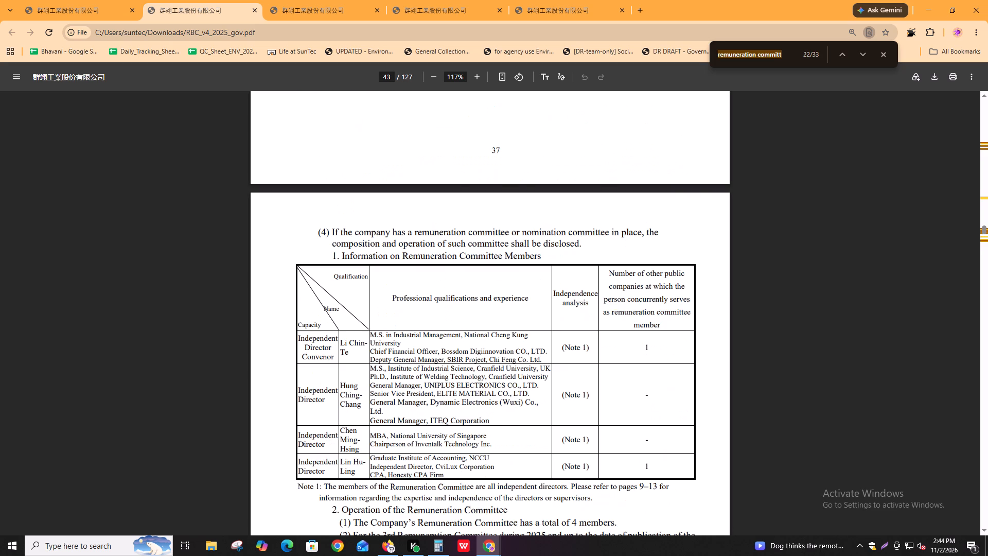
pyautogui.hotkey('shift', 'Return')
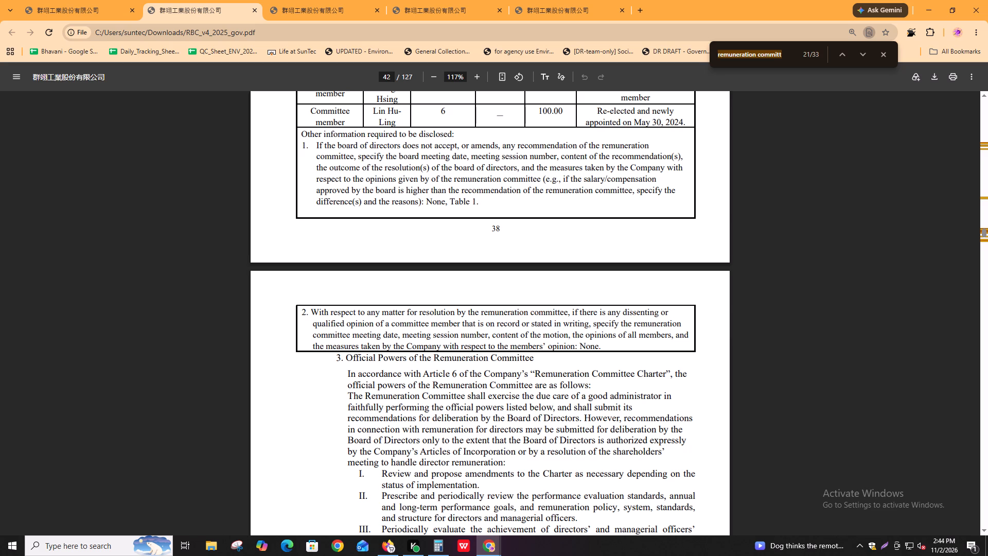
# Review the "remuneration committ" matches covering dissenting opinions and the official powers of the Remuneration Committee.
pyautogui.press('Return')
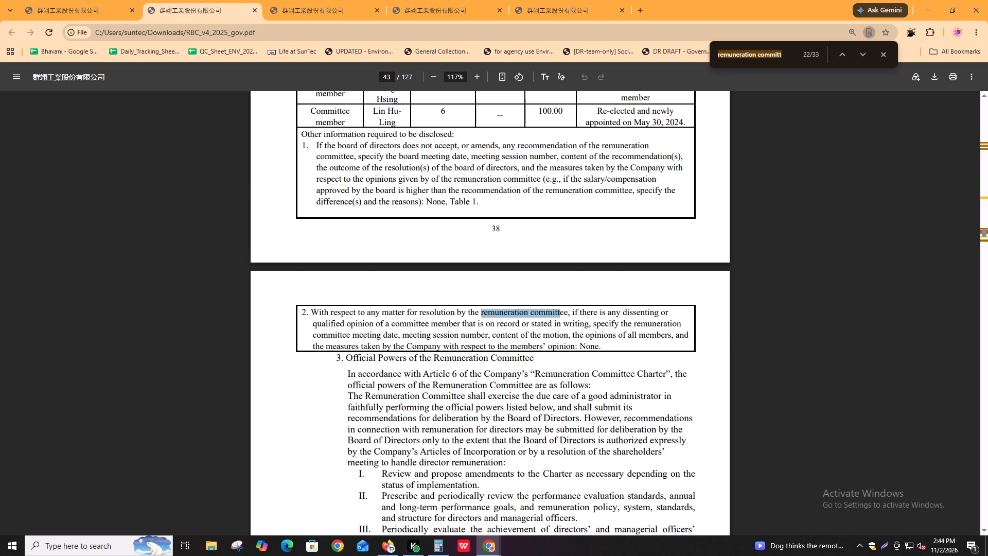
pyautogui.press('Return')
pyautogui.press('Return')
pyautogui.press('Return')
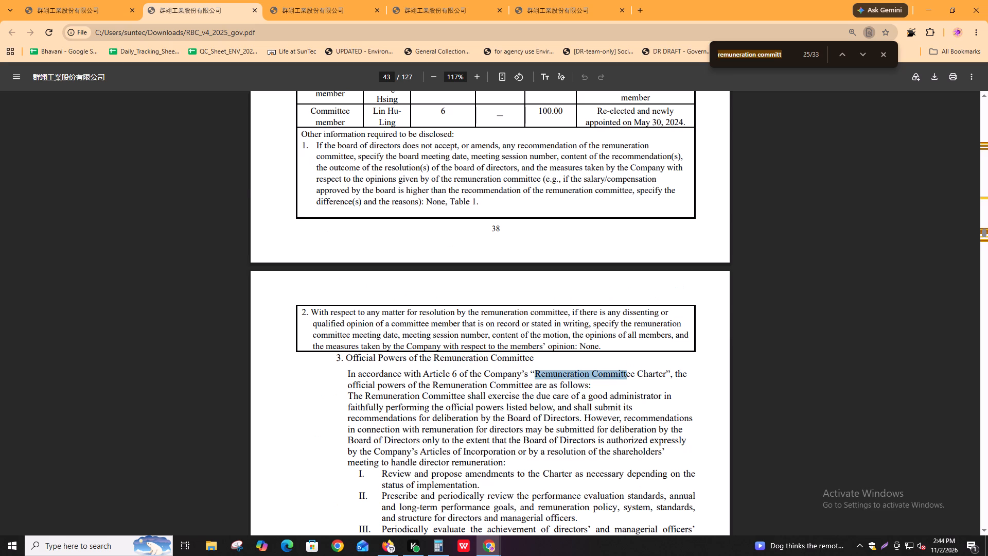
pyautogui.hotkey('shift', 'Return')
pyautogui.press('Return')
pyautogui.press('Return')
pyautogui.press('Return')
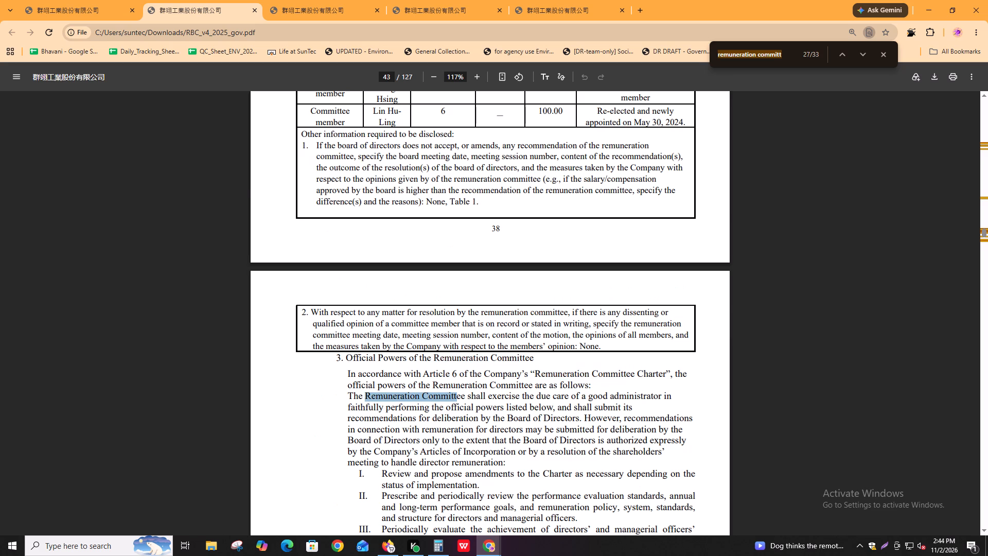
pyautogui.press('Return')
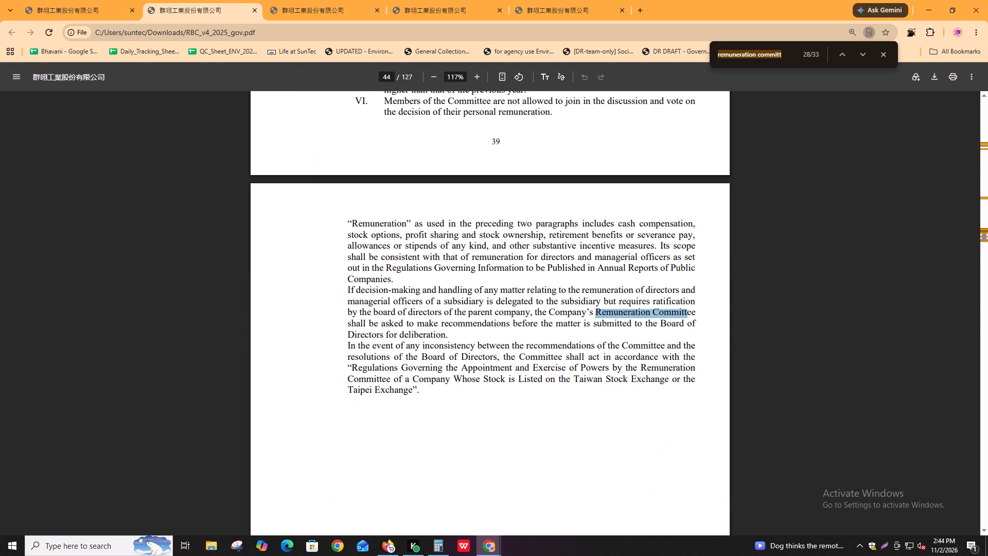
# Check the Remuneration Committee's material resolutions and the item on Nomination Committee members and operation on page 45.
pyautogui.press('Return')
pyautogui.press('Return')
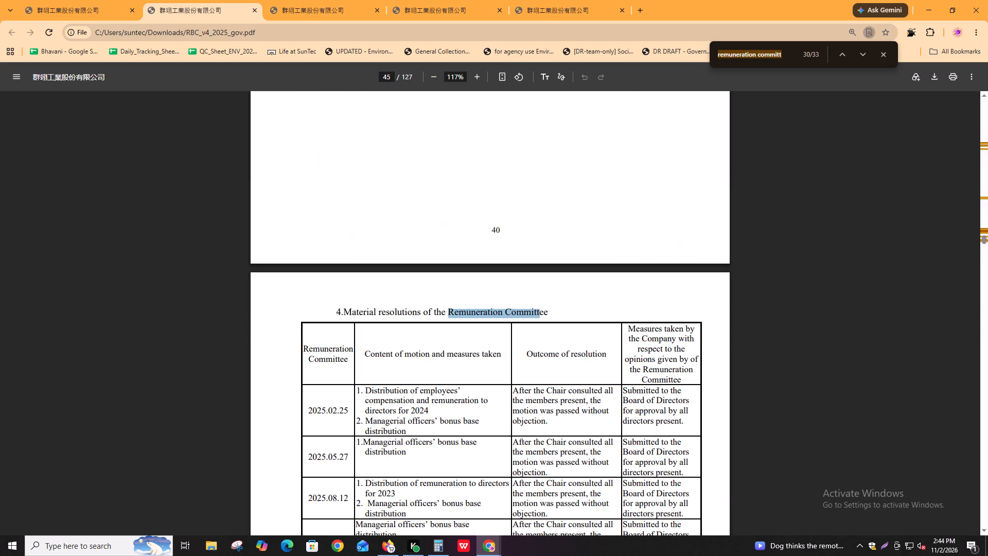
pyautogui.press('Return')
pyautogui.press('Return')
pyautogui.hotkey('shift', 'Return')
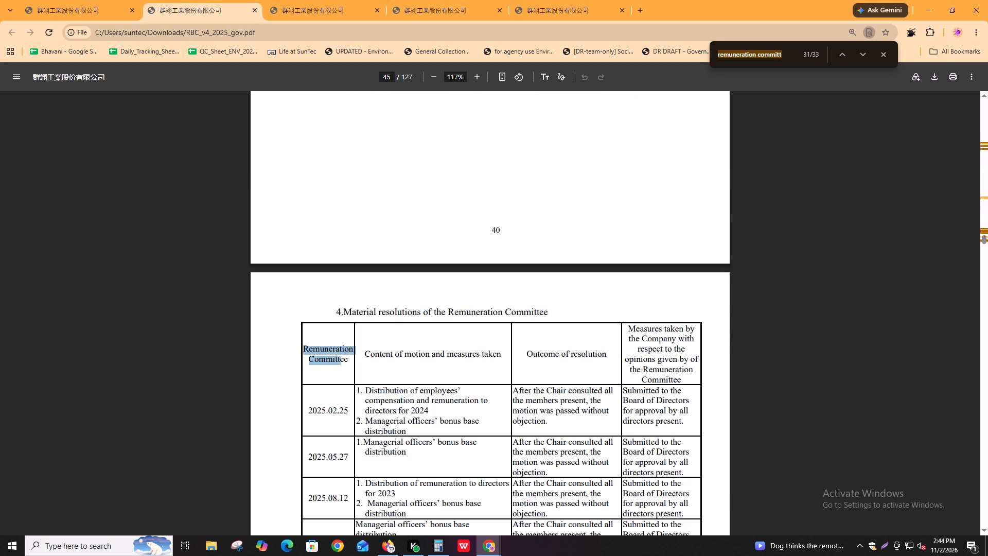
pyautogui.press('Return')
pyautogui.press('Return')
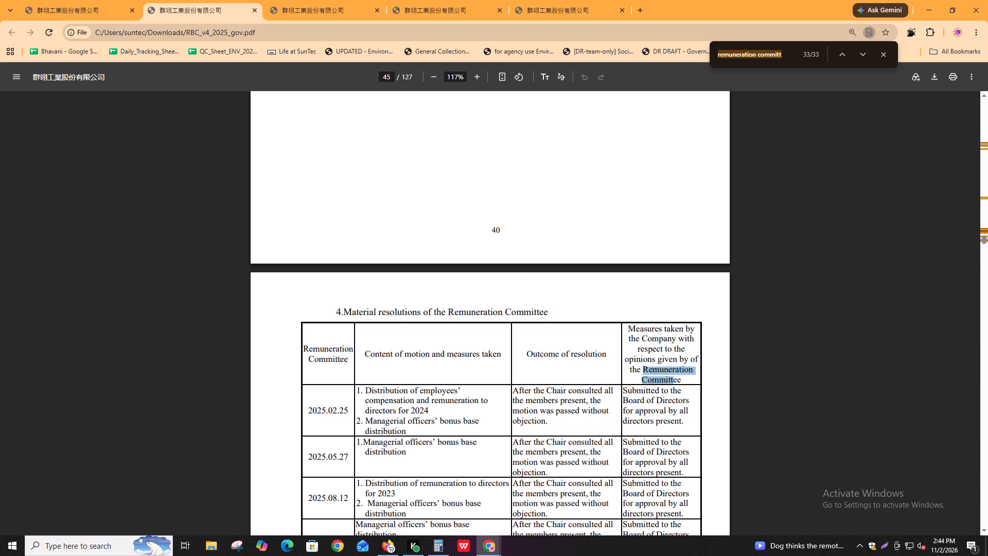
pyautogui.moveTo(396, 404); pyautogui.dragTo(497, 391)
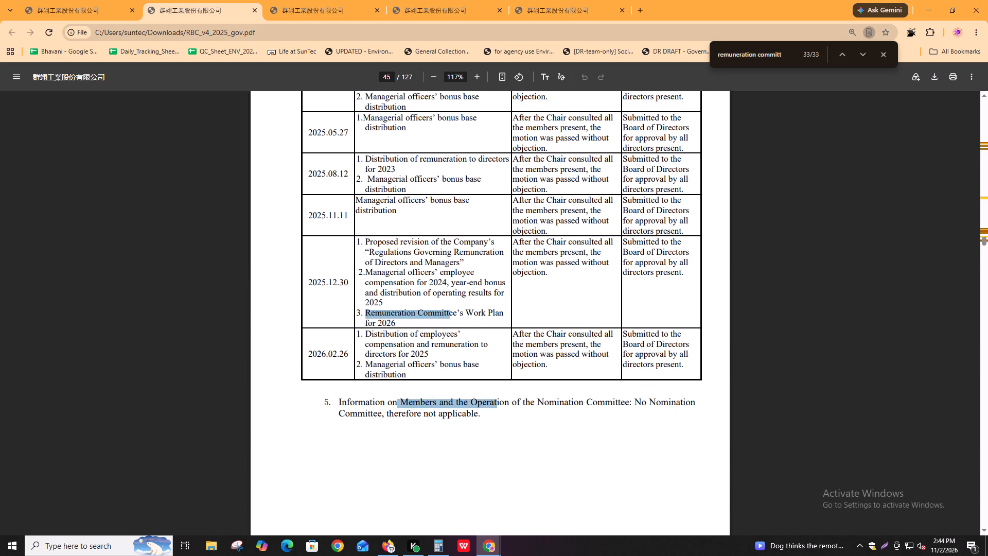
pyautogui.click(497, 391)
pyautogui.scroll(-9, 510, 419)
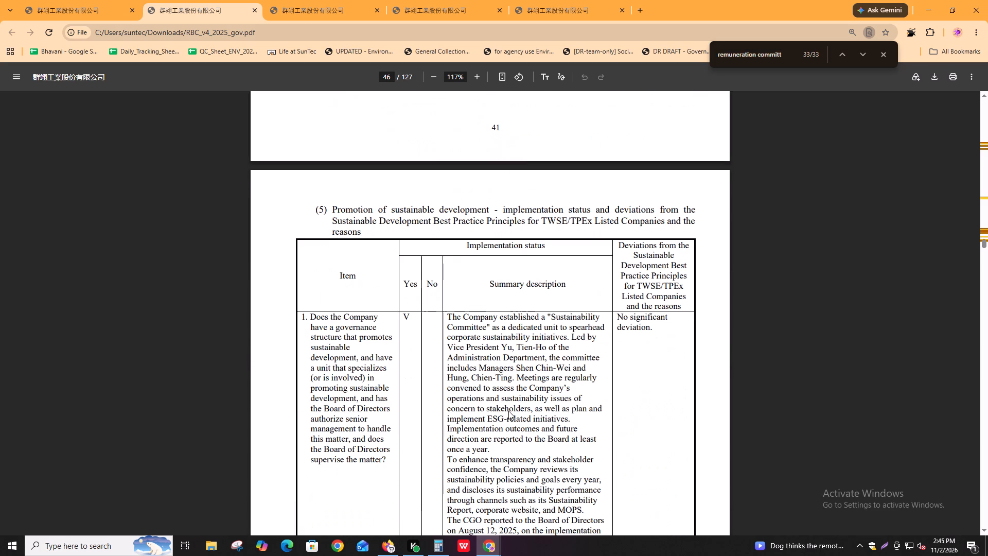
# Switch to the Governance Quantitative Metrics Methodology PDF and search it for "missing comp".
pyautogui.hotkey('alt', 'Tab')
pyautogui.hotkey('alt', 'Tab')
pyautogui.hotkey('alt', 'Tab')
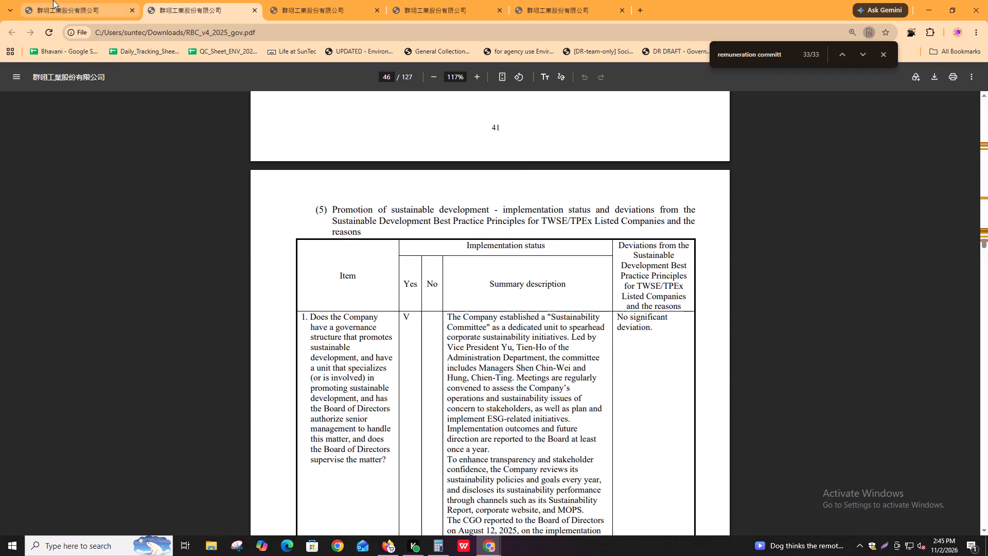
pyautogui.click(53, 0)
pyautogui.hotkey('ctrl', 'f')
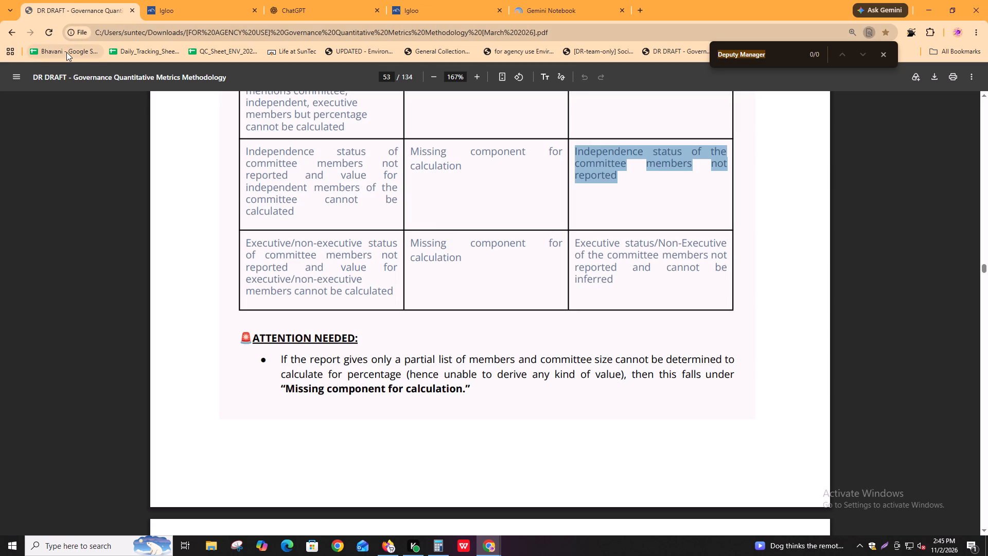
pyautogui.write('missing comp')
pyautogui.press('Return')
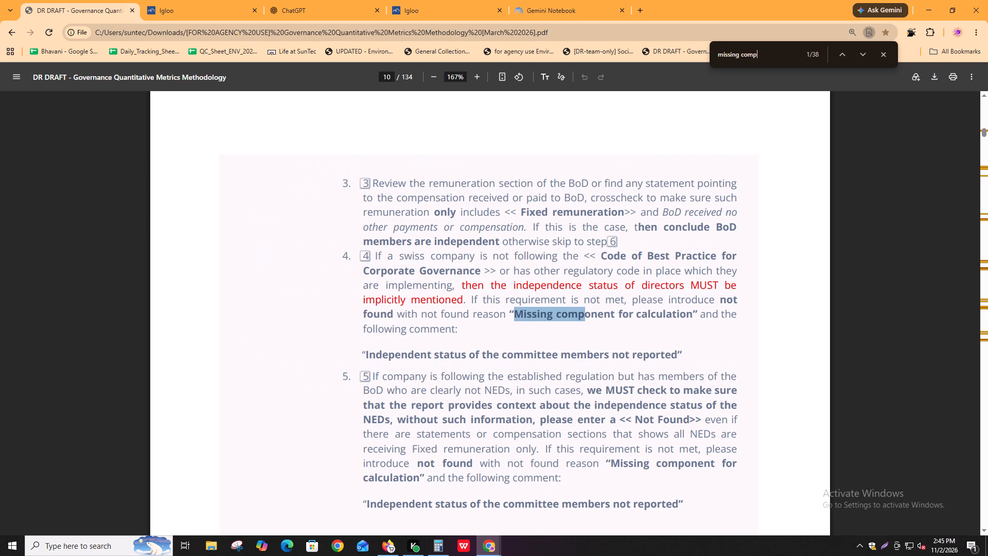
pyautogui.press('Return')
pyautogui.press('Return')
pyautogui.hotkey('shift', 'Return')
pyautogui.hotkey('shift', 'Return')
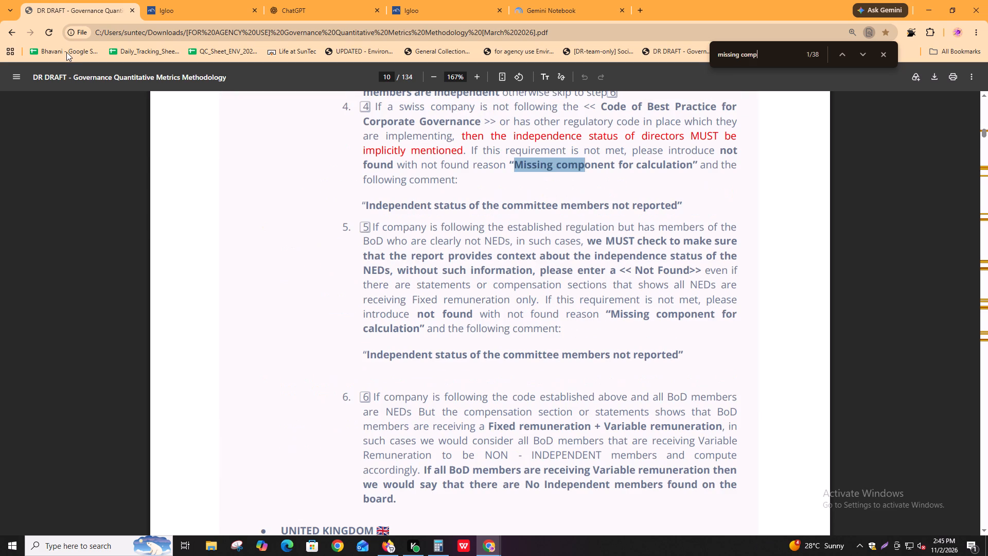
# Go through the "missing comp" matches in the methodology up to the Compensation Committee collection steps on page 51.
pyautogui.press('Return')
pyautogui.press('Return')
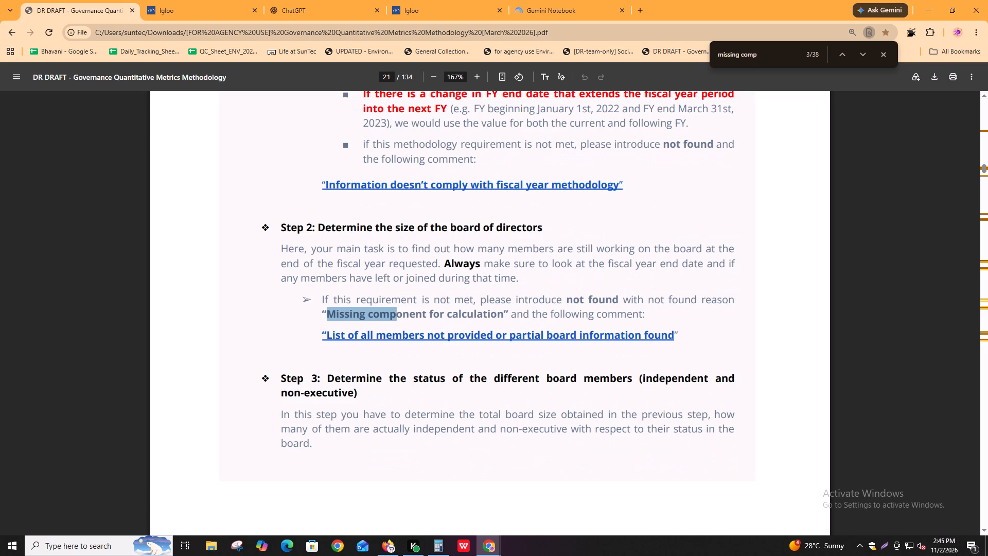
pyautogui.press('Return')
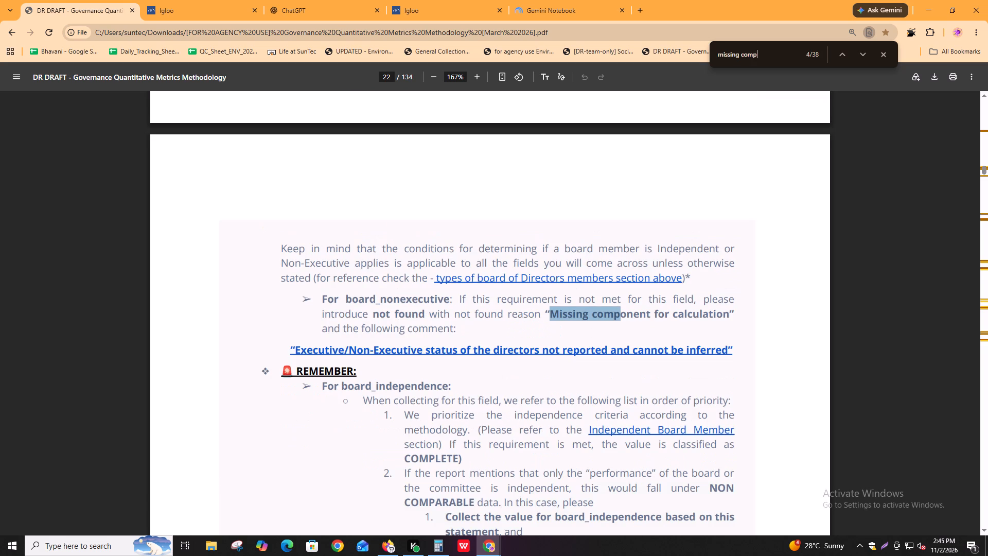
pyautogui.press('Return')
pyautogui.press('Return')
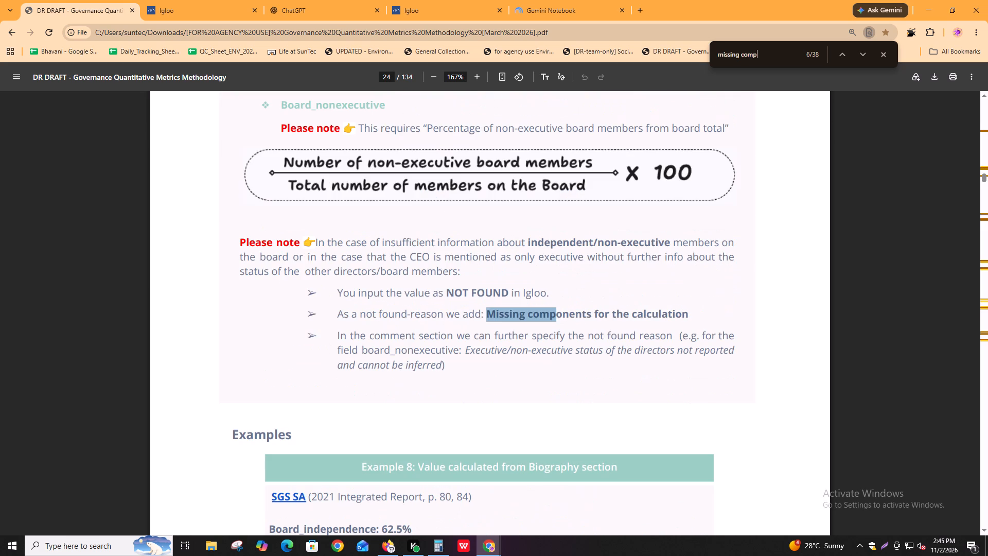
pyautogui.press('Return')
pyautogui.press('Return')
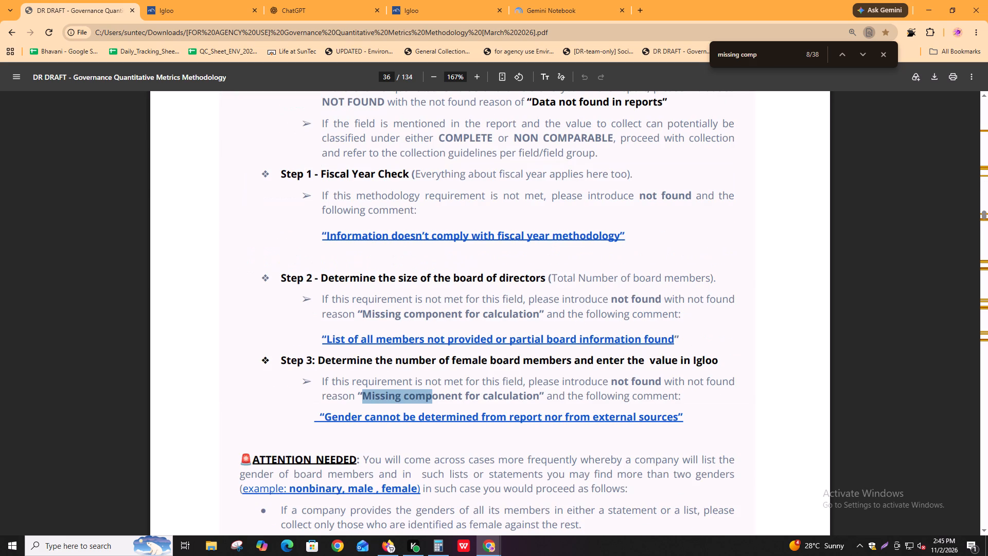
pyautogui.press('Return')
pyautogui.press('Return')
pyautogui.press('Return')
pyautogui.press('Return')
pyautogui.press('Return')
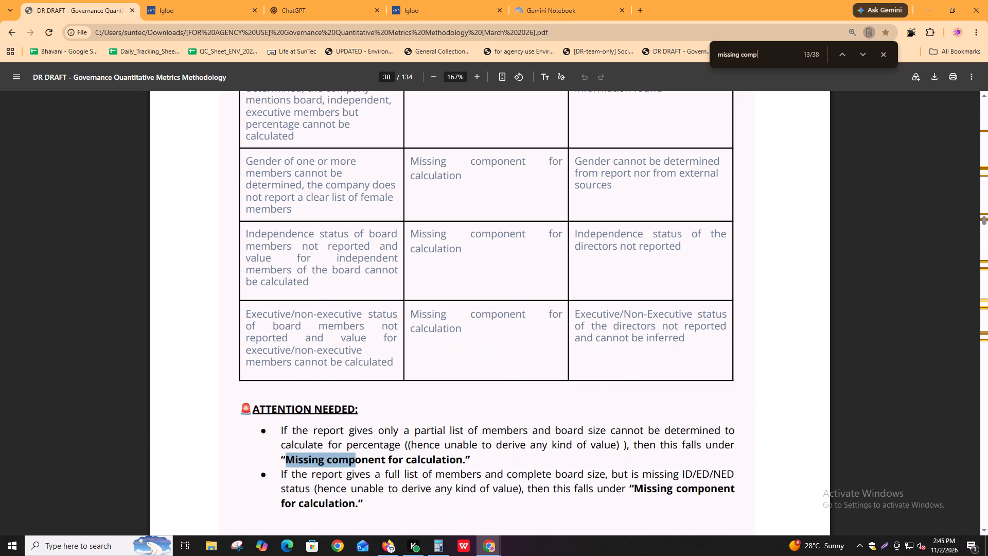
pyautogui.press('Return')
pyautogui.press('Return')
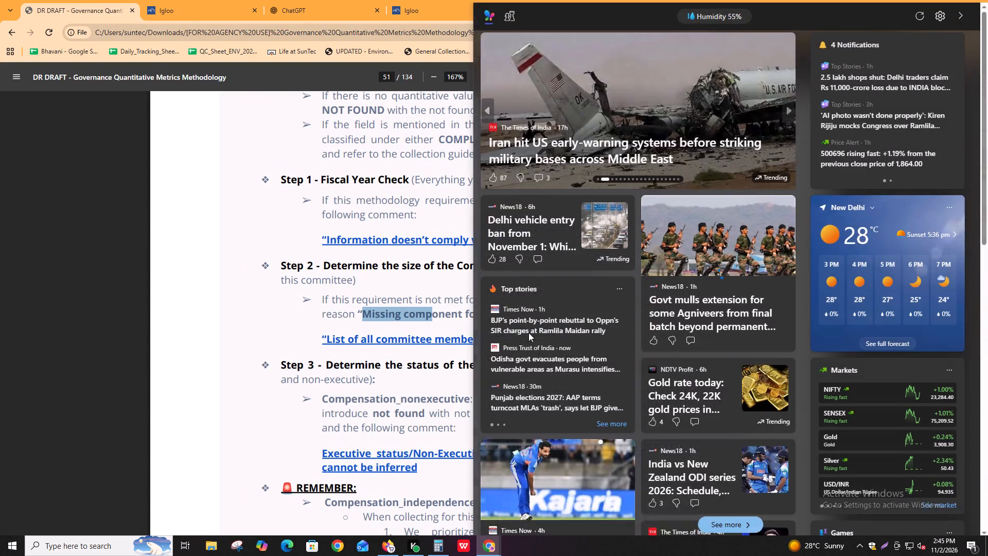
# Read the methodology's Compensation Committee Steps 1 to 3 and its Compensation_independence reminders.
pyautogui.scroll(6, 518, 315)
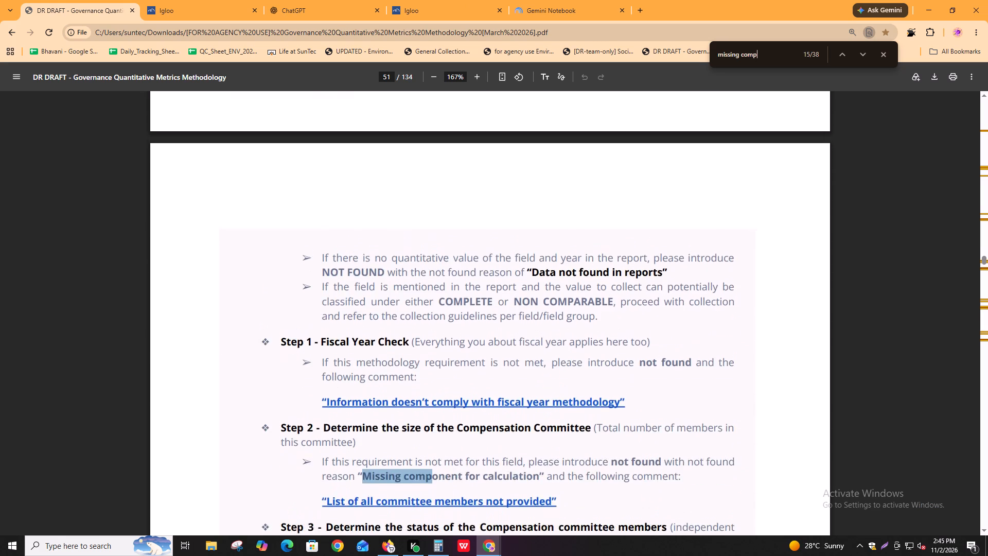
pyautogui.scroll(14, 518, 315)
pyautogui.scroll(-19, 518, 310)
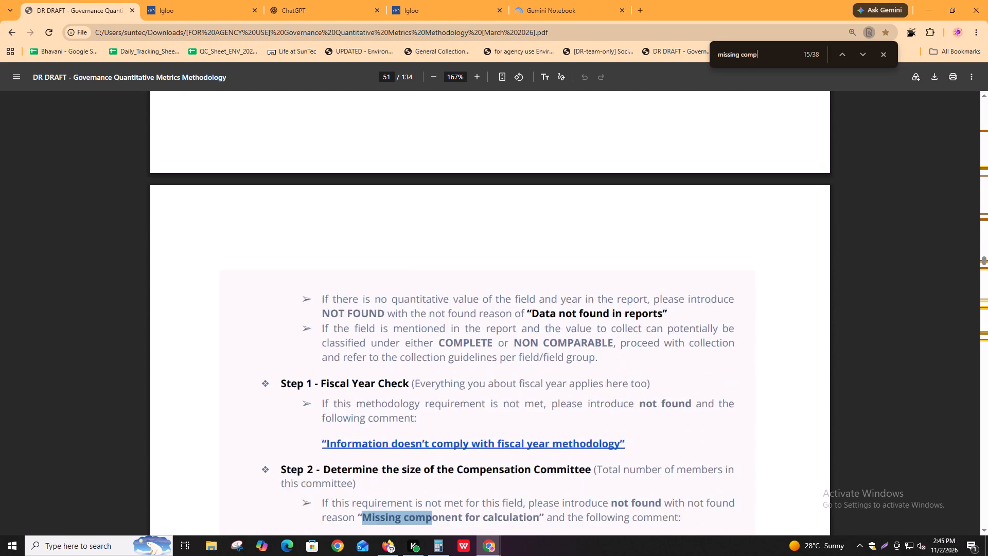
pyautogui.moveTo(415, 341); pyautogui.dragTo(533, 346)
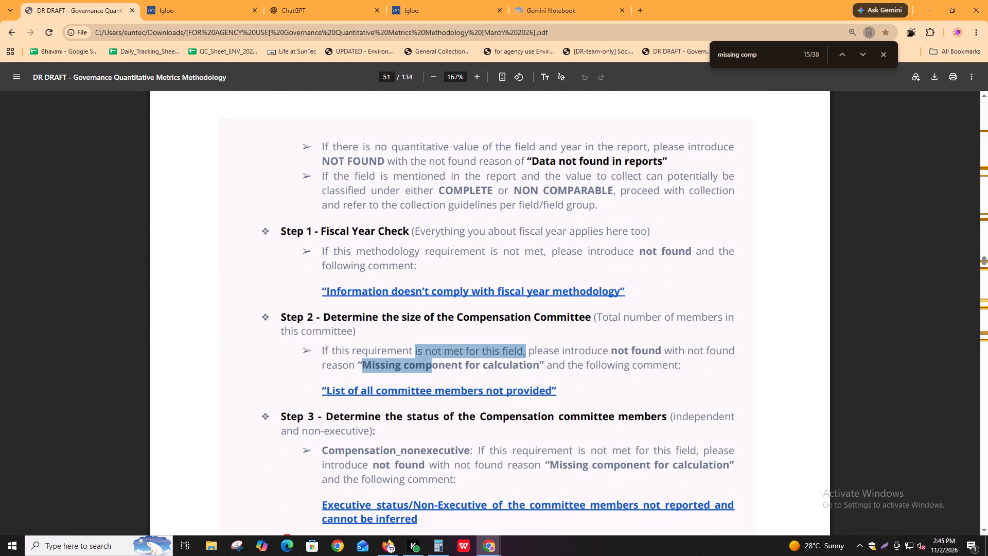
pyautogui.click(533, 346)
pyautogui.scroll(-3, 535, 358)
pyautogui.scroll(-4, 492, 419)
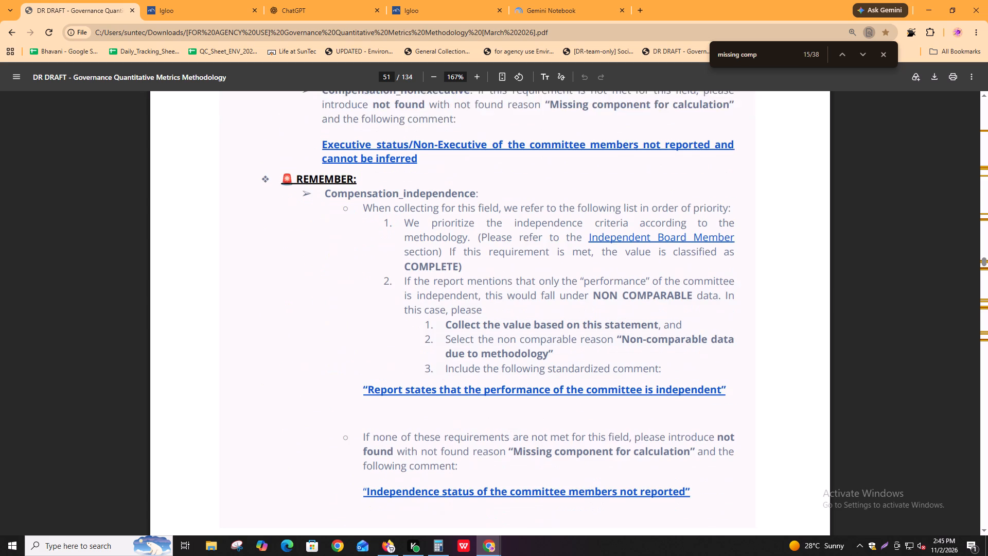
pyautogui.scroll(-1, 495, 425)
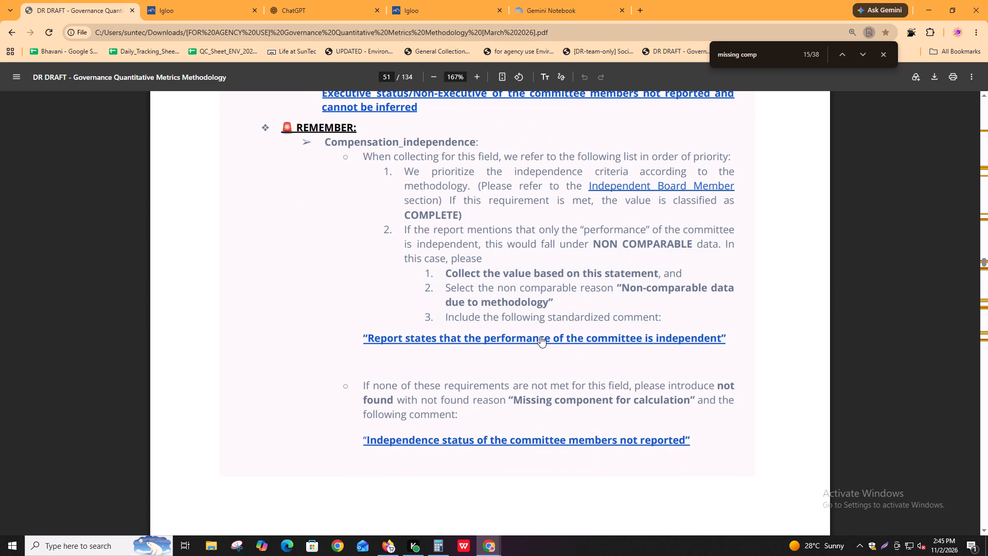
pyautogui.scroll(-3, 585, 411)
pyautogui.scroll(2, 584, 411)
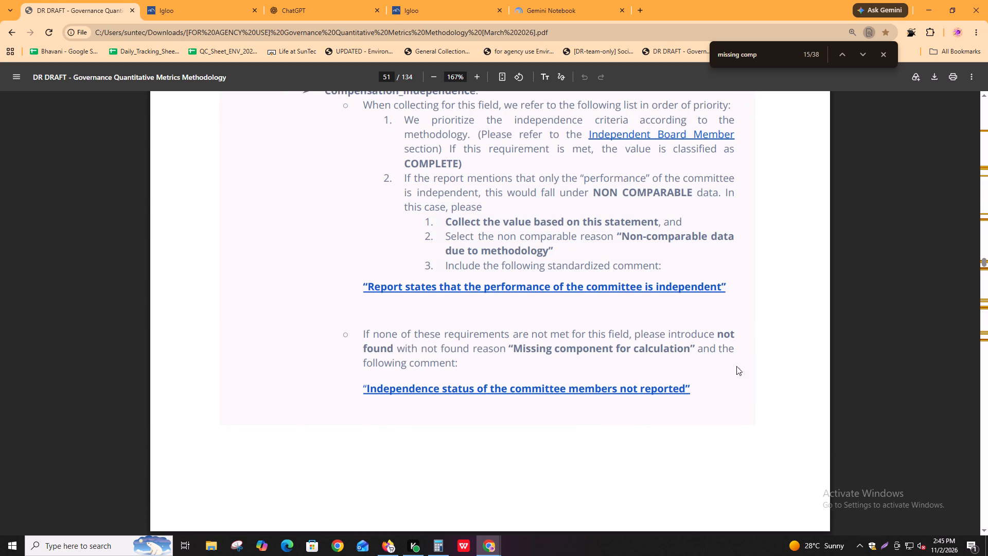
# Read Step 4's guidance on an absent committee and follow its linked standard comment "Absence of the committee..." to the reasons table.
pyautogui.scroll(-8, 502, 396)
pyautogui.moveTo(486, 244); pyautogui.dragTo(629, 250)
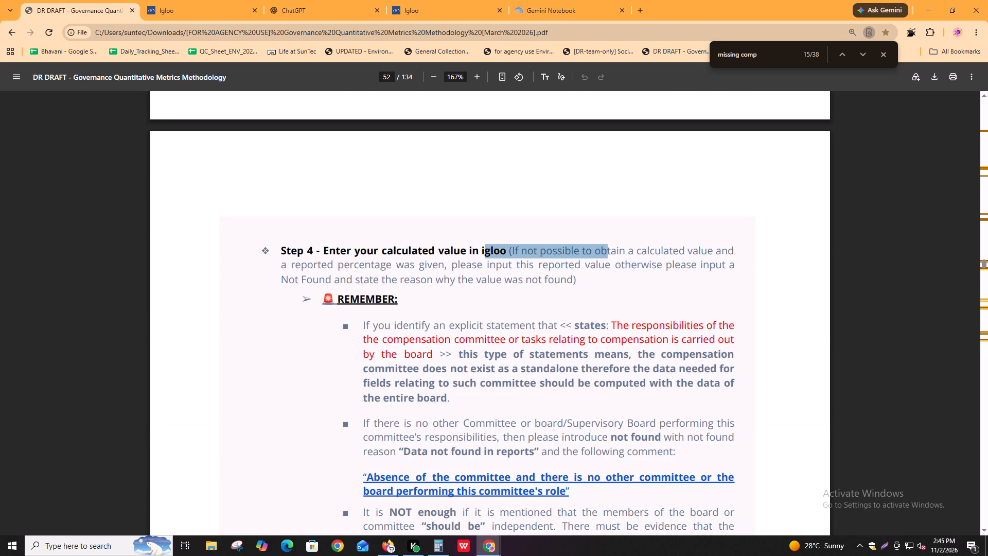
pyautogui.click(629, 250)
pyautogui.scroll(-3, 584, 307)
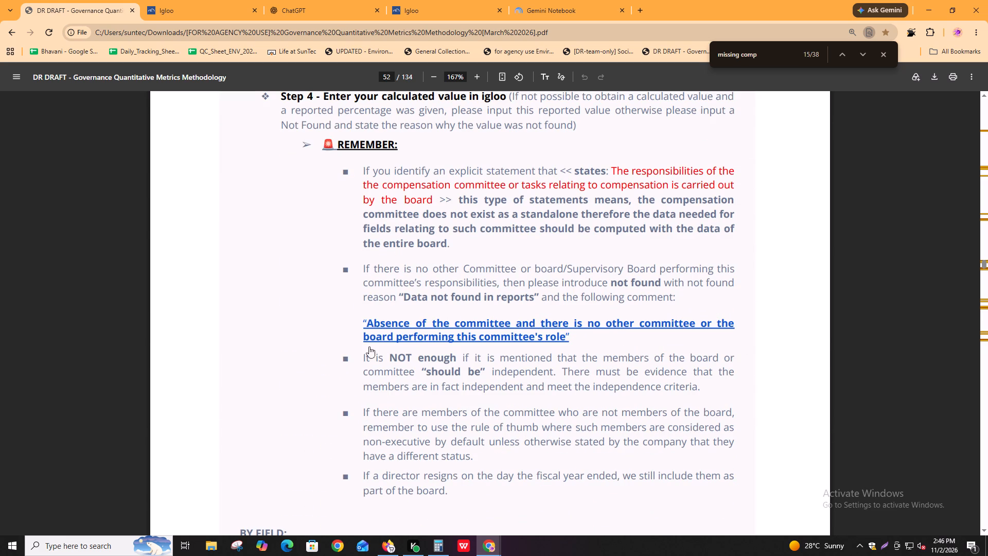
pyautogui.click(472, 322)
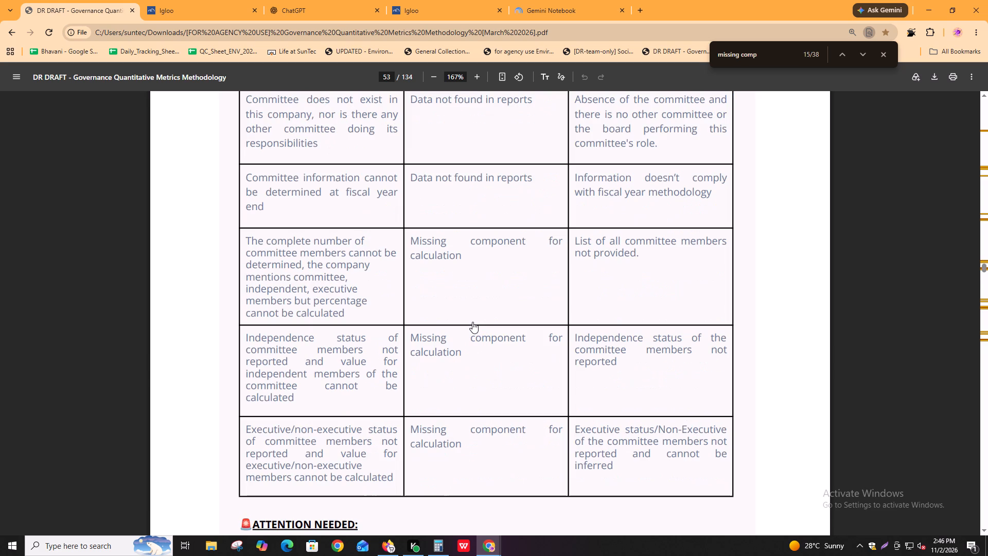
# Step back and forth through the methodology's "missing comp" matches around the Compensation Committee collection steps on page 51.
pyautogui.click(778, 52)
pyautogui.press('Return')
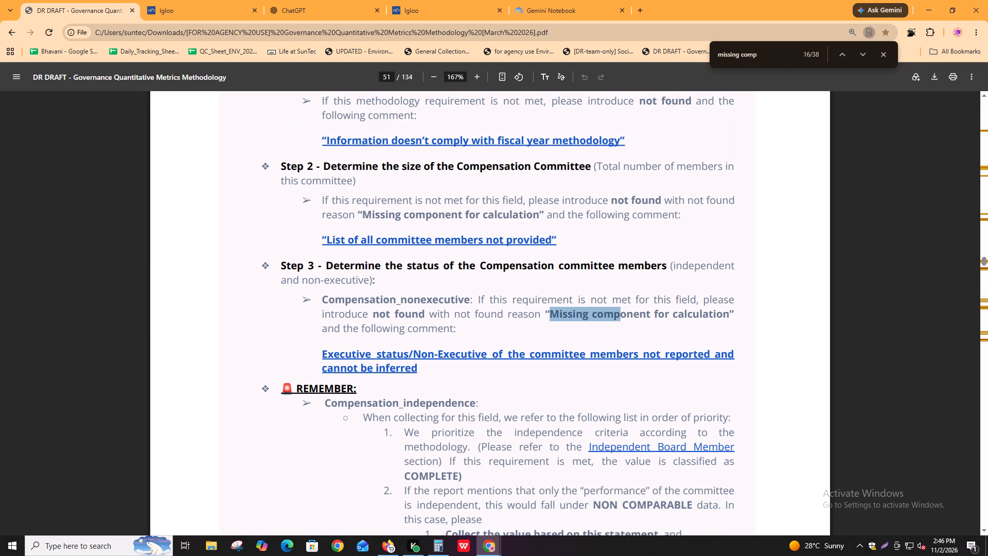
pyautogui.hotkey('shift', 'Return')
pyautogui.press('Return')
pyautogui.hotkey('shift', 'Return')
pyautogui.hotkey('shift', 'Return')
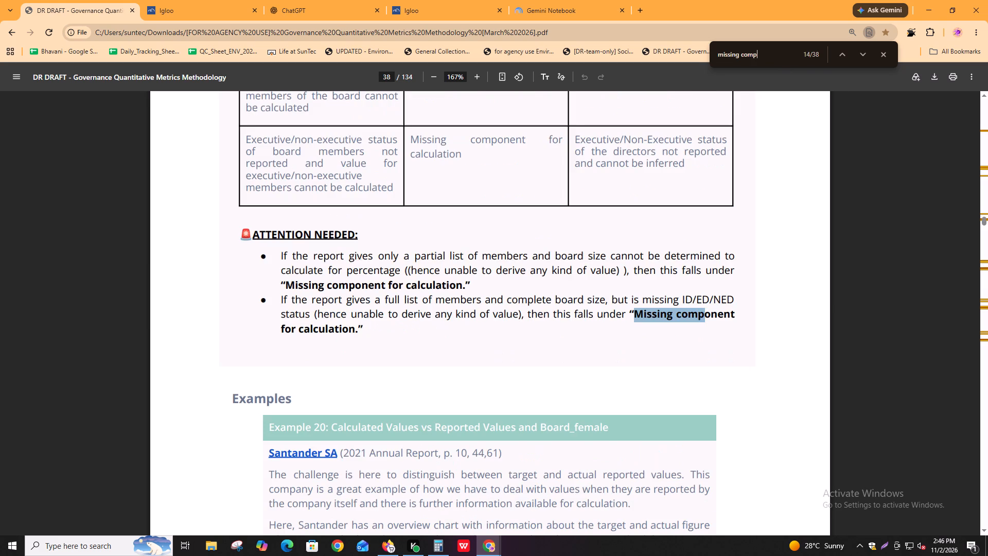
pyautogui.press('Return')
pyautogui.press('Return')
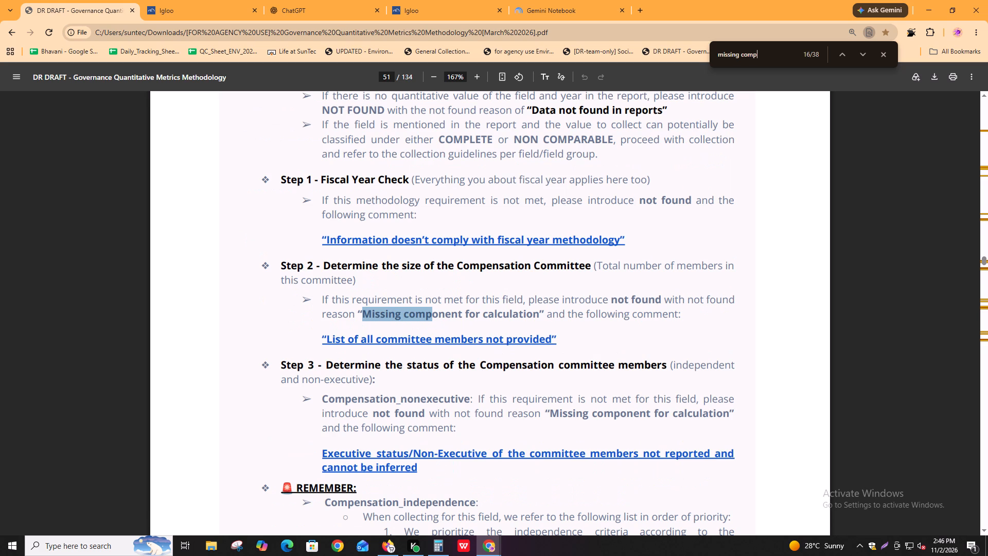
# Review the methodology's compensation committee Q&A on page 49 and the Step 4 reminders on page 52 about an absent committee.
pyautogui.scroll(11, 761, 88)
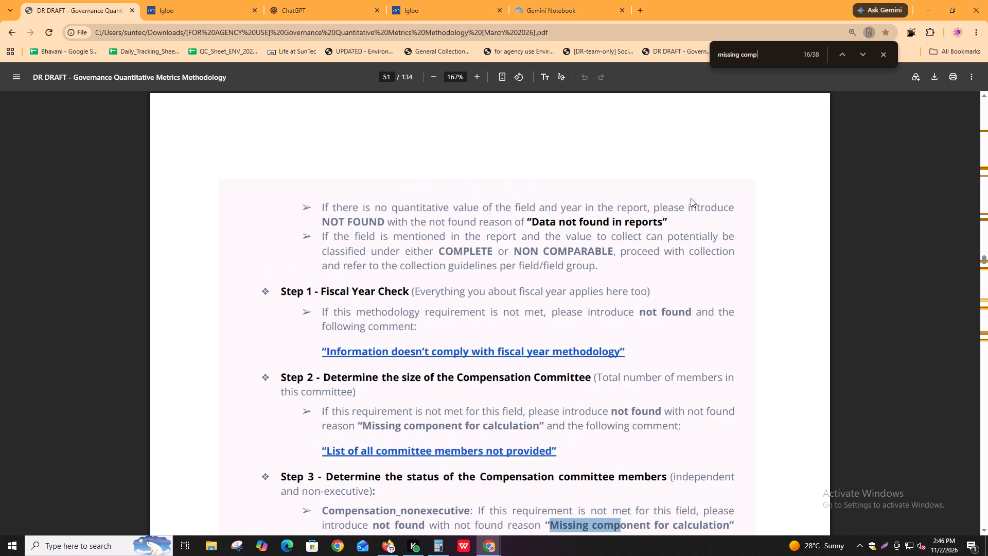
pyautogui.scroll(18, 691, 198)
pyautogui.scroll(3, 681, 197)
pyautogui.scroll(-4, 680, 197)
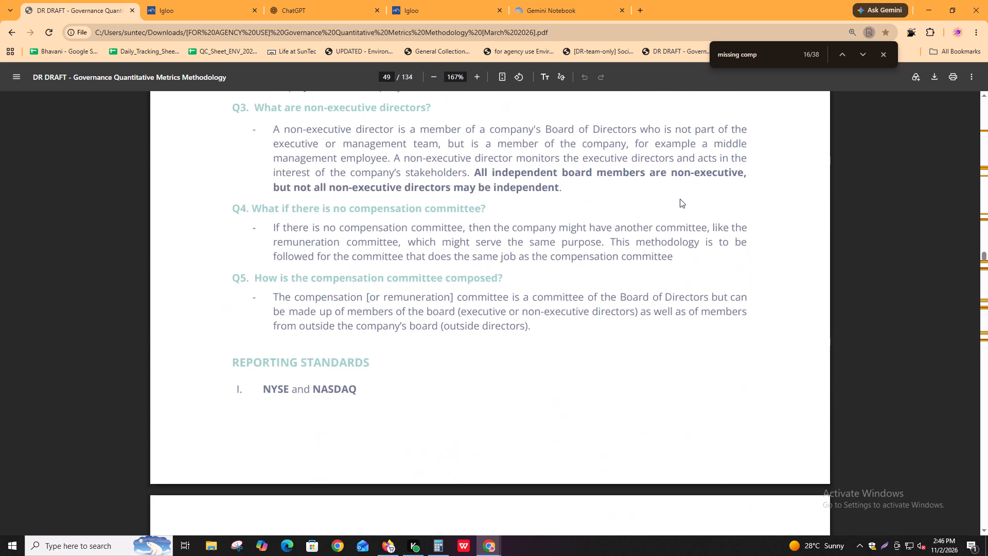
pyautogui.scroll(-20, 680, 199)
pyautogui.scroll(-19, 680, 199)
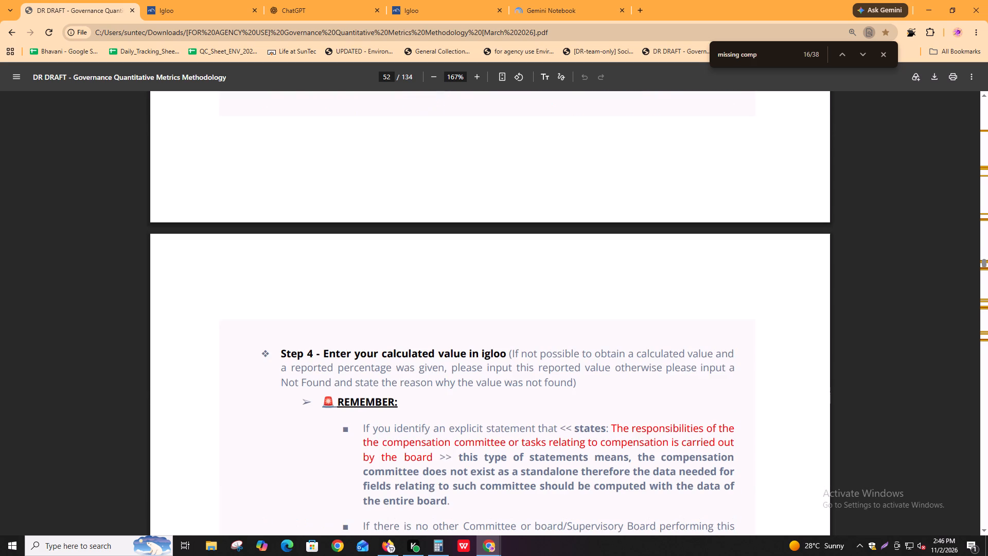
pyautogui.scroll(-7, 680, 273)
pyautogui.scroll(-4, 487, 373)
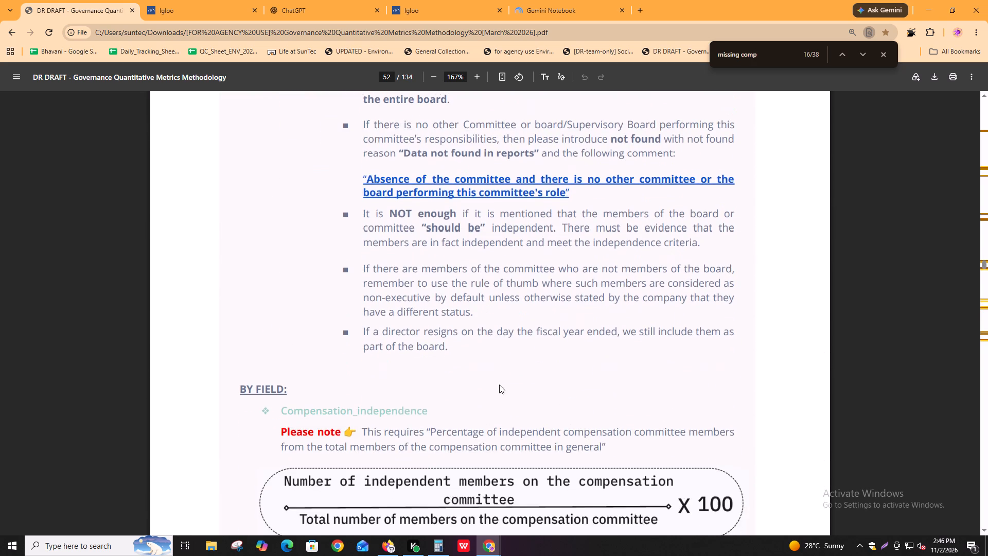
pyautogui.scroll(3, 484, 264)
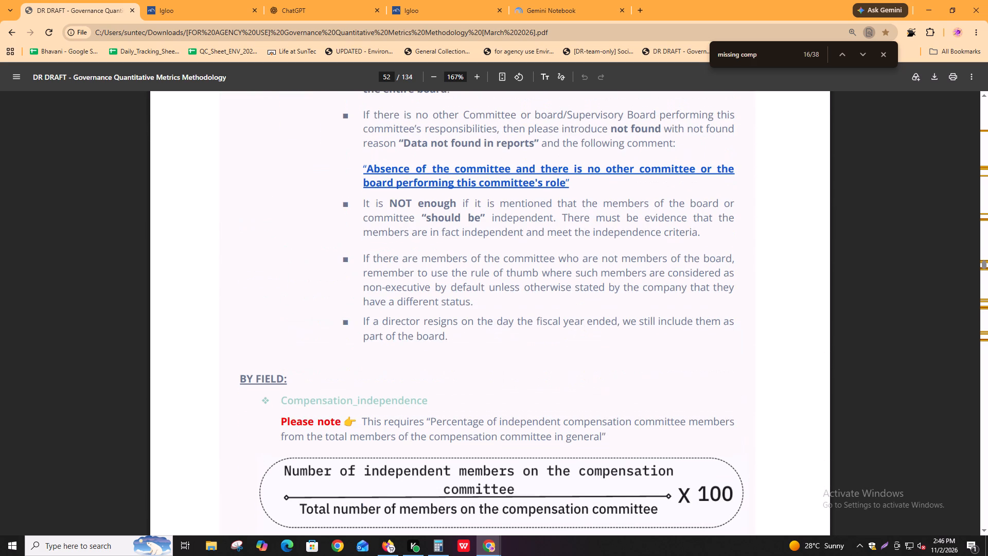
pyautogui.scroll(2, 425, 253)
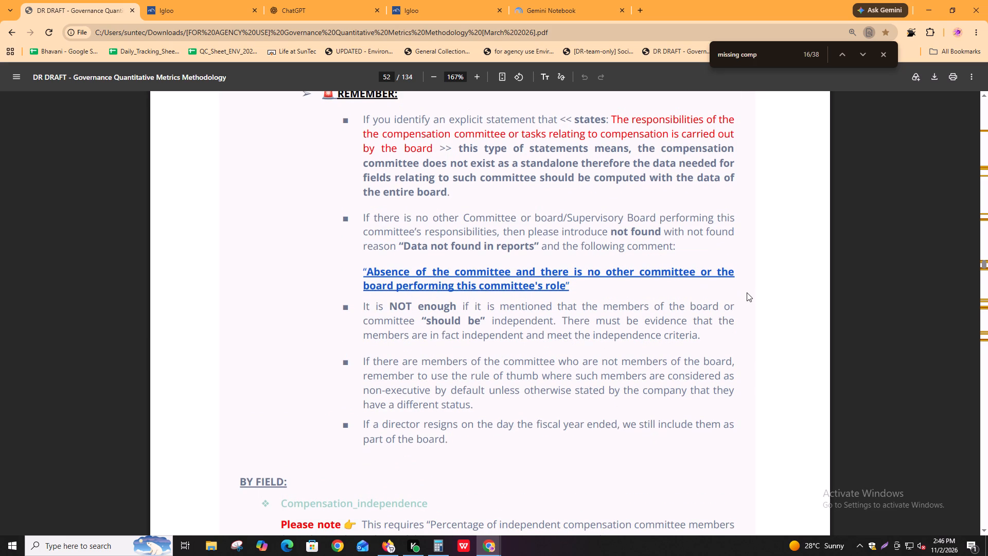
# Switch to the RBC_v4_2025_gov annual report PDF and go through its "remuneration committ" matches from the first one.
pyautogui.hotkey('alt', 'Tab')
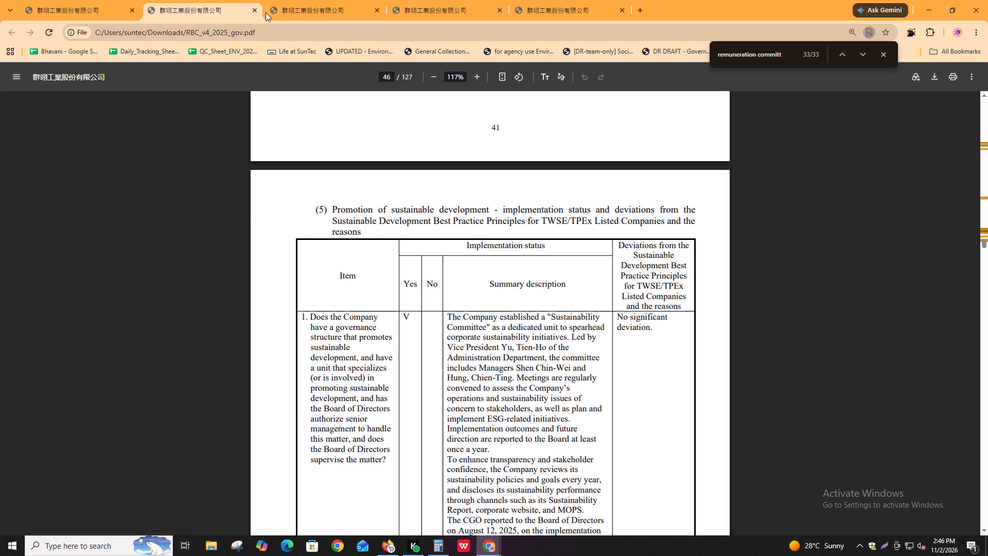
pyautogui.hotkey('ctrl', 'f')
pyautogui.press('Return')
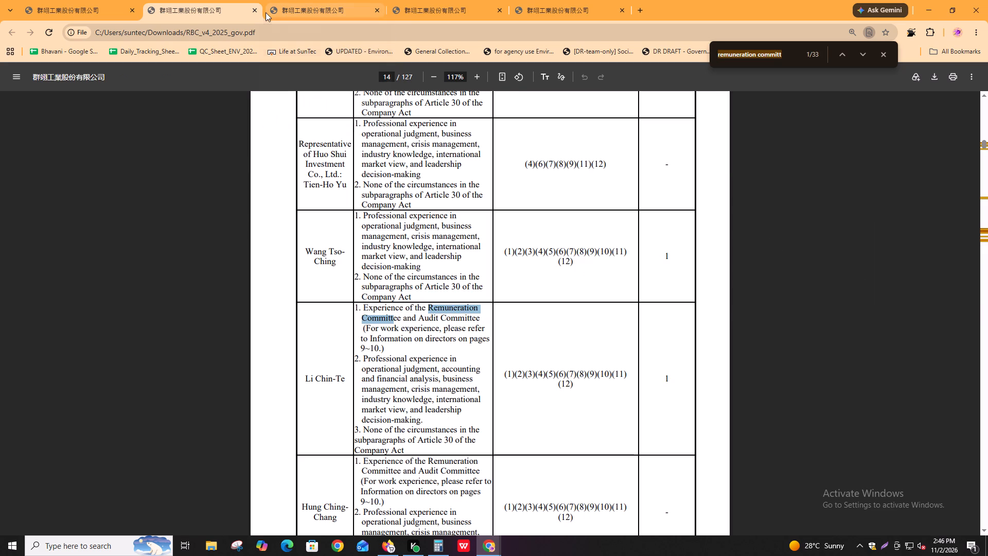
pyautogui.press('Return')
pyautogui.press('Return')
pyautogui.press('Return')
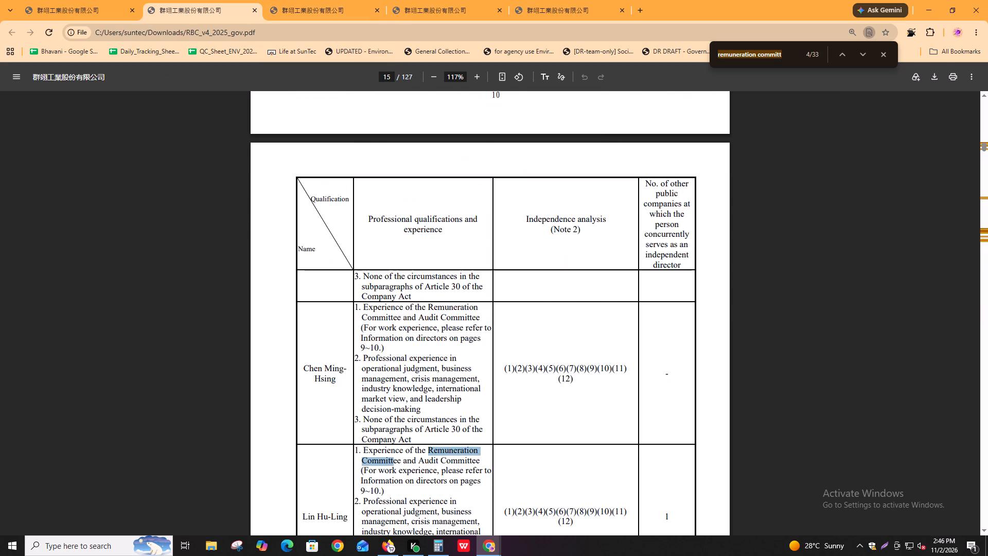
pyautogui.press('Return')
pyautogui.press('Return')
pyautogui.press('Return')
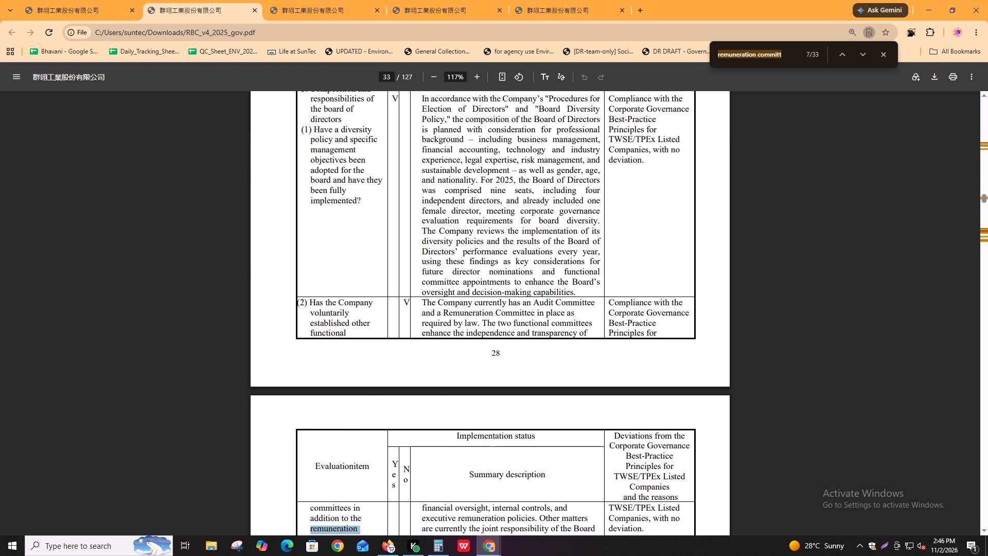
pyautogui.press('Return')
# Search the annual report for "nomination" and go through the matches to the Nomination Committee statement on PDF page 45.
pyautogui.hotkey('ctrl', 'f')
pyautogui.write('nomination')
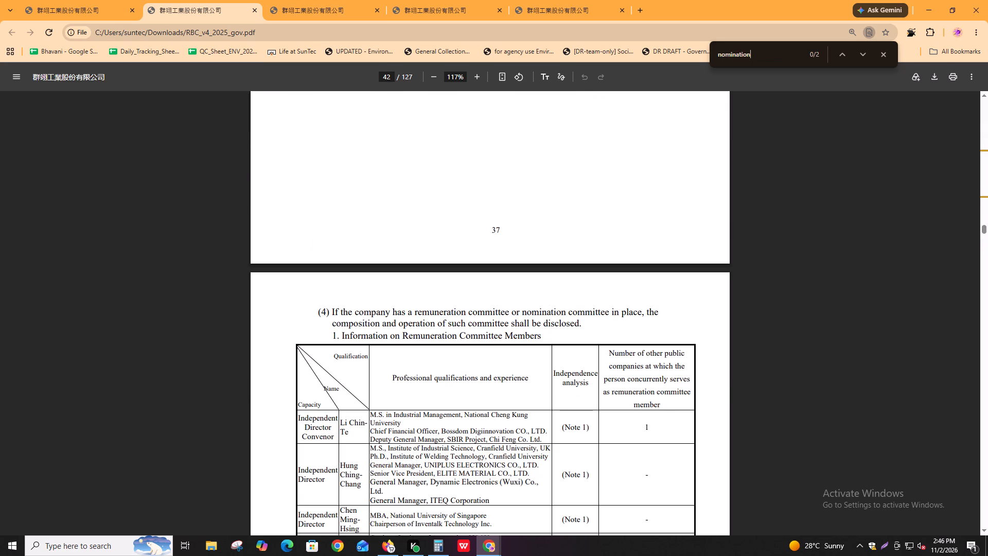
pyautogui.press('Return')
pyautogui.hotkey('shift', 'Return')
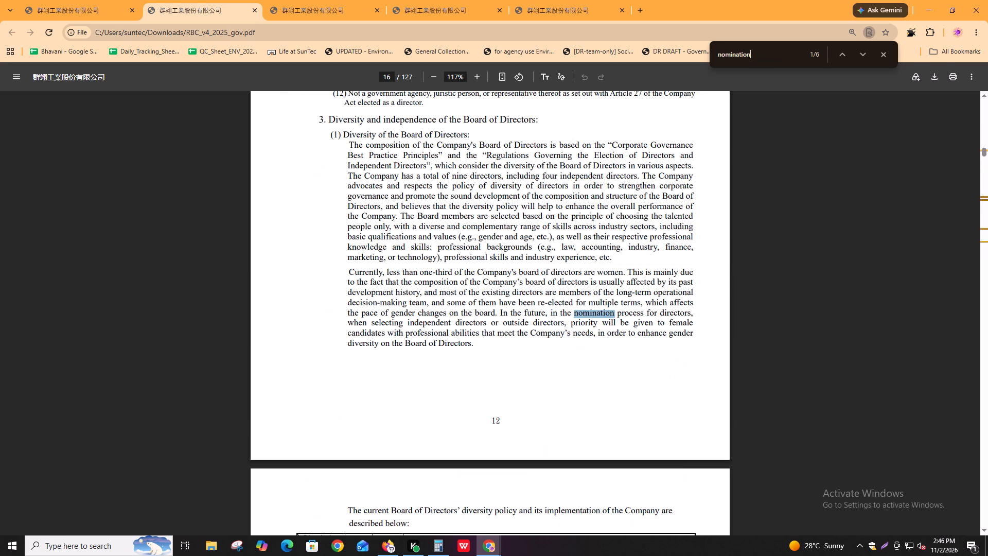
pyautogui.press('Return')
pyautogui.press('Return')
pyautogui.press('Return')
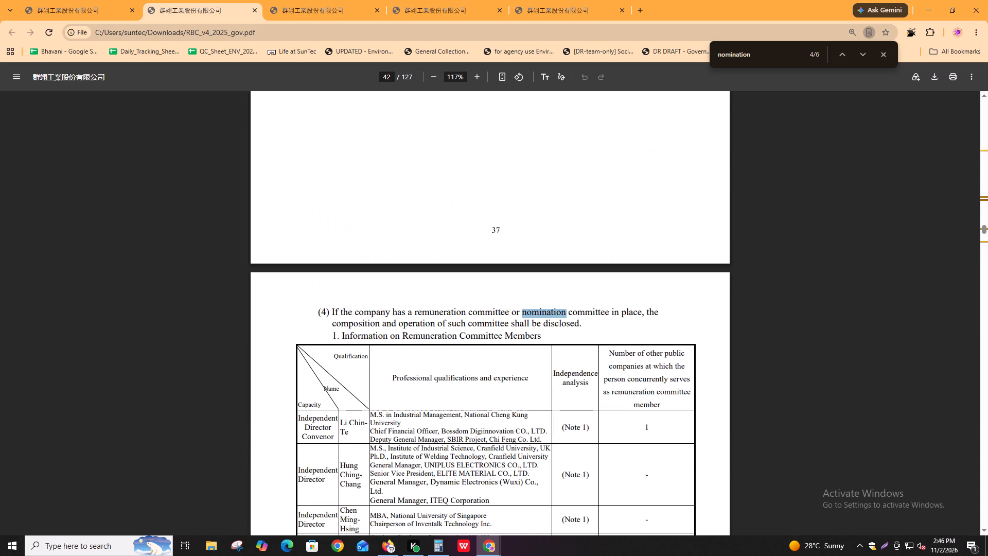
pyautogui.press('Return')
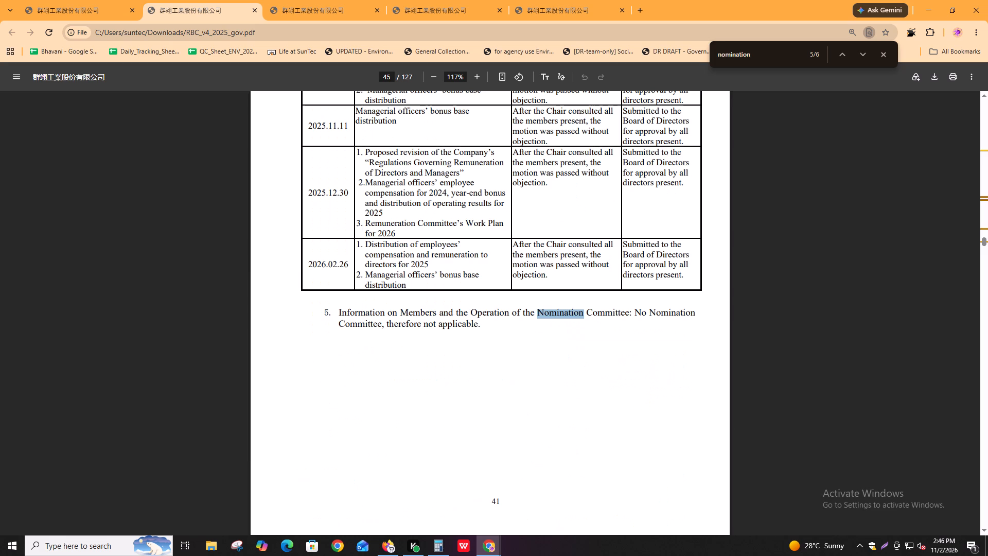
pyautogui.press('Return')
pyautogui.press('Return')
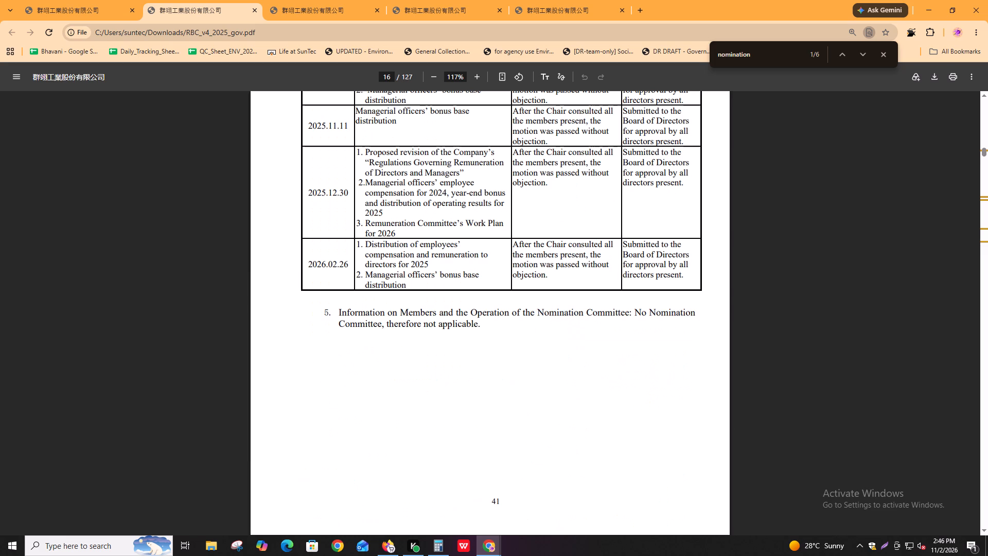
pyautogui.hotkey('shift', 'Return')
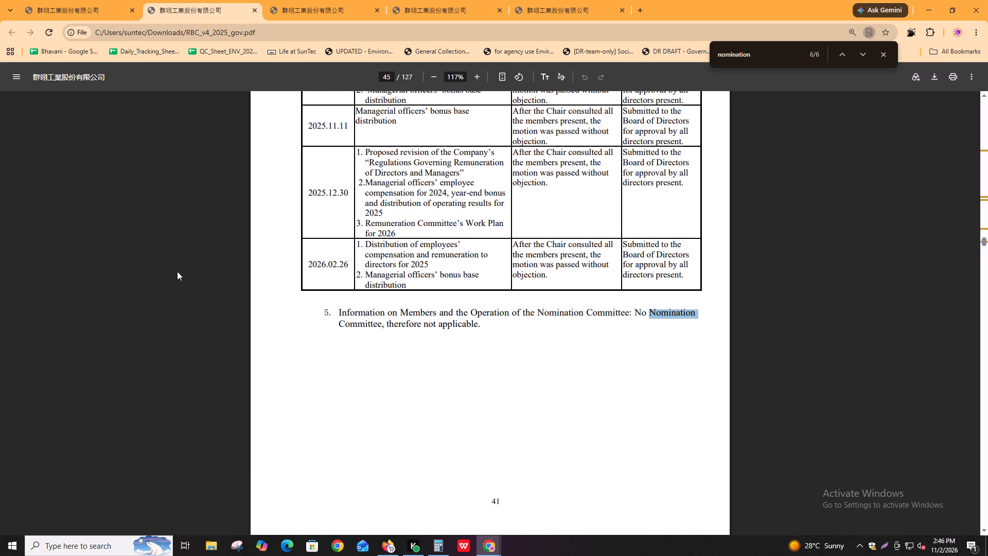
# In the methodology, follow the absent-committee comment link to the Not Found Reasons table and copy "Absence of the committee and there is no other committee or the board performing this committee's role.".
pyautogui.hotkey('alt', 'Tab')
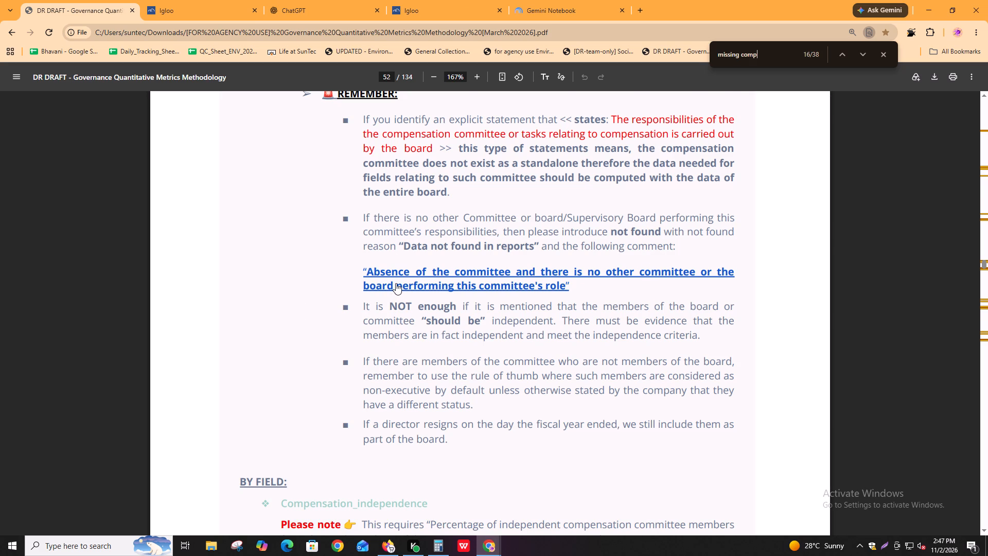
pyautogui.click(396, 283)
pyautogui.scroll(1, 608, 293)
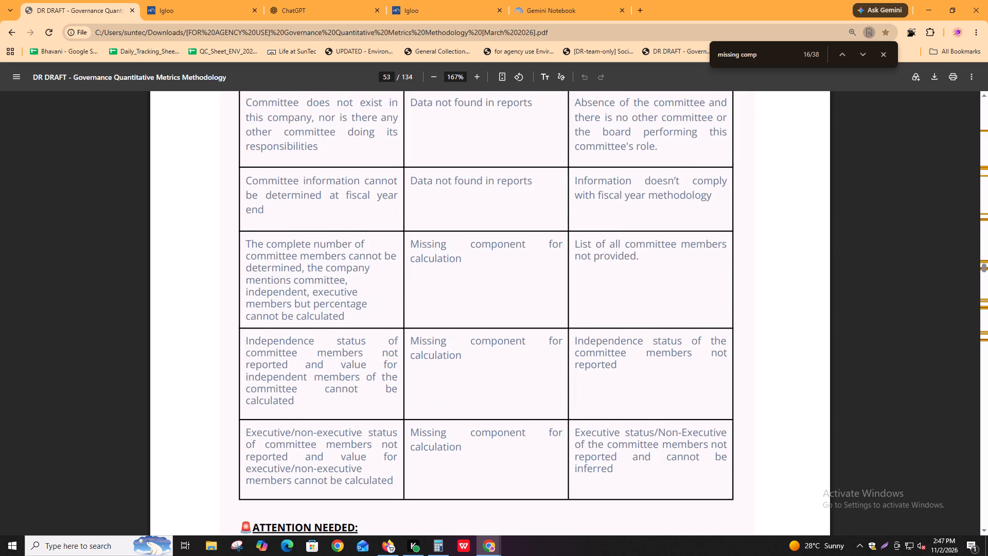
pyautogui.scroll(1, 608, 291)
pyautogui.moveTo(575, 203); pyautogui.dragTo(652, 247)
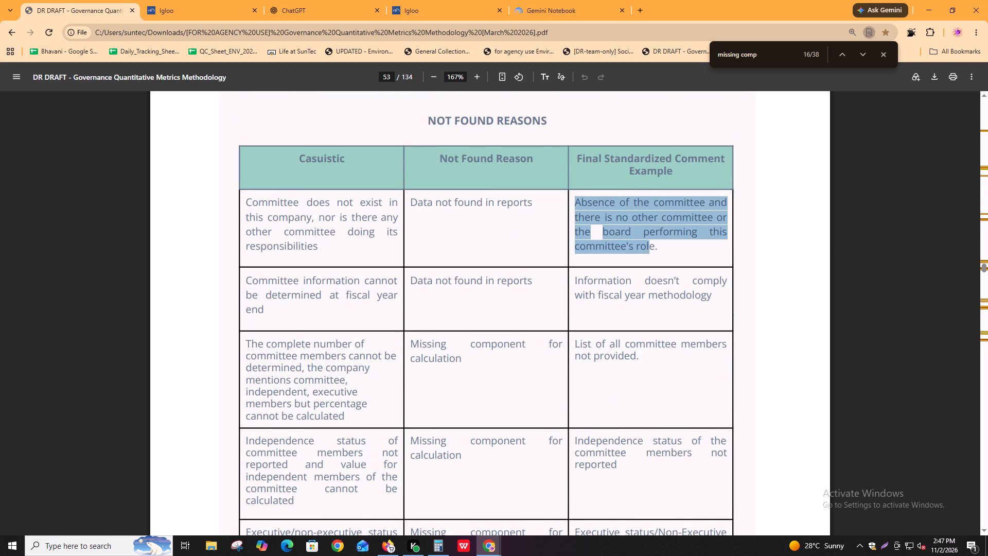
pyautogui.moveTo(652, 247); pyautogui.dragTo(663, 248)
pyautogui.hotkey('ctrl', 'c')
pyautogui.hotkey('ctrl', 'c')
pyautogui.hotkey('ctrl', 'c')
pyautogui.hotkey('ctrl', 'c')
pyautogui.hotkey('ctrl', 'c')
pyautogui.hotkey('ctrl', 'c')
pyautogui.hotkey('ctrl', 'c')
pyautogui.hotkey('ctrl', 'c')
pyautogui.hotkey('ctrl', 'c')
pyautogui.hotkey('ctrl', 'c')
pyautogui.hotkey('ctrl', 'c')
# Switch to the Igloo task, expand Nomination_independence and examine the report page tagged by its AI Copilot.
pyautogui.click(214, 0)
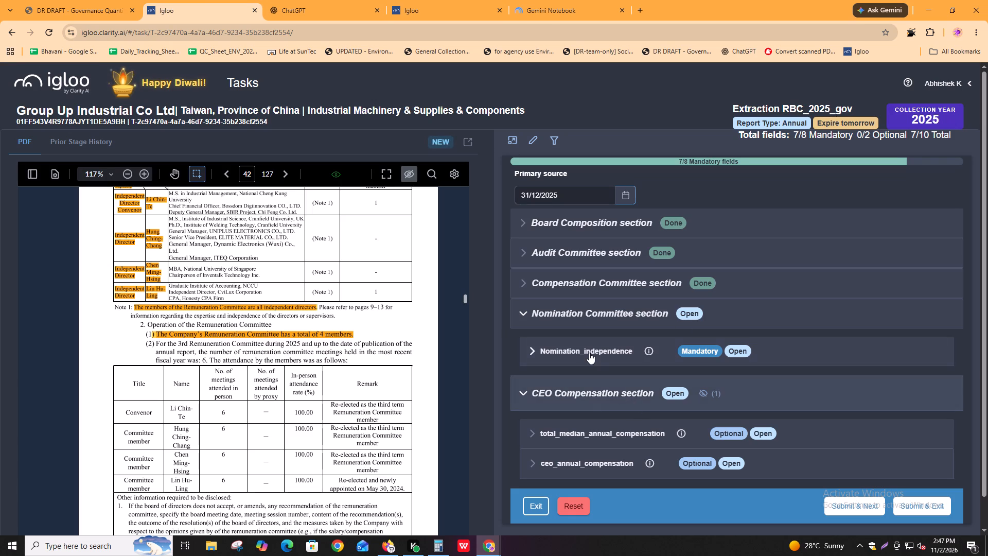
pyautogui.click(589, 353)
pyautogui.click(605, 385)
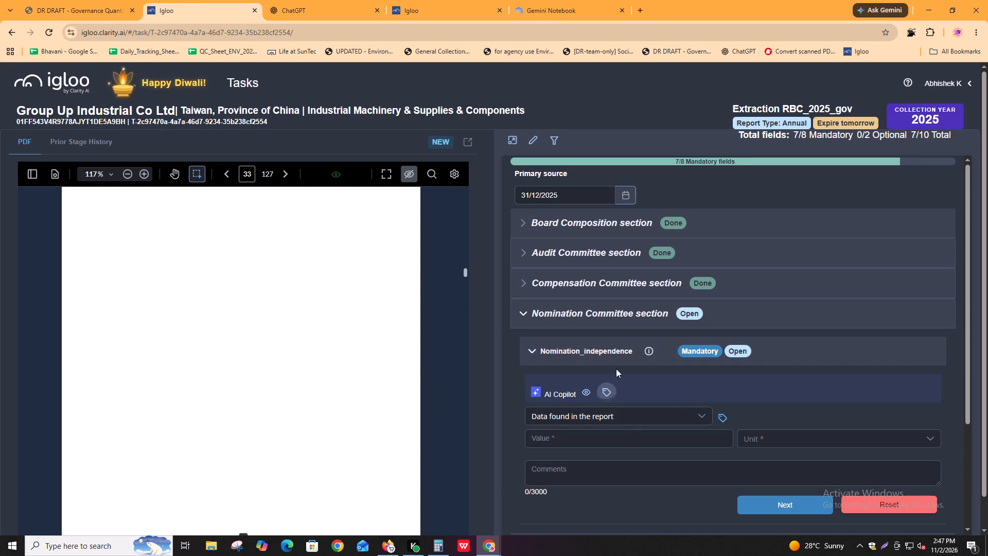
pyautogui.scroll(1, 208, 344)
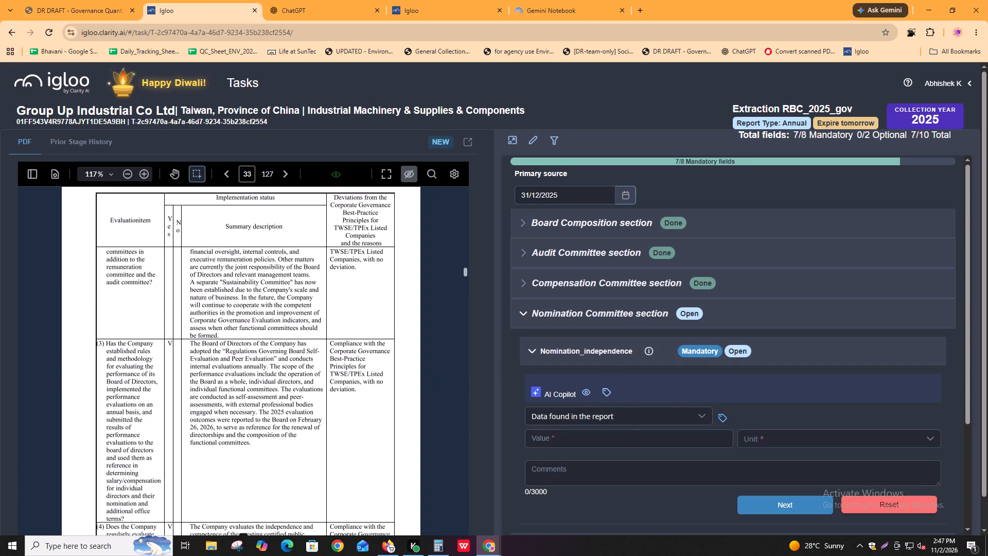
pyautogui.scroll(-3, 208, 344)
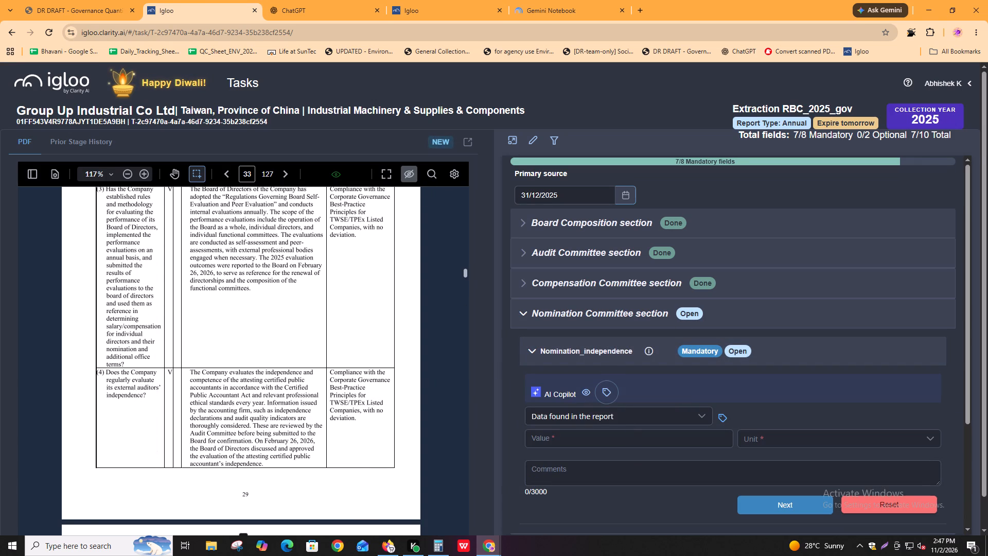
pyautogui.keyDown('shift'); pyautogui.scroll(1, 215, 388); pyautogui.keyUp('shift')
# Check Nomination_independence in the Prior Stage History and return to the tagged report page in the PDF view.
pyautogui.click(82, 140)
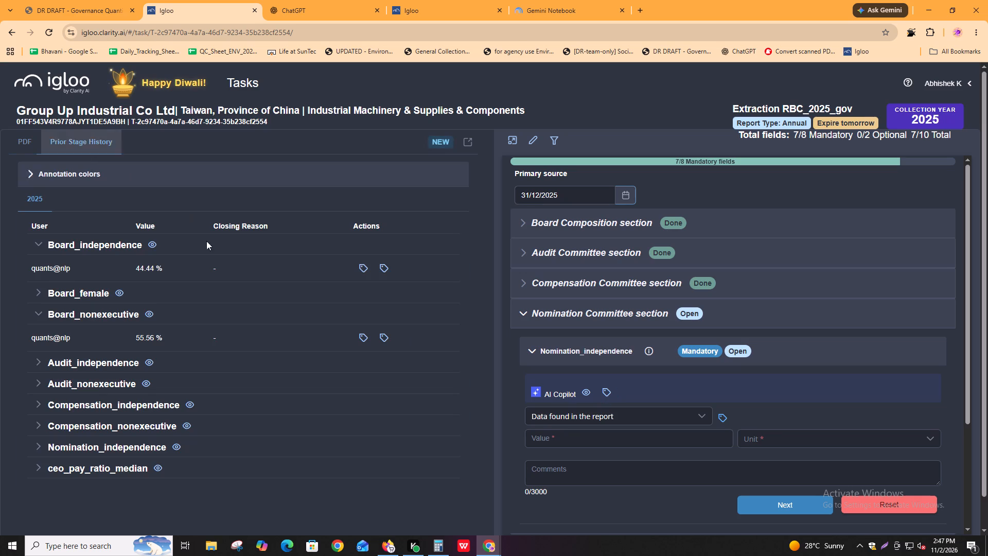
pyautogui.click(37, 441)
pyautogui.click(37, 441)
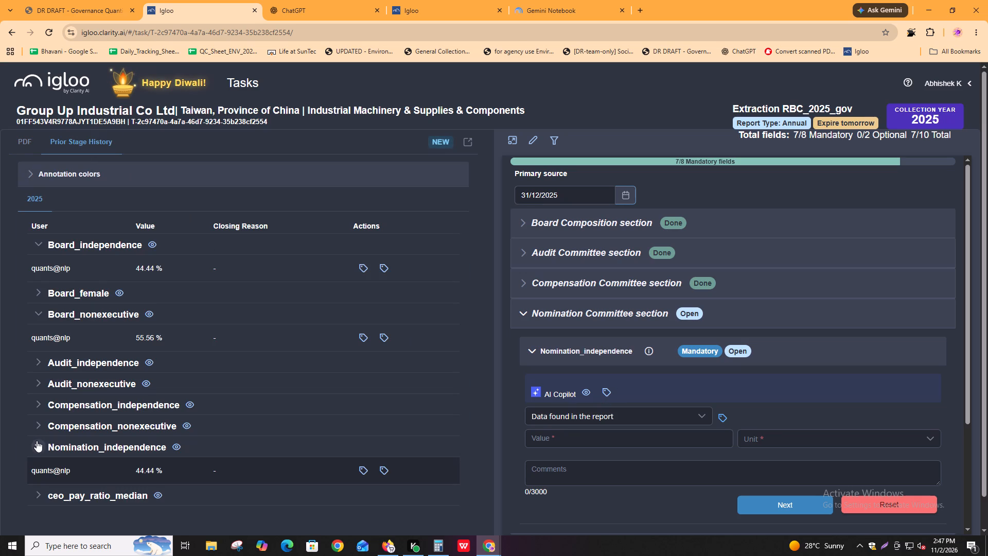
pyautogui.click(32, 138)
pyautogui.keyDown('shift'); pyautogui.scroll(-1, 289, 434); pyautogui.keyUp('shift')
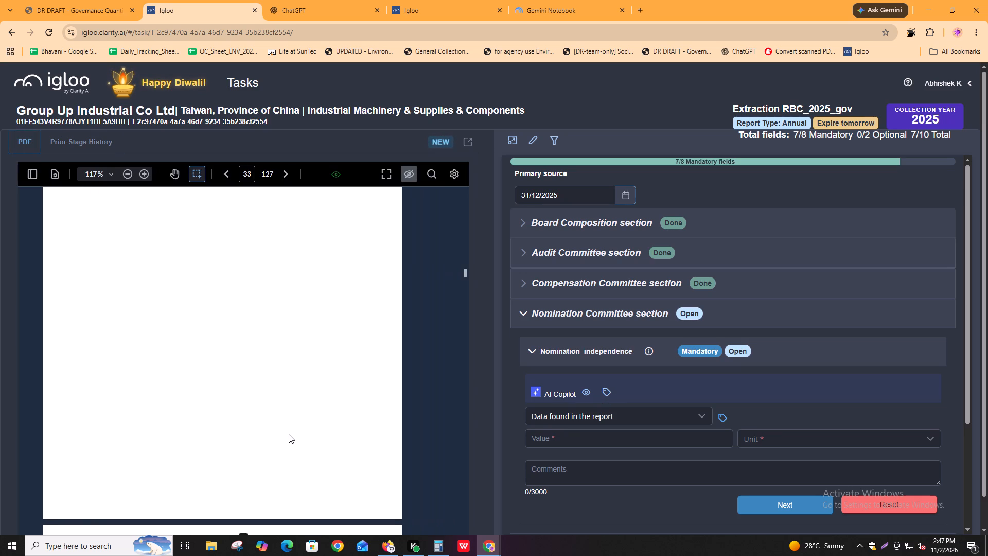
pyautogui.keyDown('ctrl'); pyautogui.scroll(-1, 289, 434); pyautogui.keyUp('ctrl')
pyautogui.keyDown('ctrl'); pyautogui.scroll(2, 289, 434); pyautogui.keyUp('ctrl')
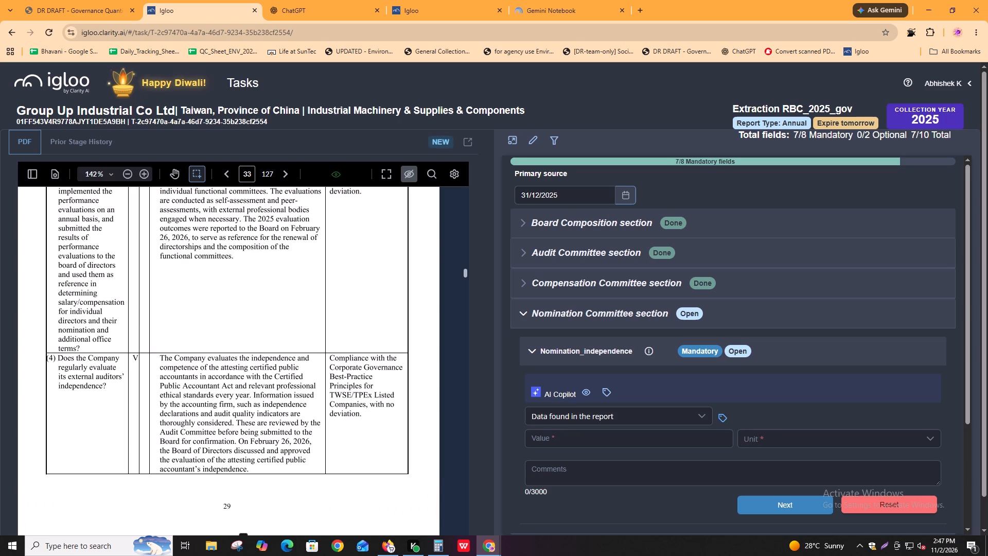
# Switch to the annual report PDF, search for "appoint" and go through the matches up to the board attendance table on PDF page 27.
pyautogui.hotkey('alt', 'Tab')
pyautogui.hotkey('ctrl', 'f')
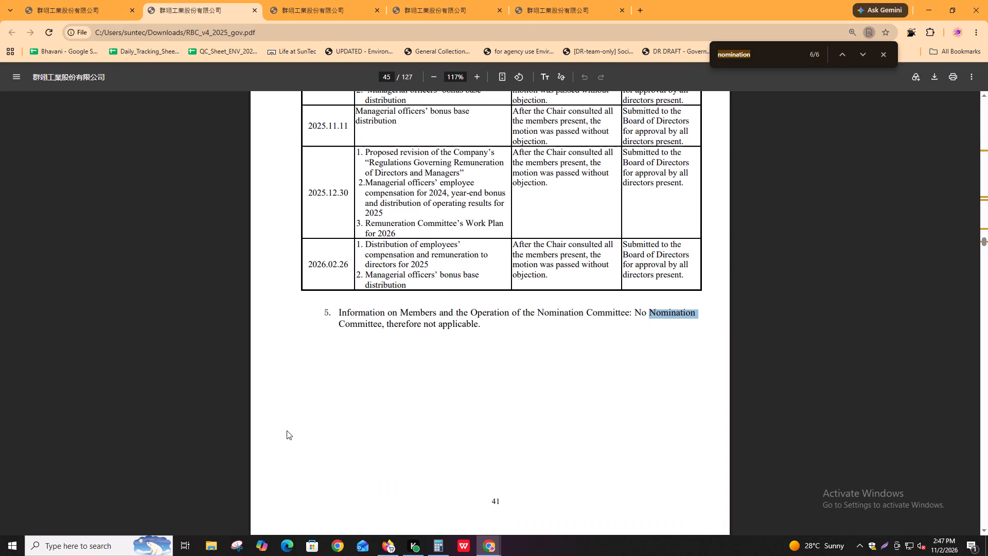
pyautogui.write('appoint')
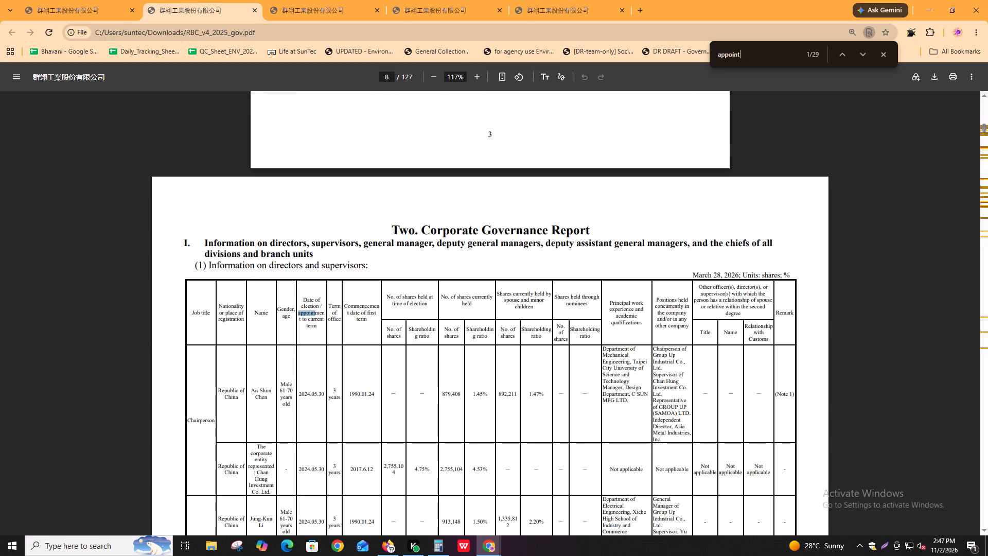
pyautogui.press('Return')
pyautogui.press('Return')
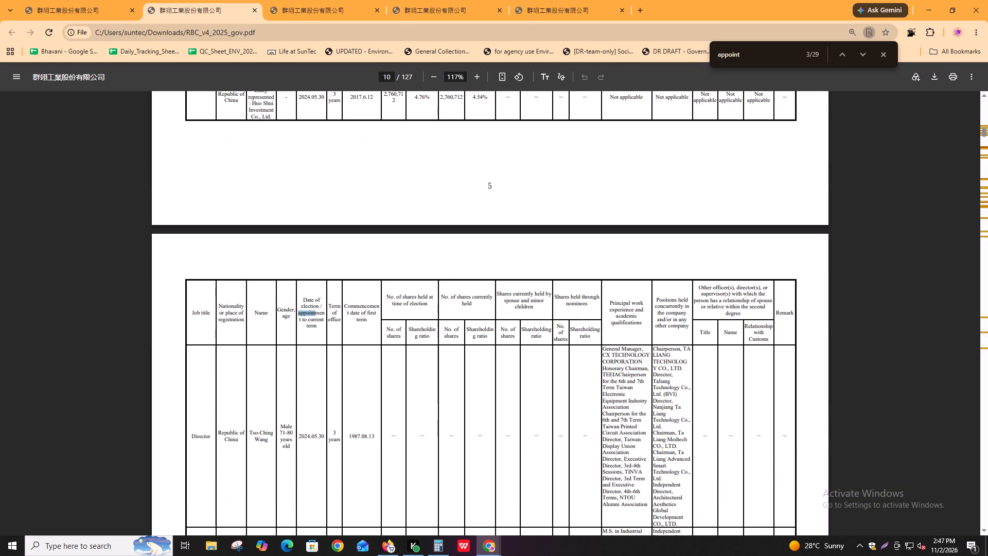
pyautogui.press('Return')
pyautogui.press('Return')
pyautogui.press('Return')
pyautogui.press('Return')
pyautogui.hotkey('shift', 'Return')
pyautogui.hotkey('shift', 'Return')
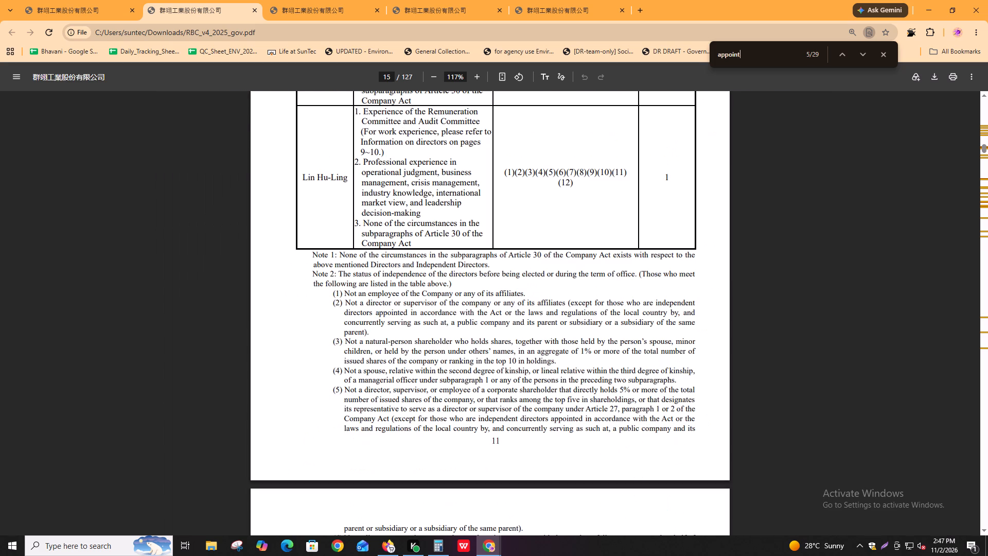
pyautogui.press('Return')
pyautogui.press('Return')
pyautogui.press('Return')
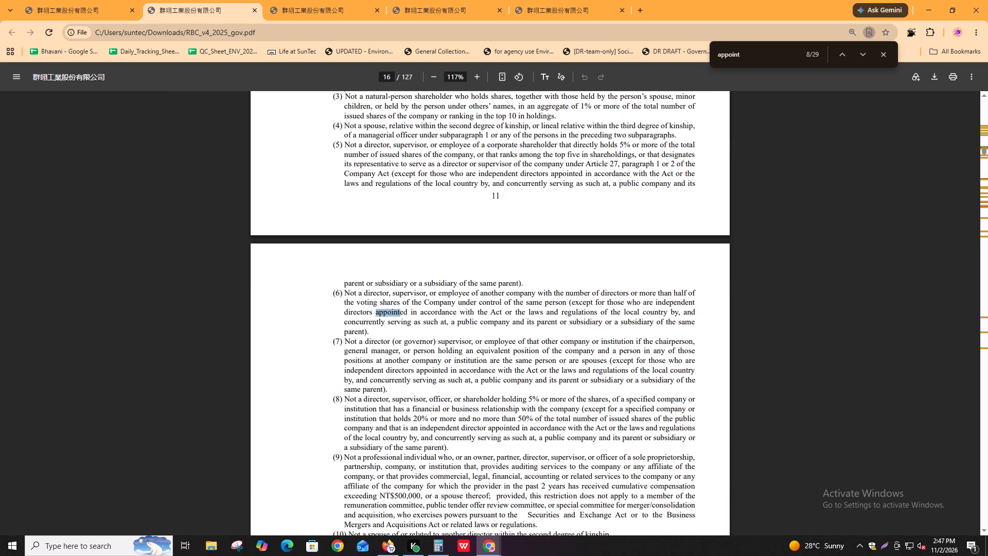
pyautogui.press('Return')
pyautogui.press('Return')
pyautogui.press('Return')
pyautogui.press('Return')
pyautogui.hotkey('shift', 'Return')
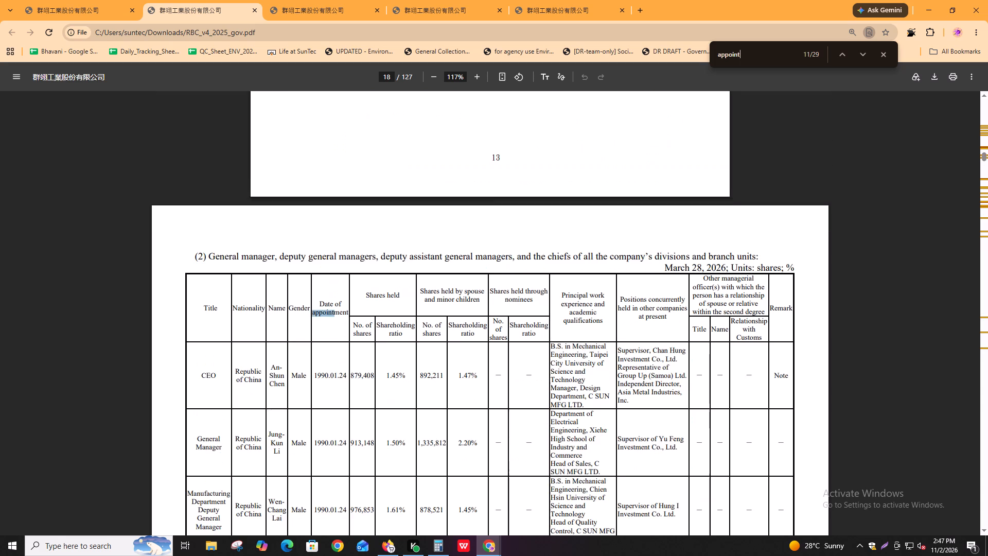
pyautogui.press('Return')
pyautogui.press('Return')
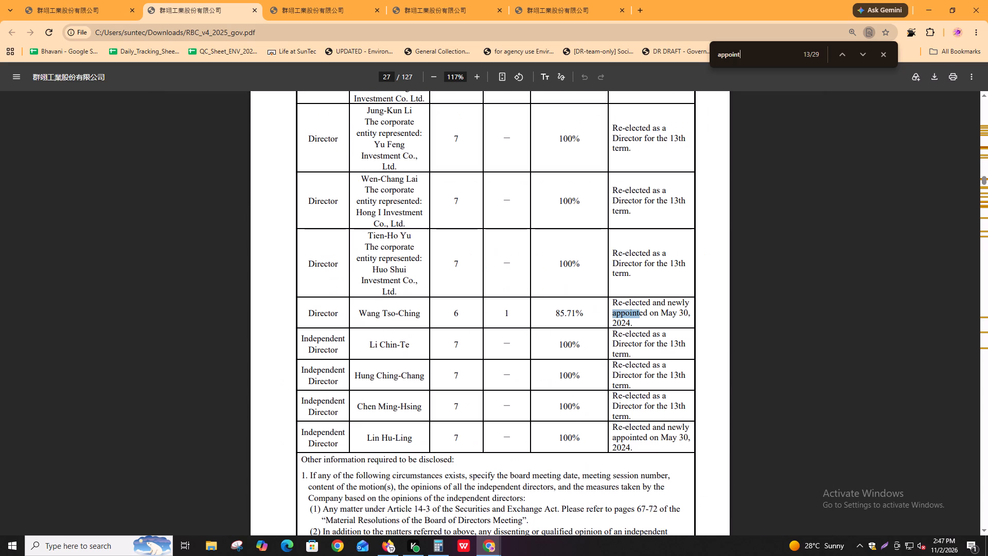
# Go through the "appoint" matches from the Audit Committee attendance table to the corporate governance evaluation items on PDF pages 34 and 35.
pyautogui.hotkey('ctrl', 'f')
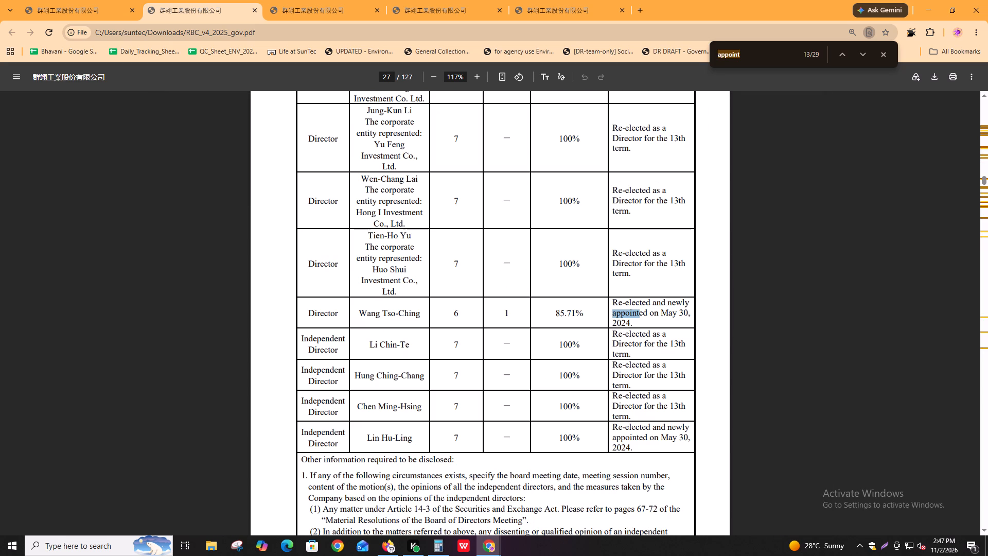
pyautogui.press('Return')
pyautogui.press('Return')
pyautogui.press('Return')
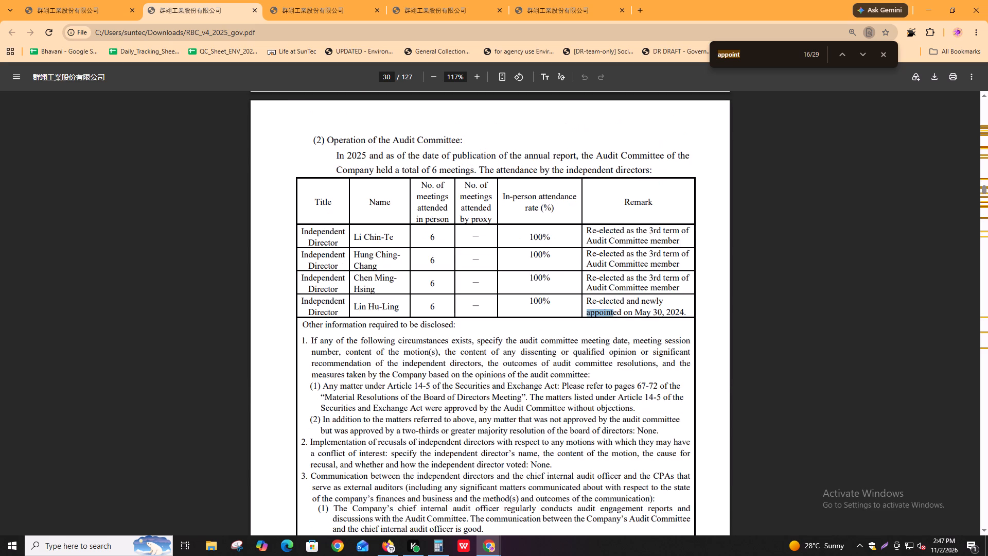
pyautogui.press('Return')
pyautogui.hotkey('shift', 'Return')
pyautogui.press('Return')
pyautogui.press('Return')
pyautogui.hotkey('shift', 'Return')
pyautogui.press('Return')
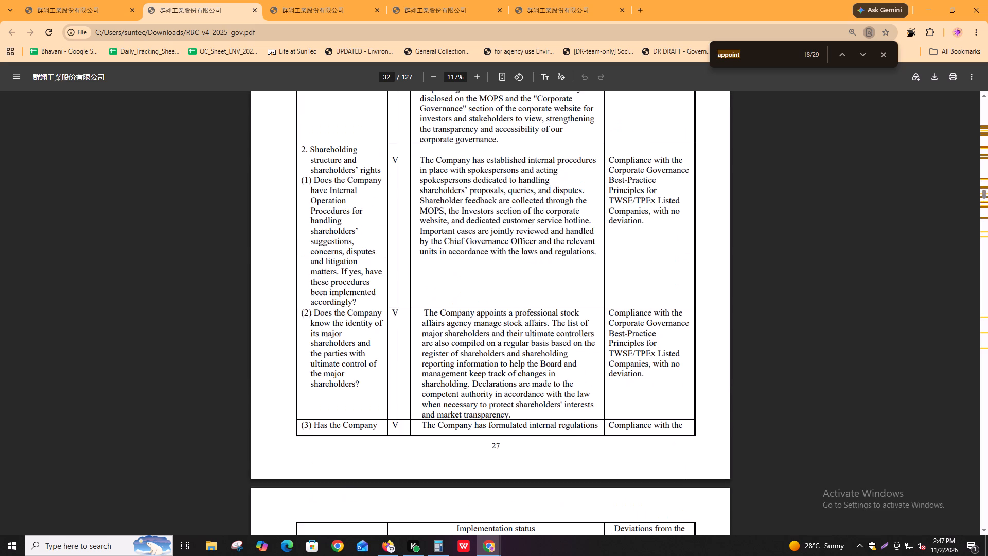
pyautogui.press('Return')
pyautogui.press('Return')
pyautogui.press('Return')
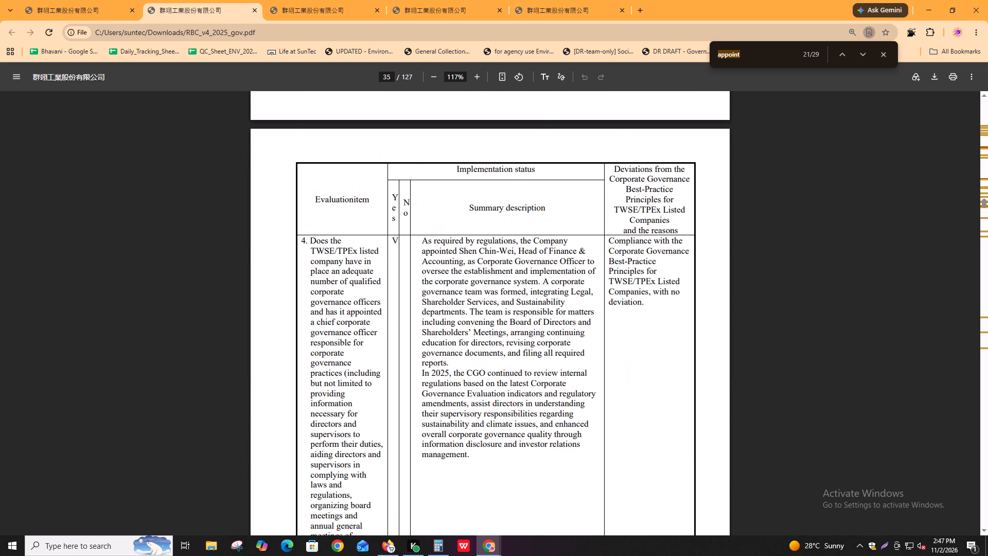
pyautogui.hotkey('shift', 'Return')
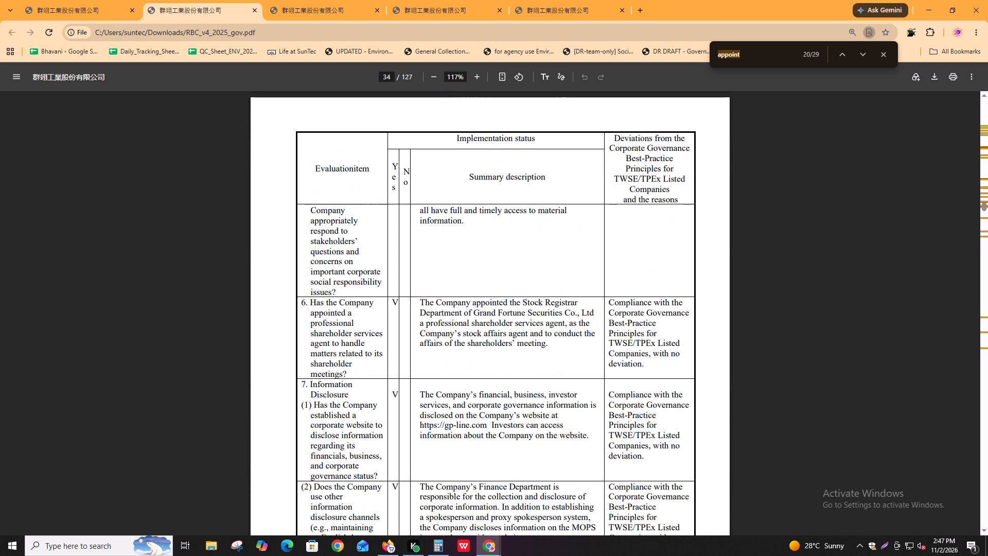
pyautogui.press('Return')
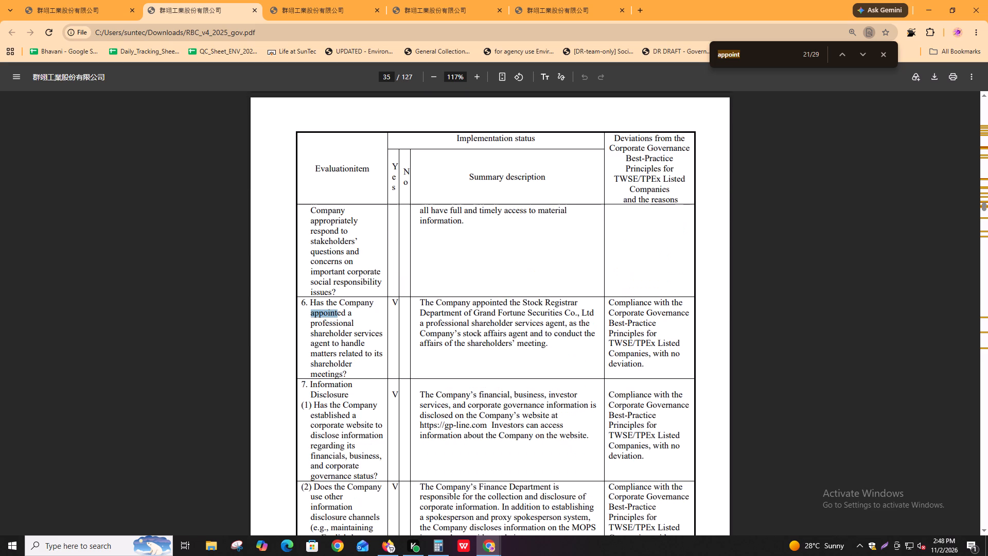
pyautogui.press('Return')
pyautogui.hotkey('shift', 'Return')
pyautogui.hotkey('shift', 'Return')
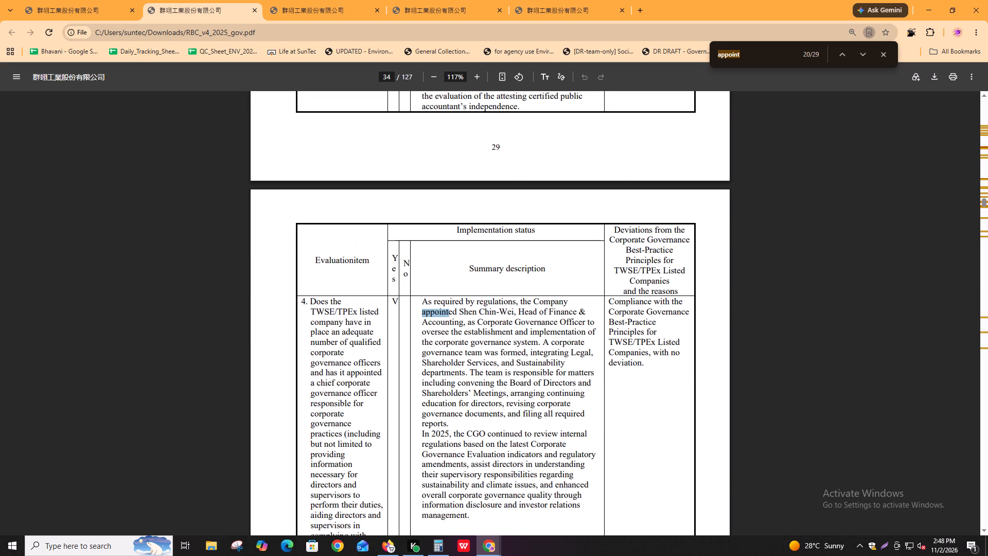
pyautogui.press('Return')
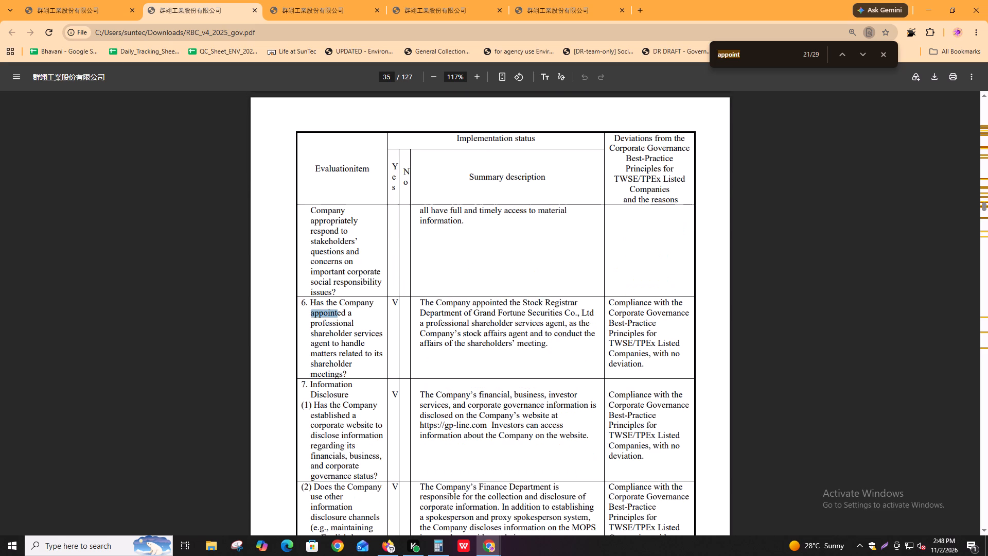
# Continue through the "appoint" matches to the Remuneration Committee attendance table on PDF page 42.
pyautogui.press('Return')
pyautogui.press('Return')
pyautogui.press('Return')
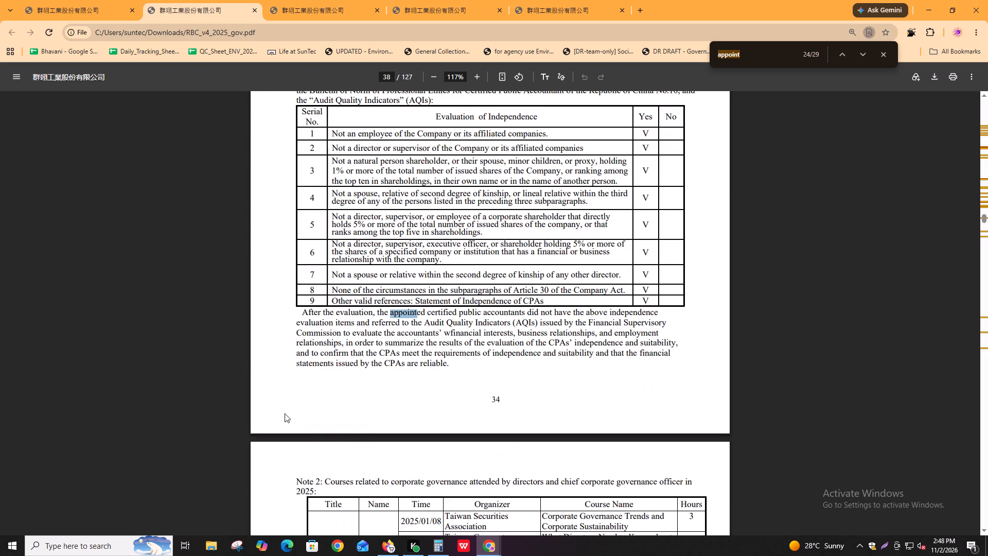